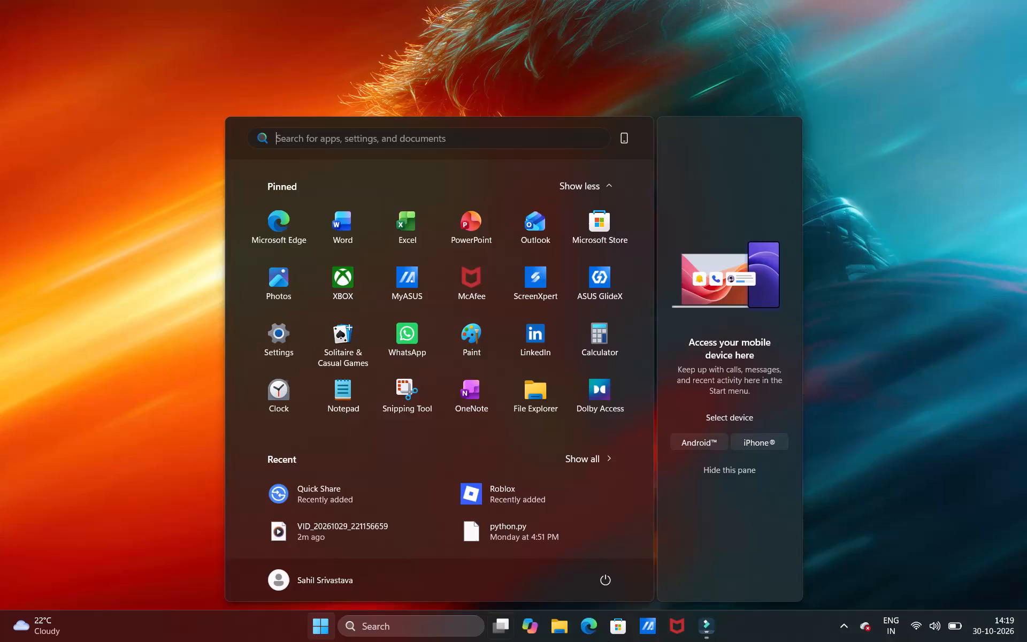
Switch to Wondershare Filmora and create a new video project, dismissing the introductory tip about basic shapes.
{"action": "left_click", "coordinate": [701, 621]}
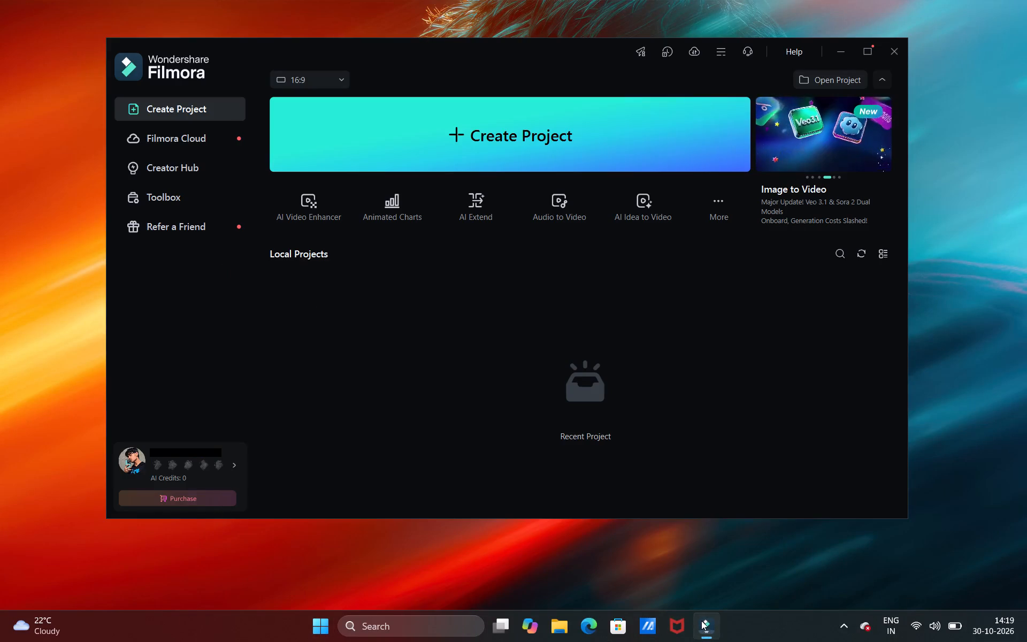
{"action": "left_click", "coordinate": [863, 44]}
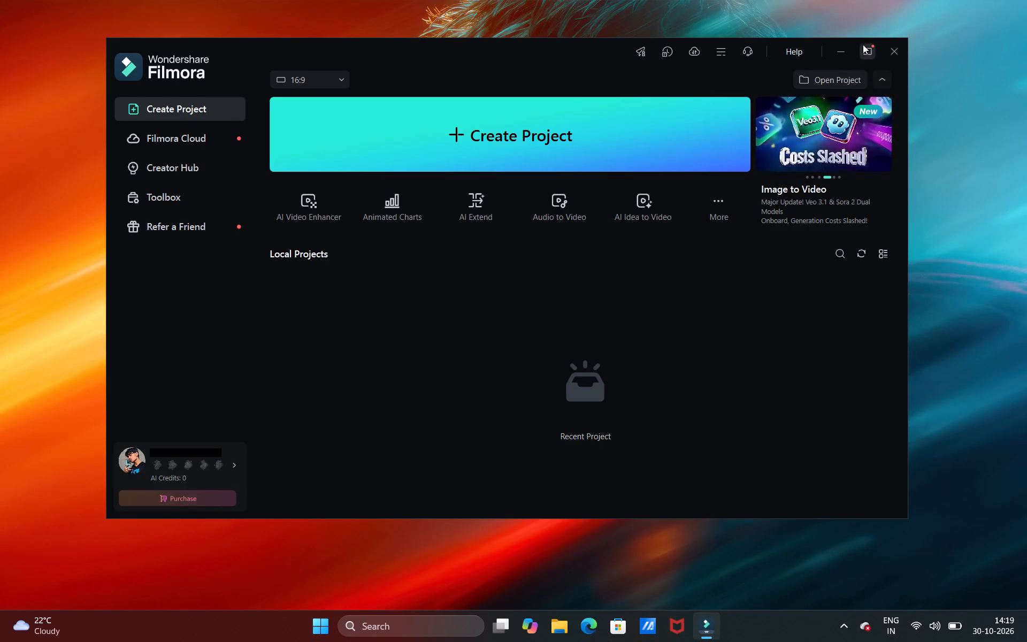
{"action": "left_click", "coordinate": [543, 100]}
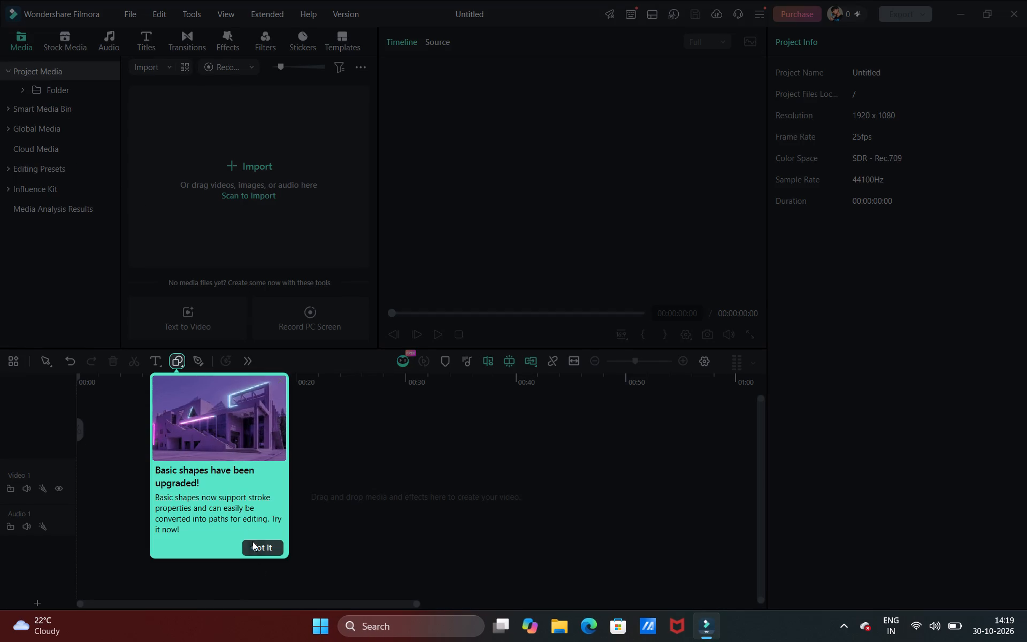
{"action": "left_click", "coordinate": [255, 547]}
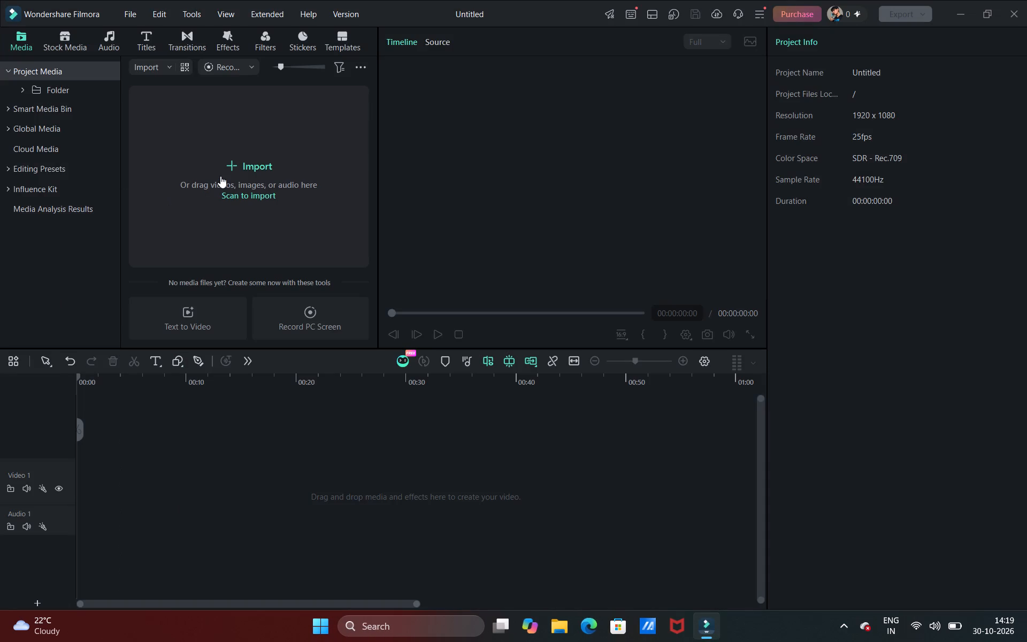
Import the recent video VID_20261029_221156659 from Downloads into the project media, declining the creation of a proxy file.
{"action": "left_click", "coordinate": [220, 176]}
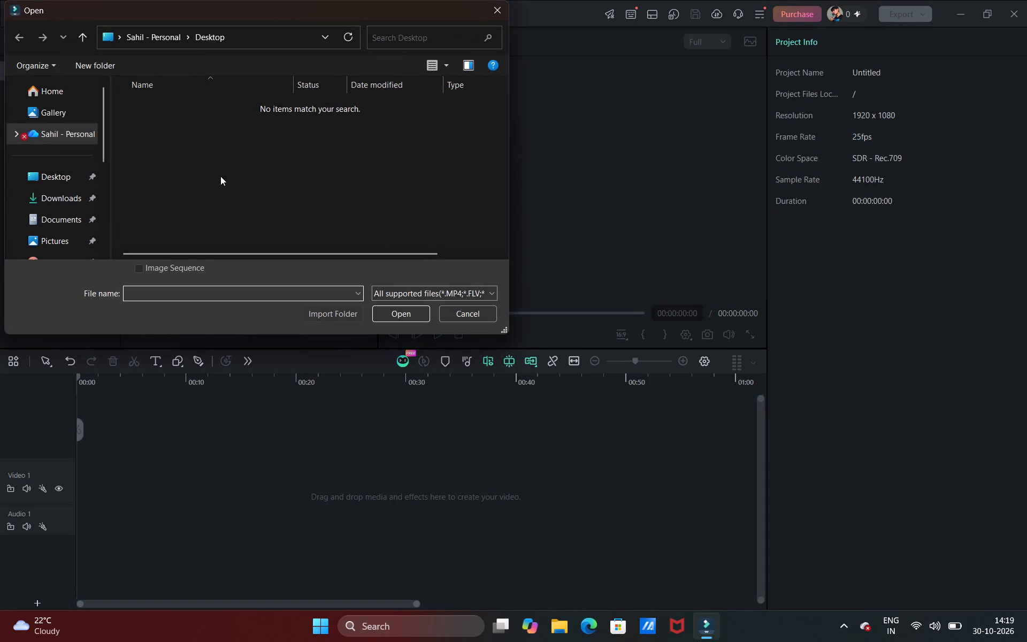
{"action": "left_click", "coordinate": [27, 117]}
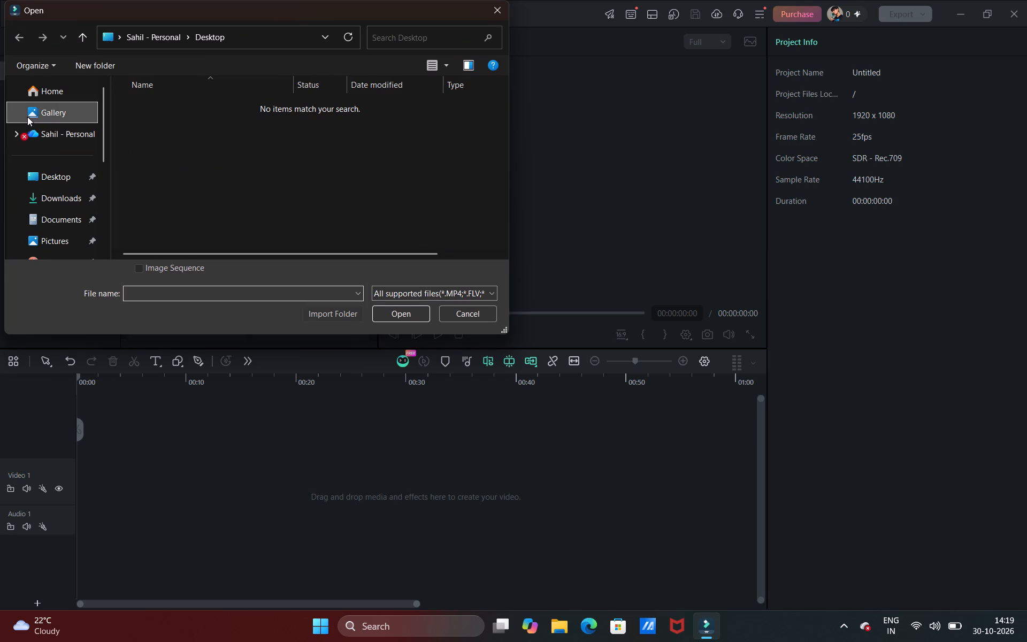
{"action": "left_click", "coordinate": [49, 185]}
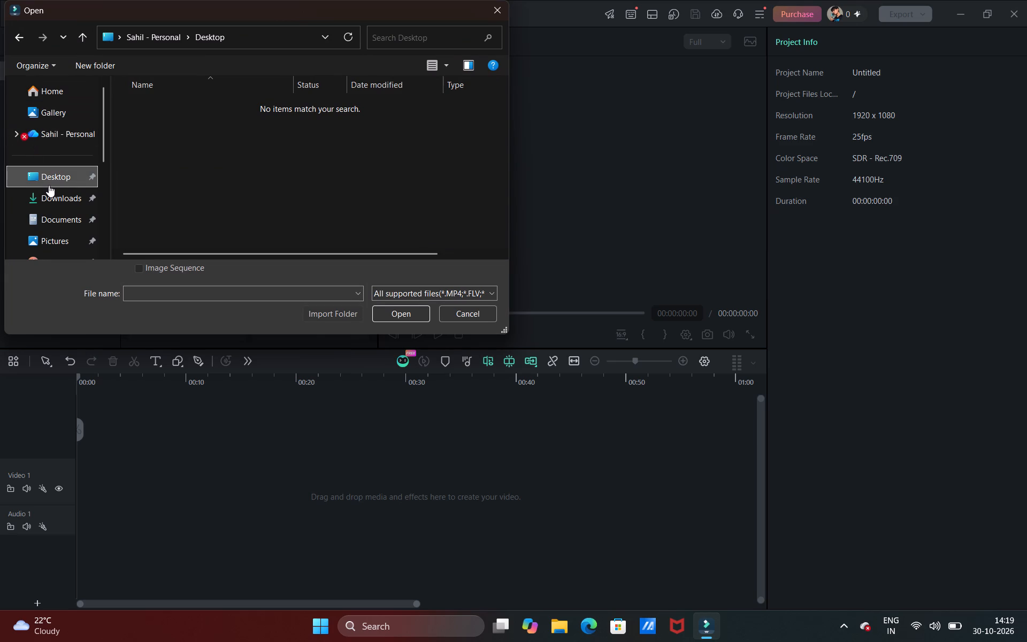
{"action": "left_click", "coordinate": [43, 98]}
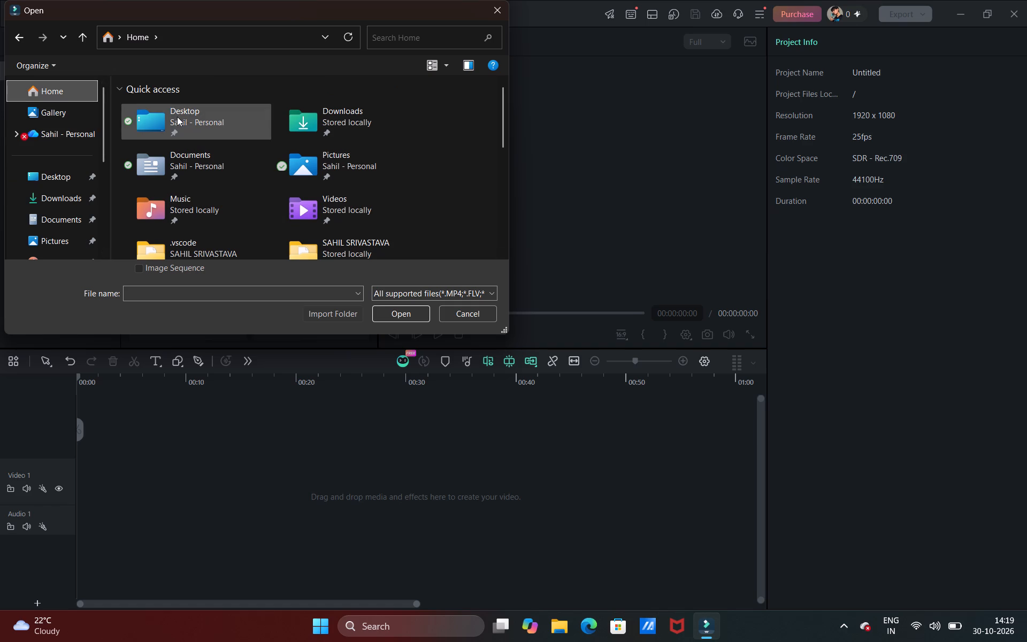
{"action": "left_click", "coordinate": [343, 173]}
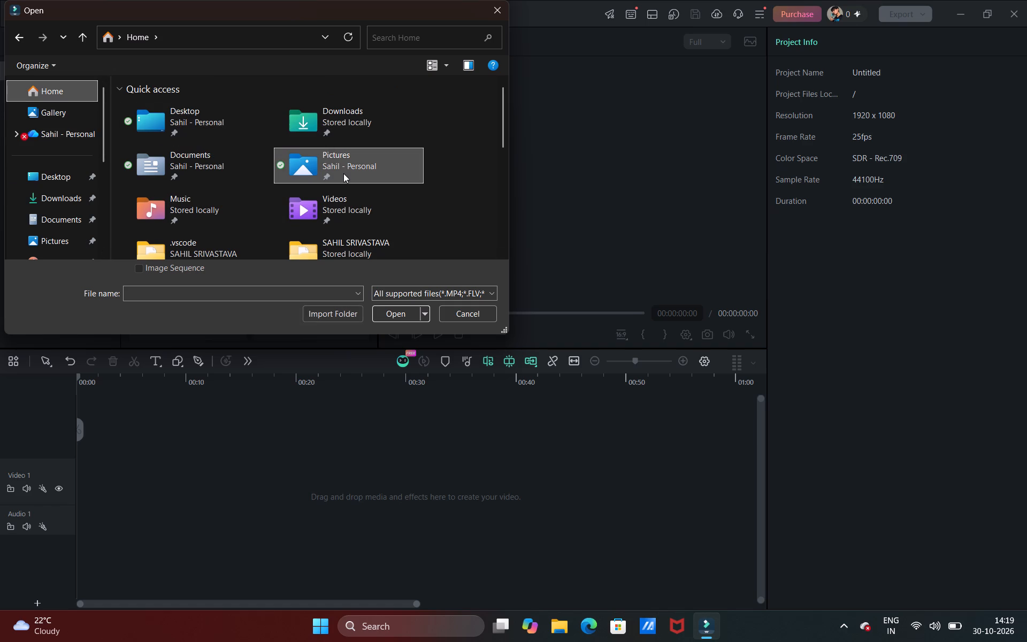
{"action": "left_click", "coordinate": [147, 113]}
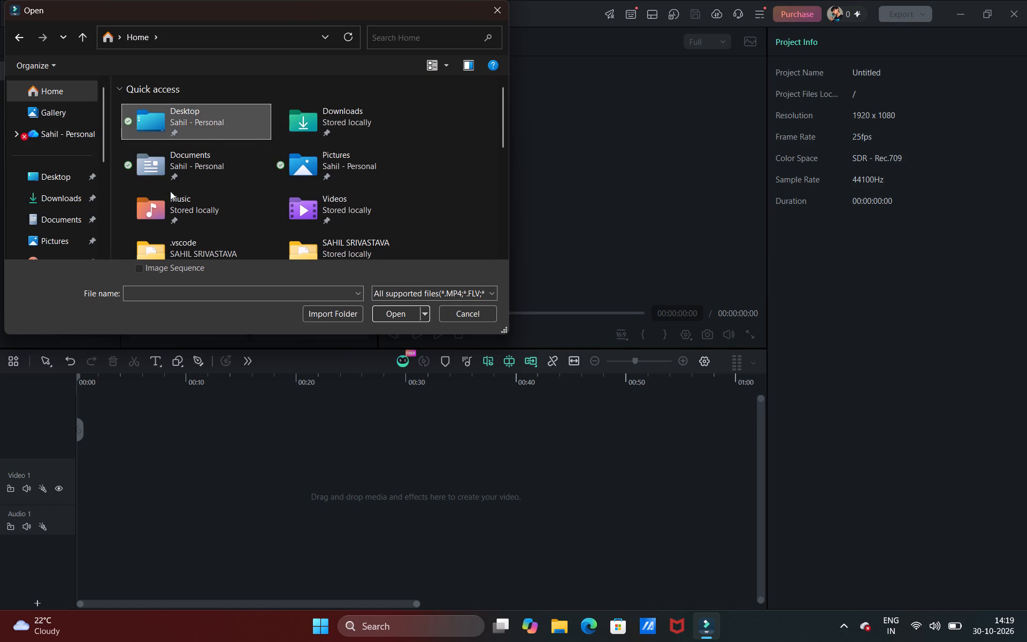
{"action": "scroll", "coordinate": [170, 191], "scroll_direction": "down", "scroll_amount": 2}
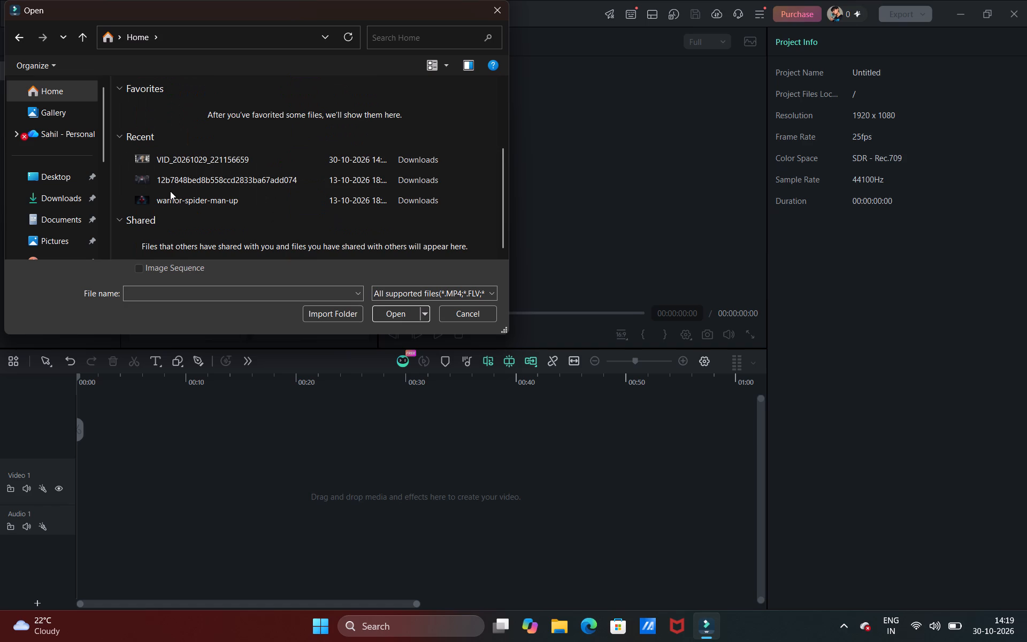
{"action": "left_click", "coordinate": [150, 158]}
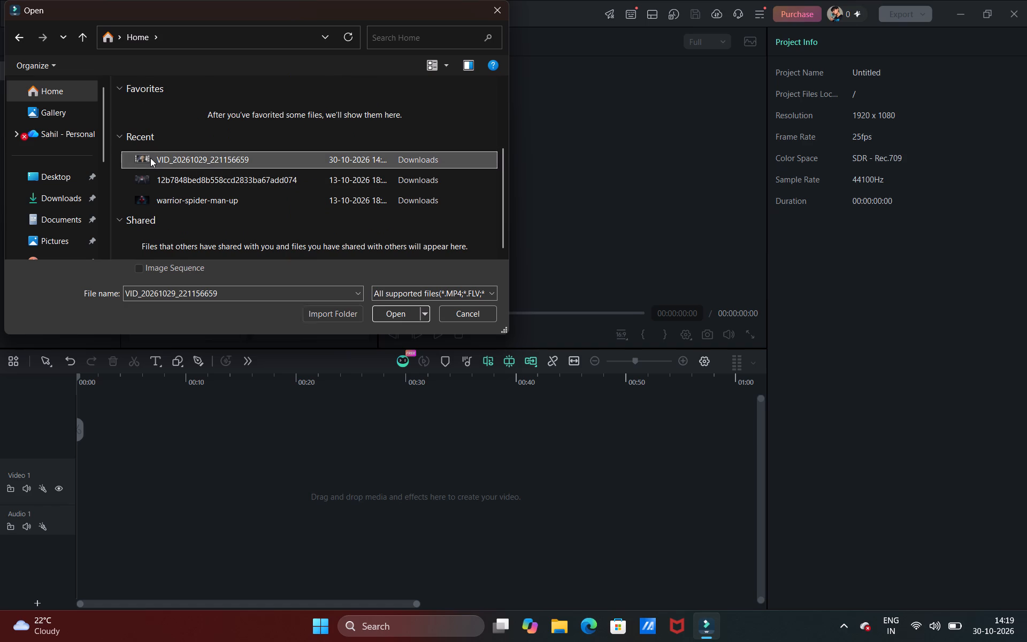
{"action": "left_click", "coordinate": [150, 158]}
{"action": "left_click", "coordinate": [379, 315]}
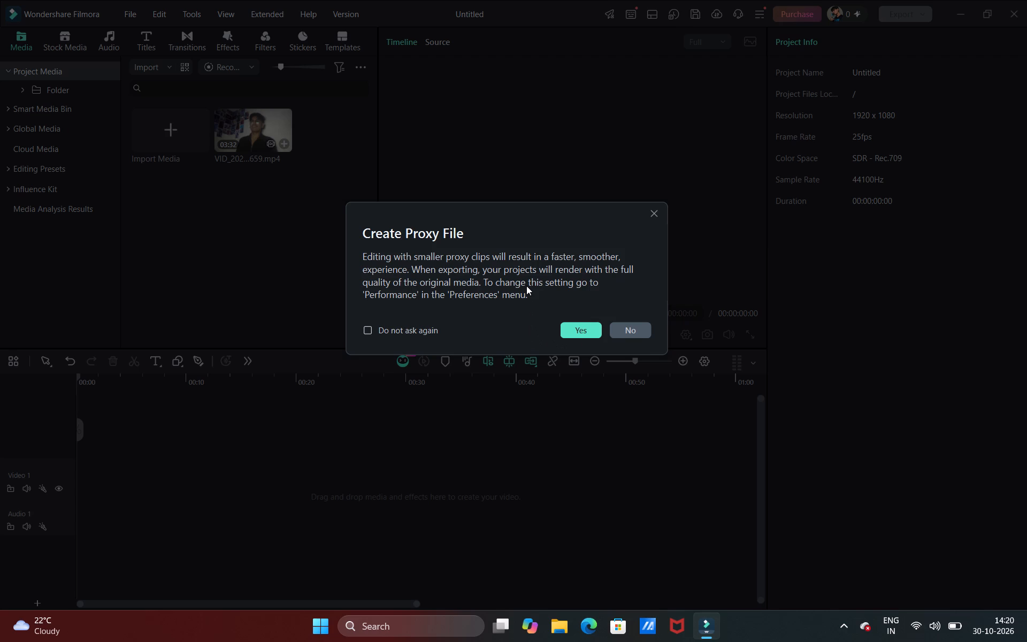
{"action": "left_click", "coordinate": [628, 331]}
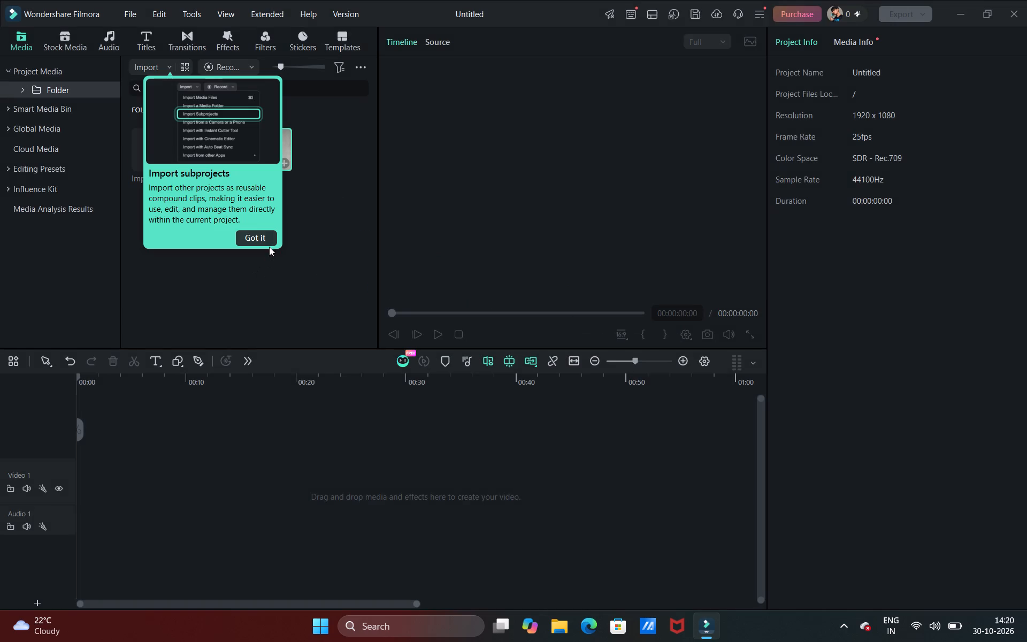
{"action": "left_click", "coordinate": [260, 231]}
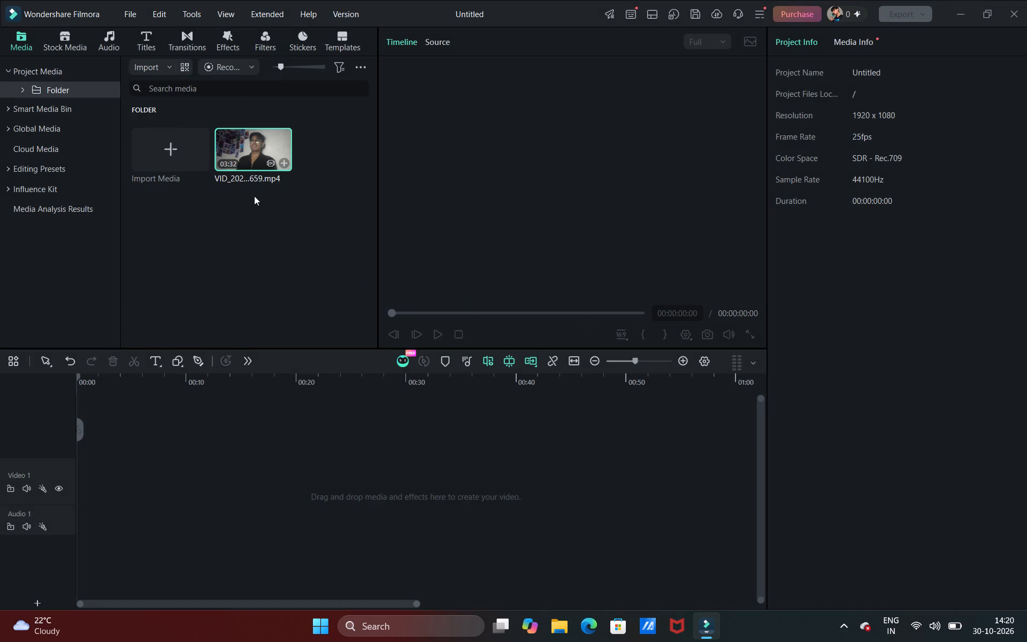
Play part of the imported video in the source preview, and pause it.
{"action": "left_click", "coordinate": [262, 156]}
{"action": "left_click", "coordinate": [265, 172]}
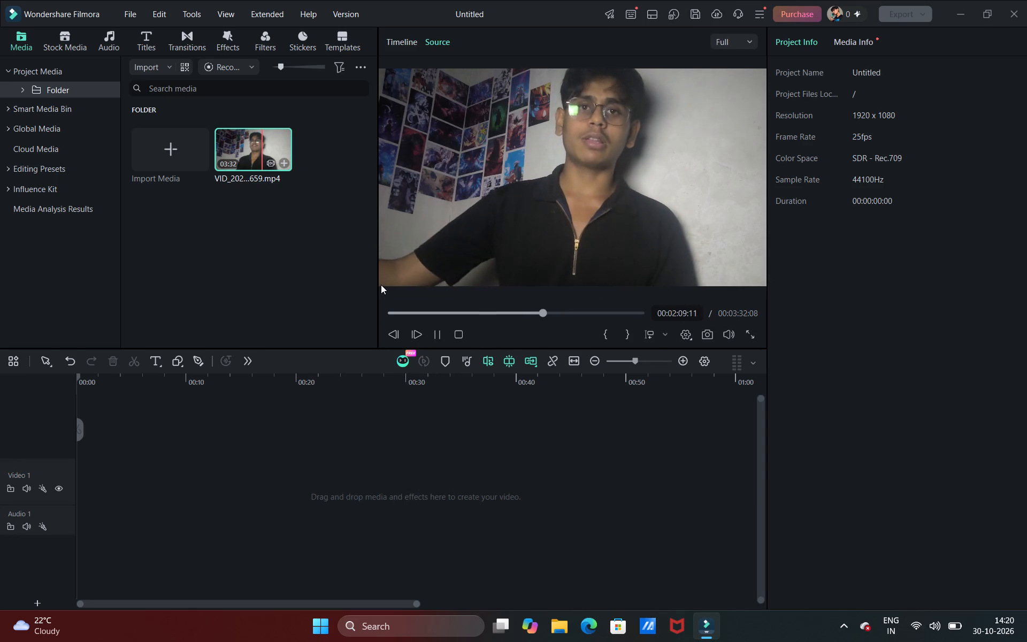
{"action": "left_click", "coordinate": [525, 232]}
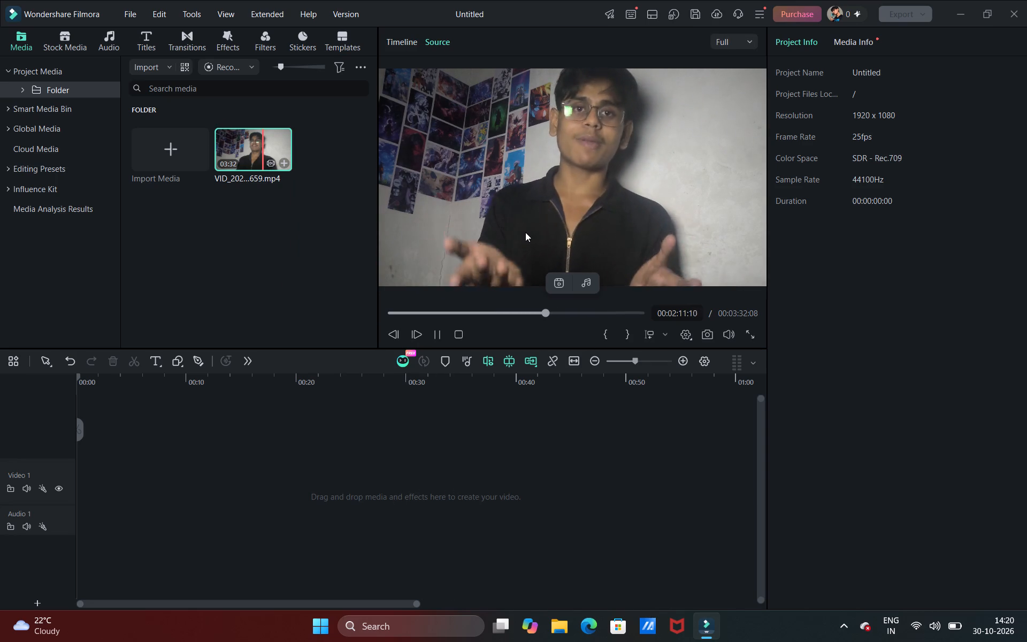
{"action": "left_click", "coordinate": [436, 335]}
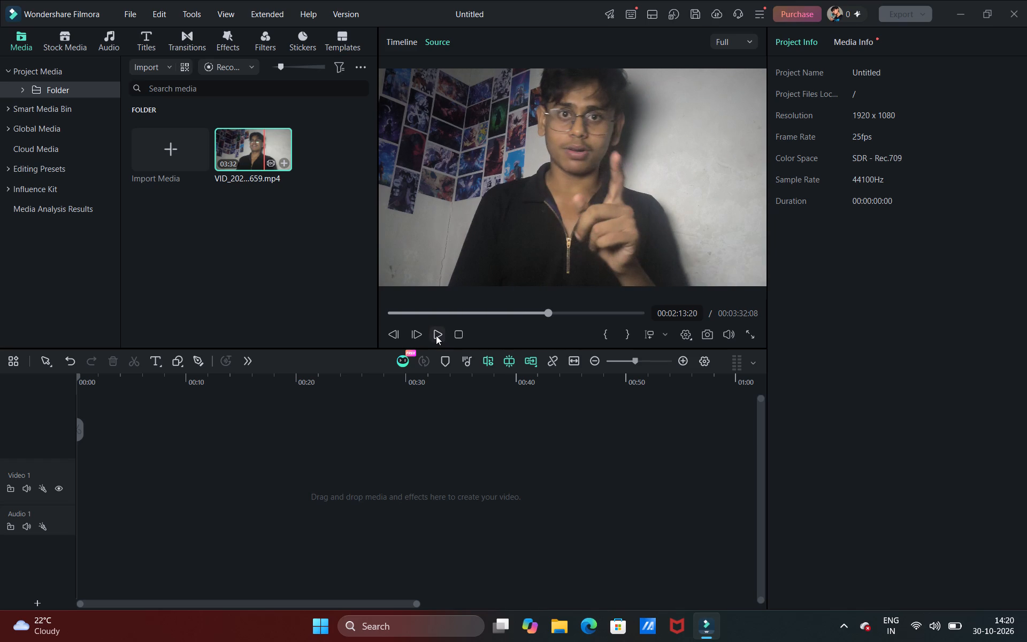
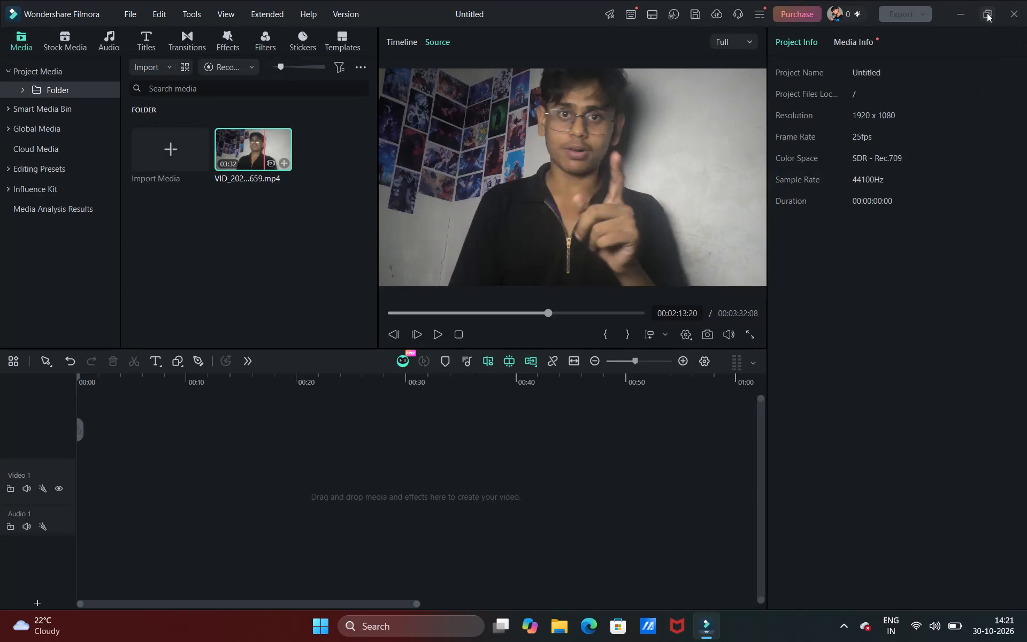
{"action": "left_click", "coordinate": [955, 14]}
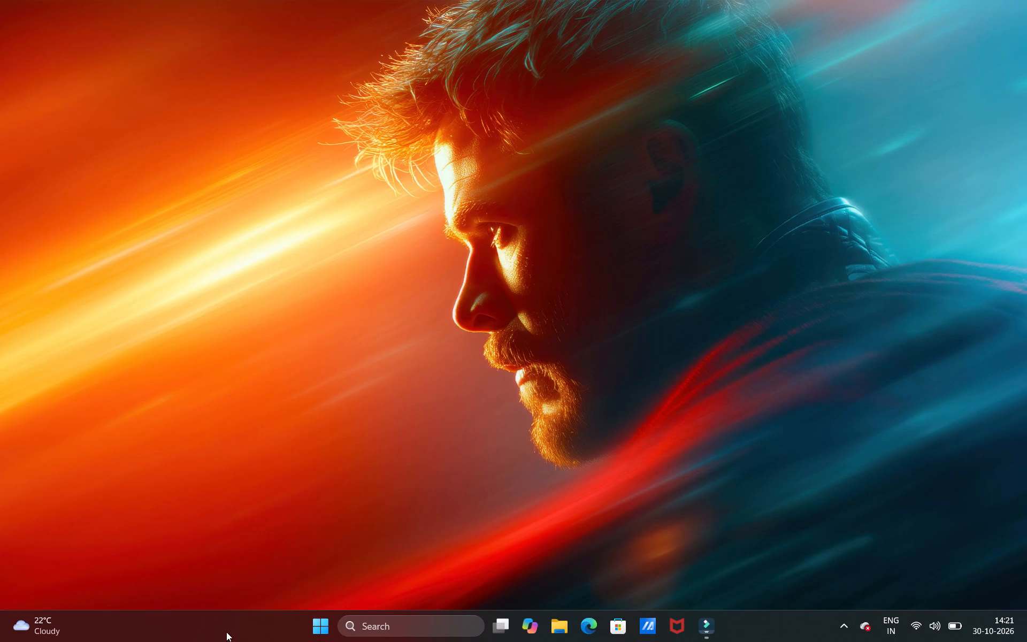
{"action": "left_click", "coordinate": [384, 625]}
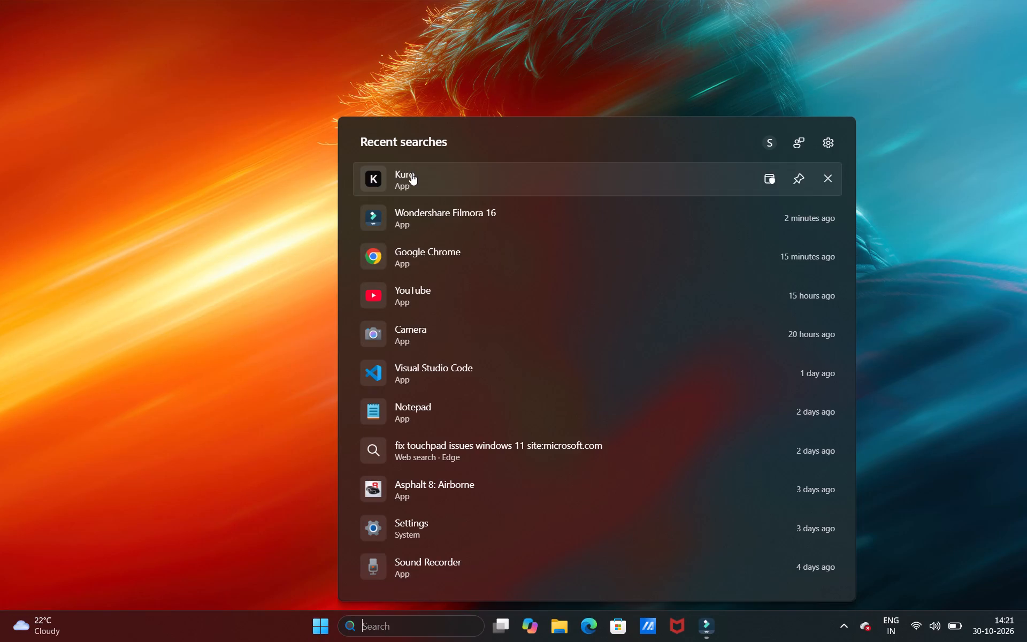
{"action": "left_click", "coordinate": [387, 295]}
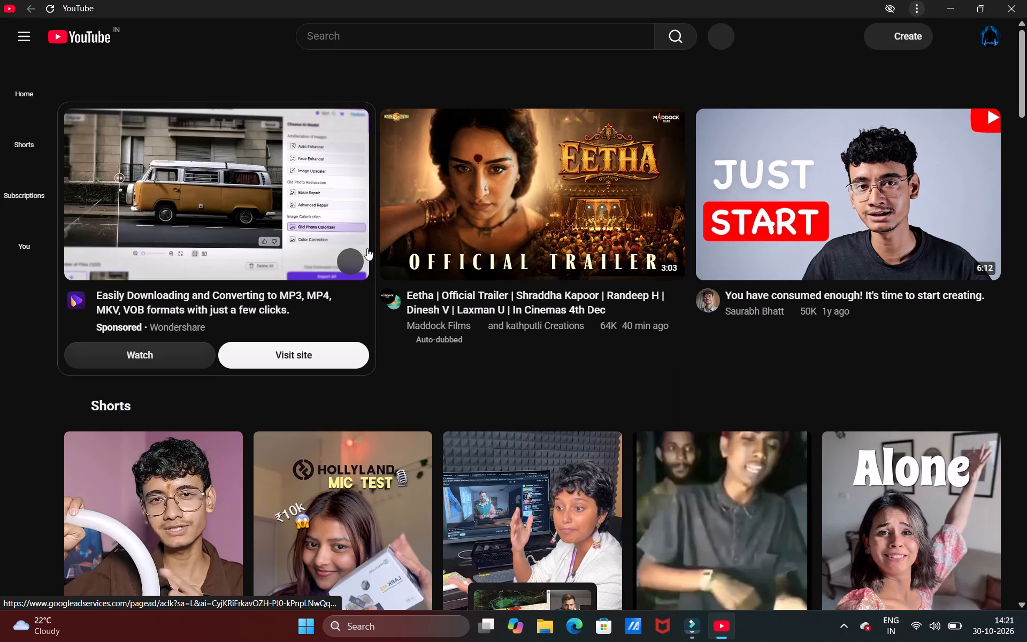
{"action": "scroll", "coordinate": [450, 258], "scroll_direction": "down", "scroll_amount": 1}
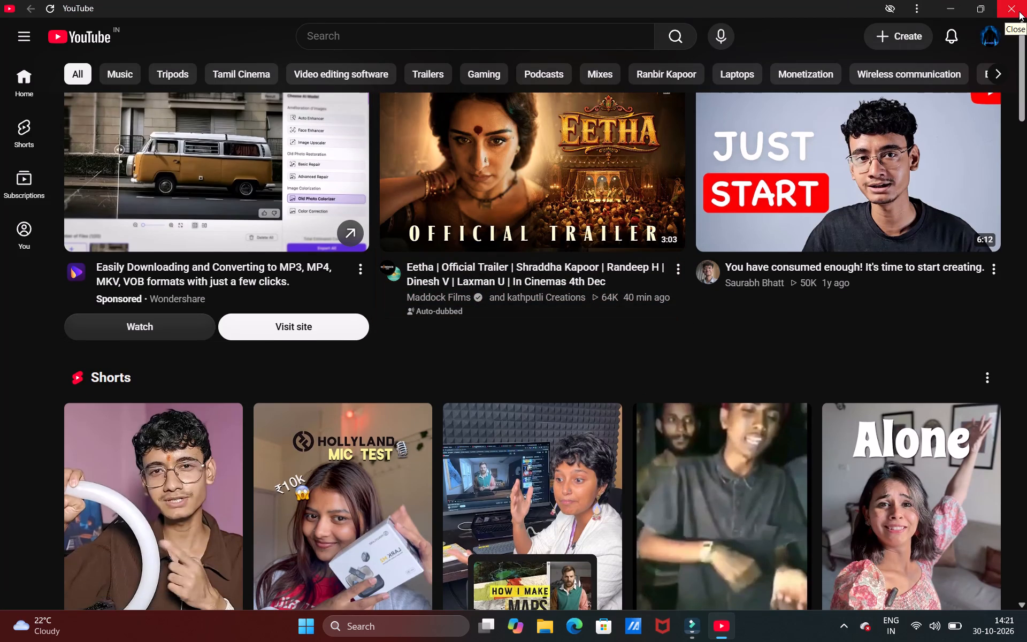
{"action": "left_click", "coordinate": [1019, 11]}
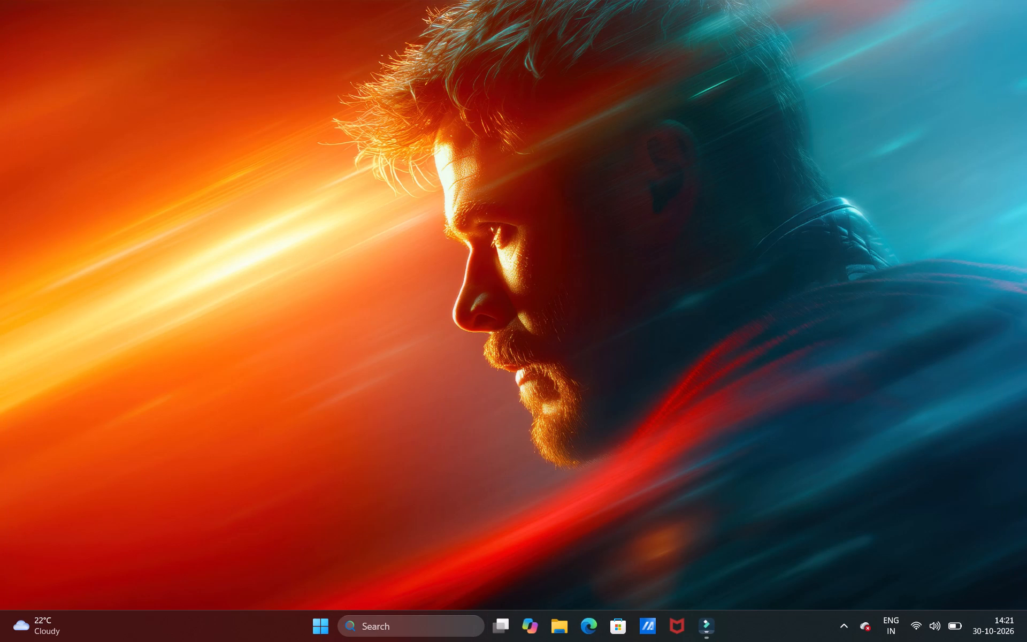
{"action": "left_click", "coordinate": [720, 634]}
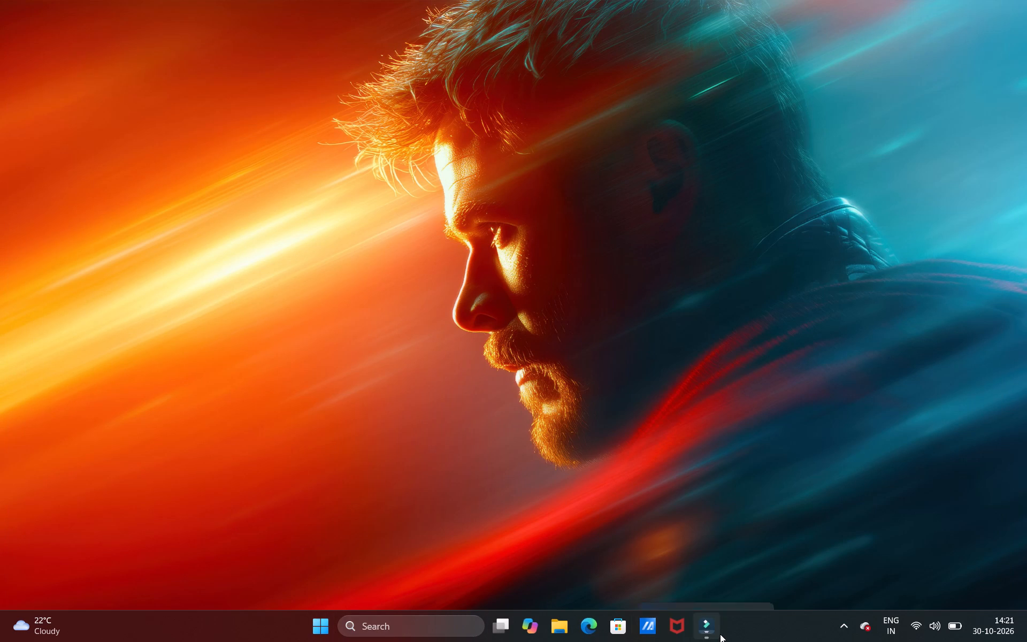
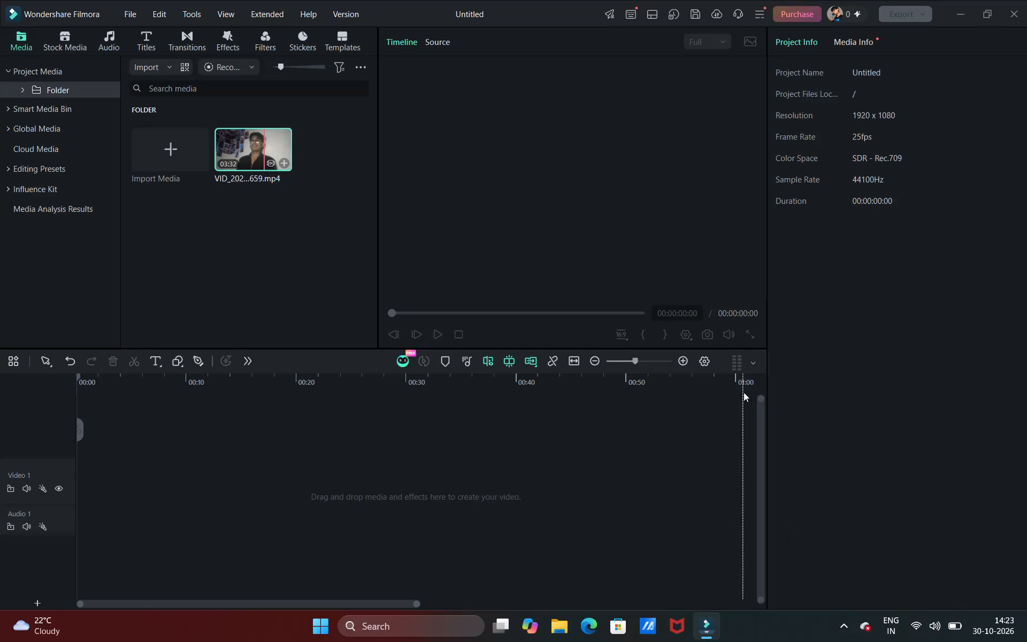
Place the imported talking-head video at the start of track Video 1, matching the project settings to the media at 3840x2160 30fps.
{"action": "left_click", "coordinate": [501, 146]}
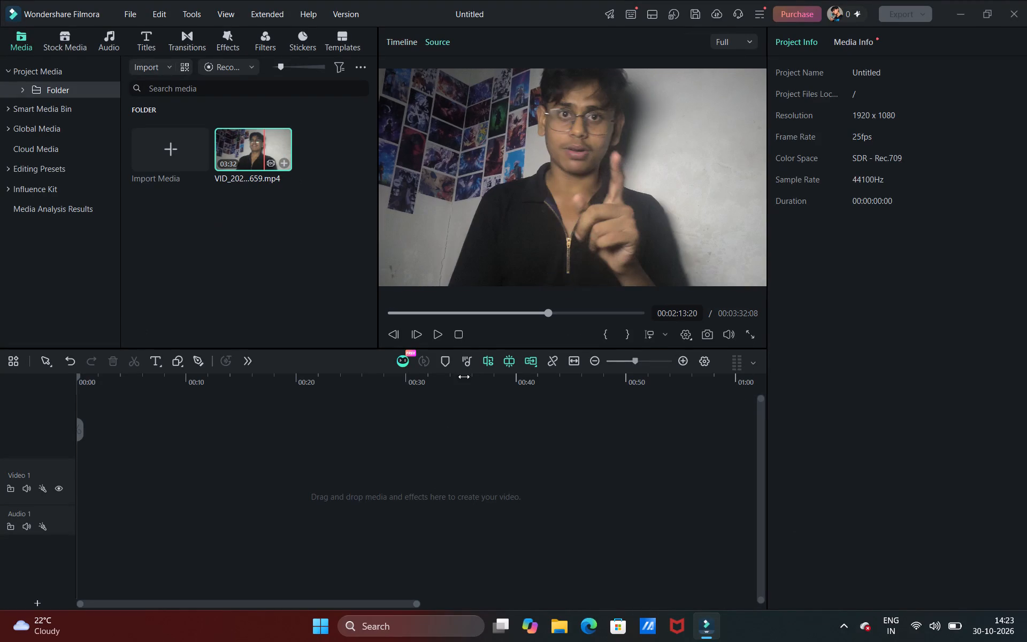
{"action": "scroll", "coordinate": [297, 494], "scroll_direction": "right", "scroll_amount": 1}
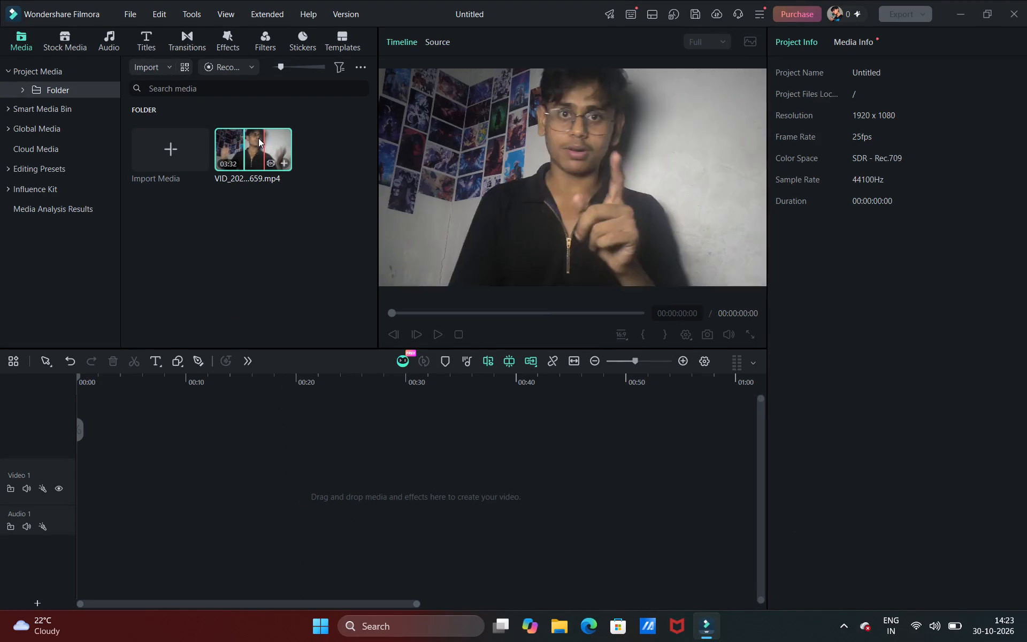
{"action": "left_click_drag", "start_coordinate": [257, 142], "coordinate": [327, 495]}
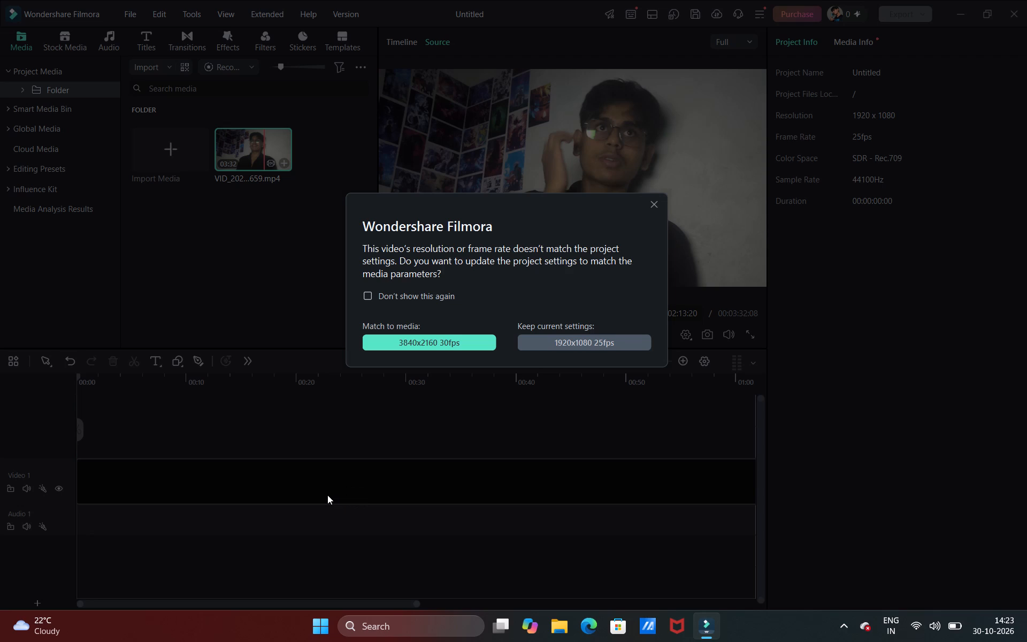
{"action": "left_click", "coordinate": [387, 342]}
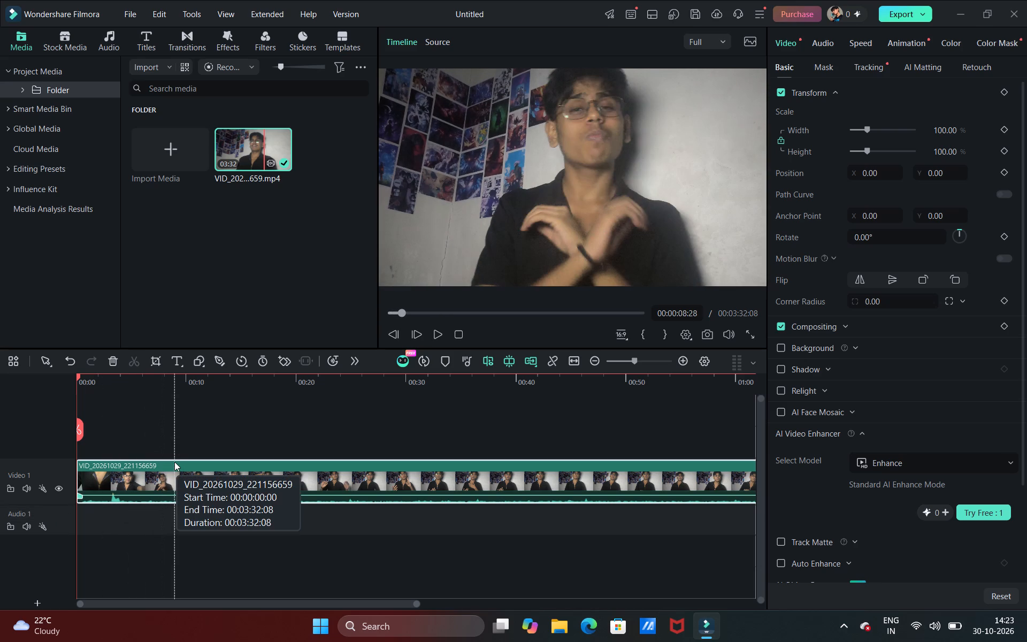
Preview the clip's sound from about 9 seconds and enable AI Denoise (High Quality) on its audio.
{"action": "left_click", "coordinate": [434, 333]}
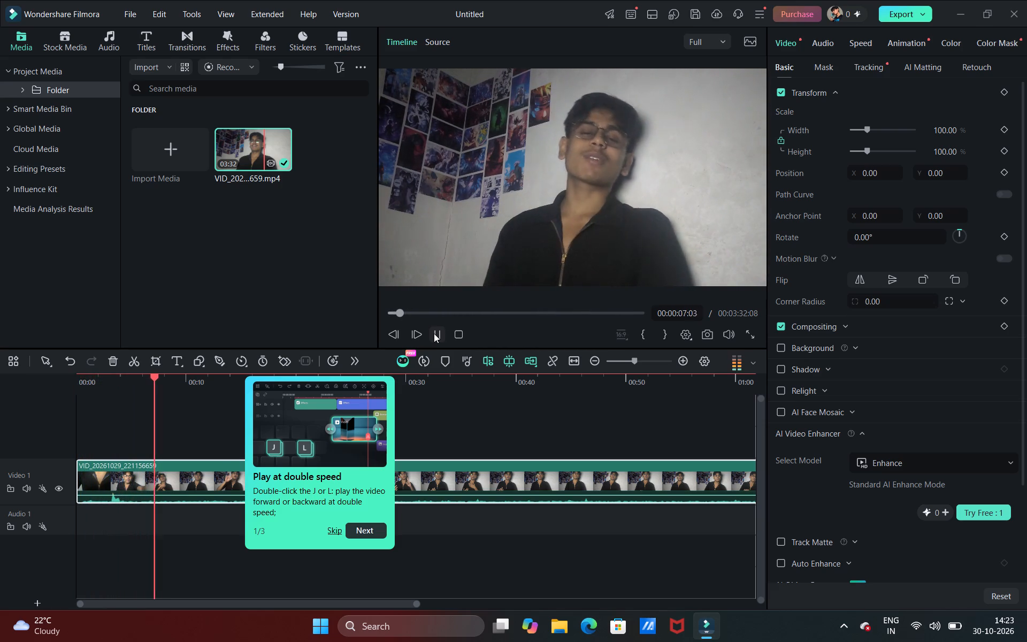
{"action": "left_click", "coordinate": [822, 35]}
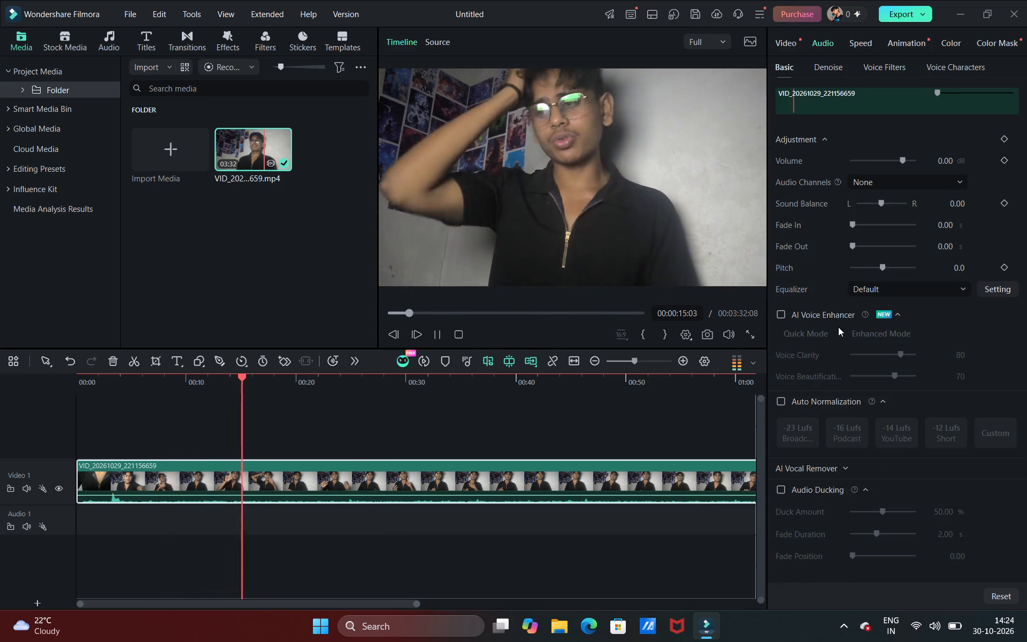
{"action": "left_click", "coordinate": [818, 68]}
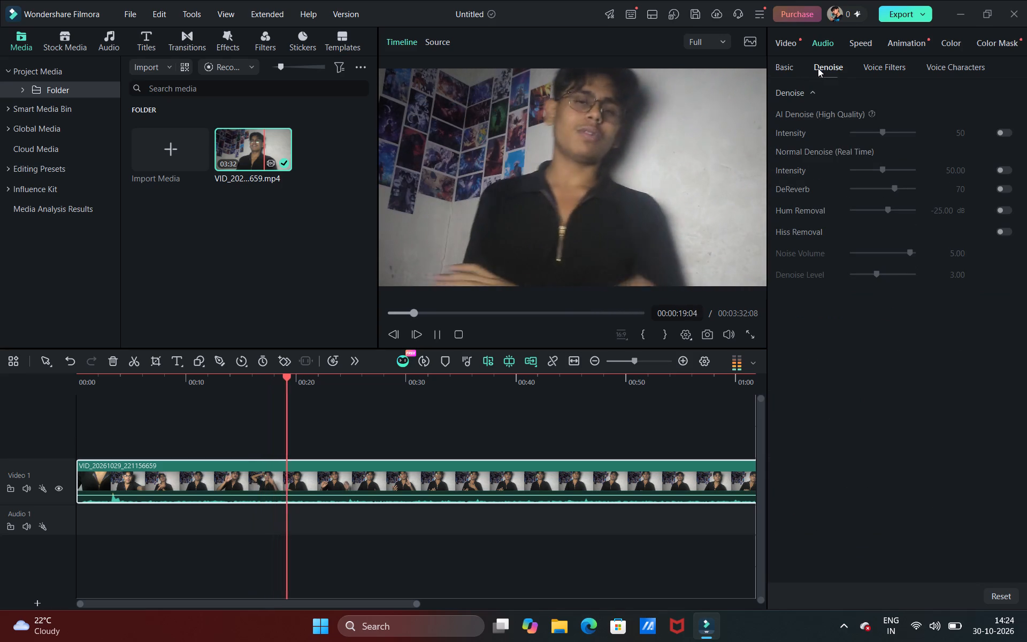
{"action": "left_click", "coordinate": [435, 328]}
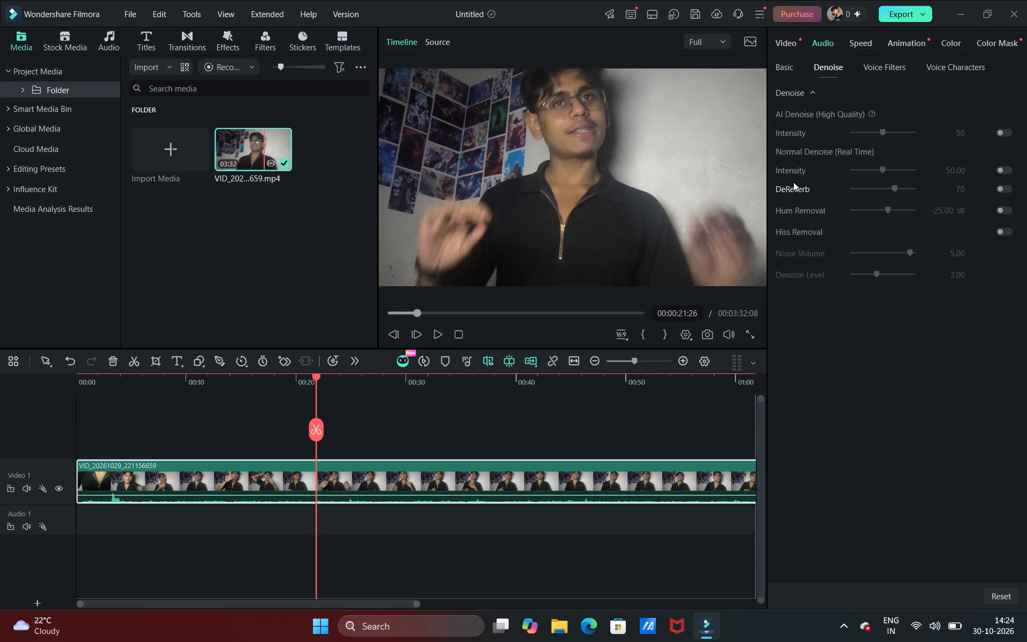
{"action": "left_click", "coordinate": [863, 108]}
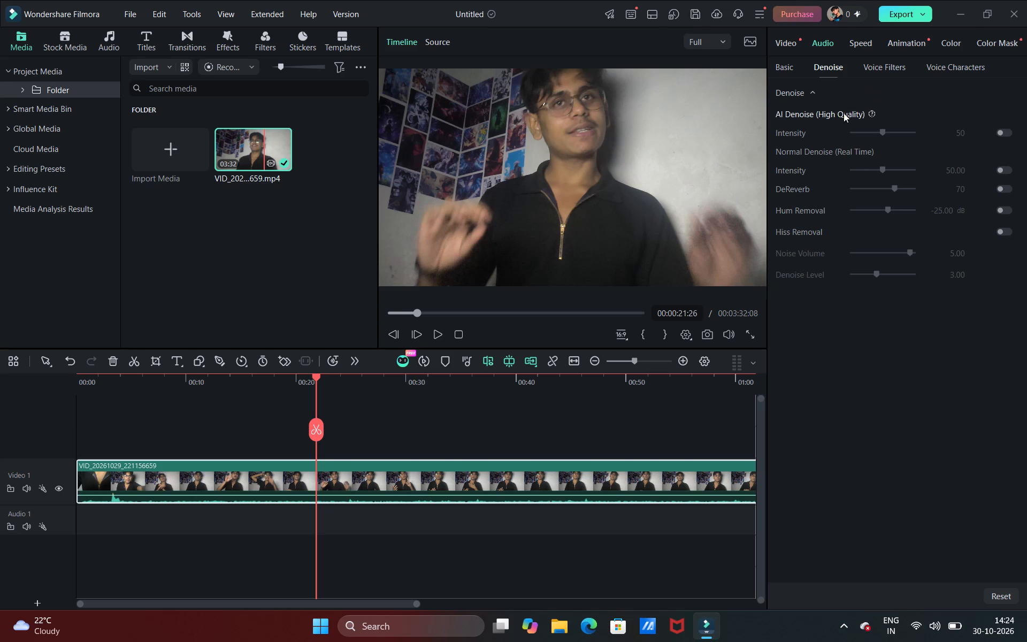
{"action": "left_click", "coordinate": [841, 113]}
{"action": "left_click", "coordinate": [841, 113]}
{"action": "left_click", "coordinate": [1003, 136]}
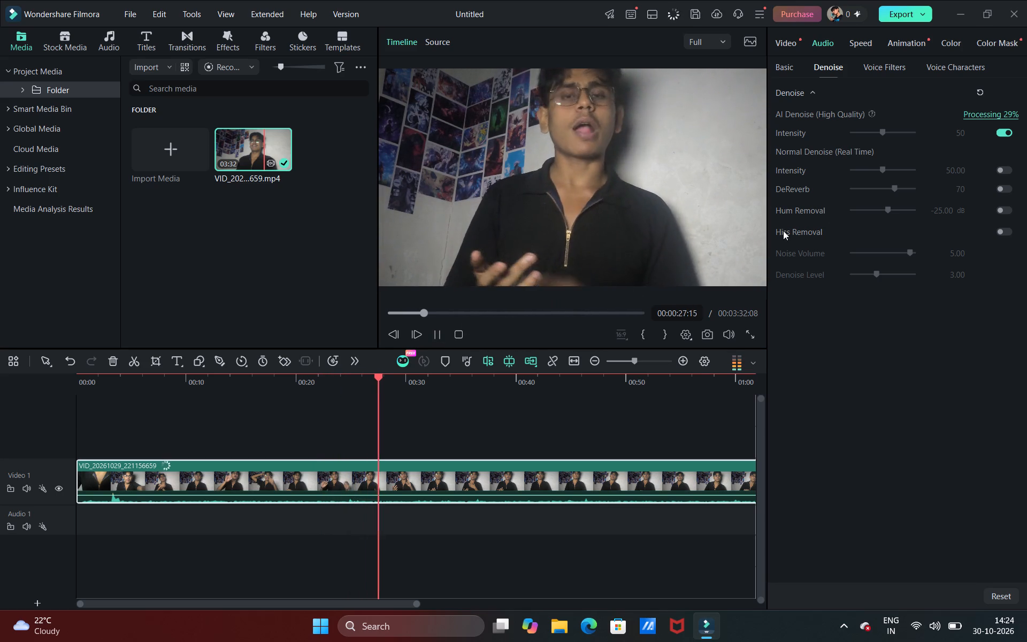
{"action": "left_click", "coordinate": [813, 113]}
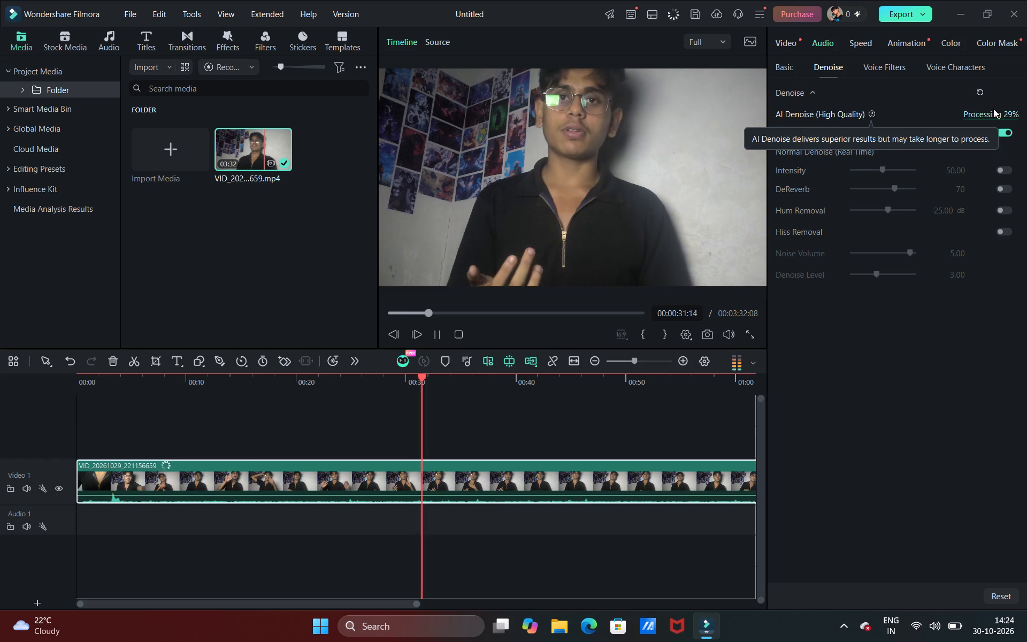
{"action": "left_click", "coordinate": [993, 109]}
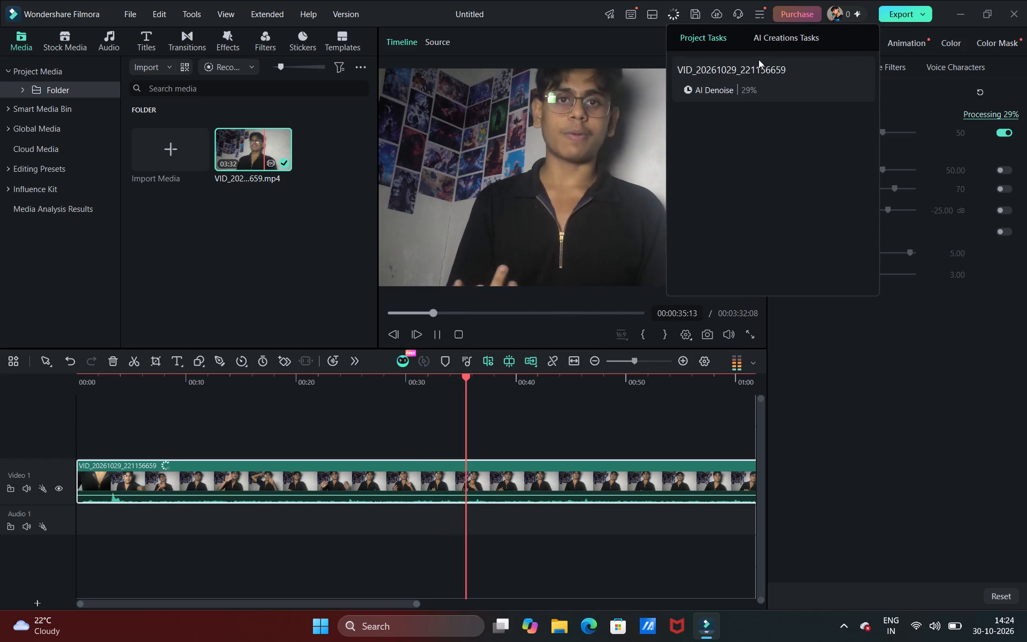
{"action": "left_click", "coordinate": [580, 121]}
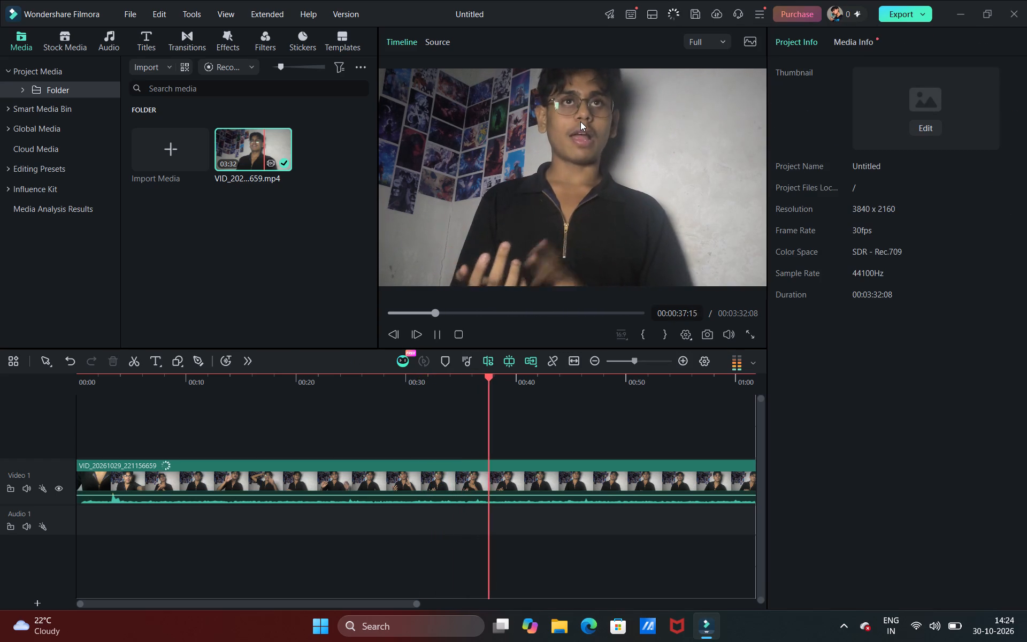
Examine the project information, the source video's media information and the audio library while the clip plays.
{"action": "left_click", "coordinate": [580, 121]}
{"action": "left_click", "coordinate": [845, 41]}
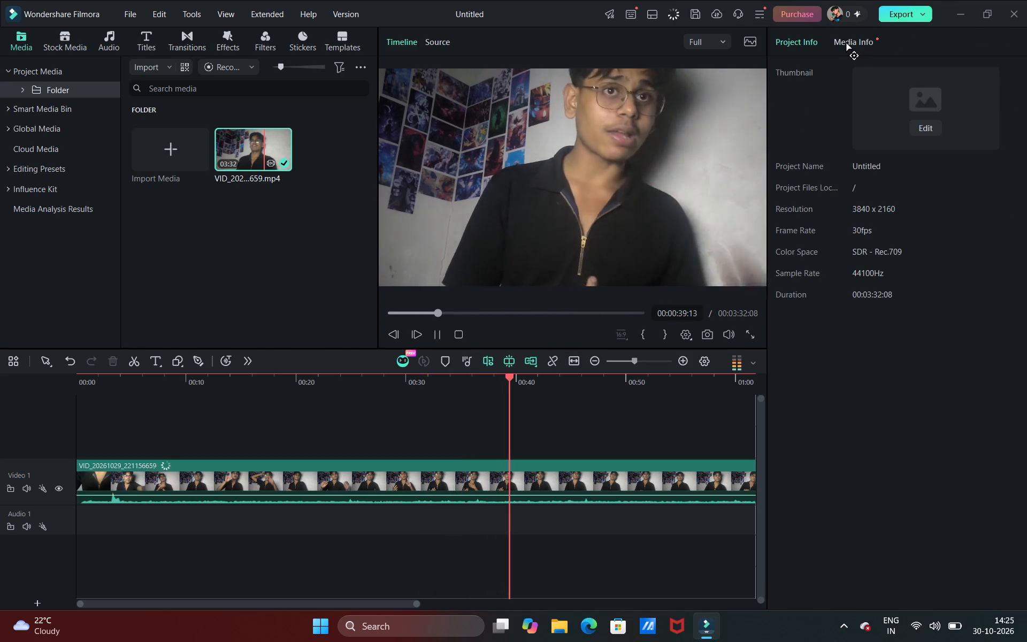
{"action": "left_click", "coordinate": [787, 29]}
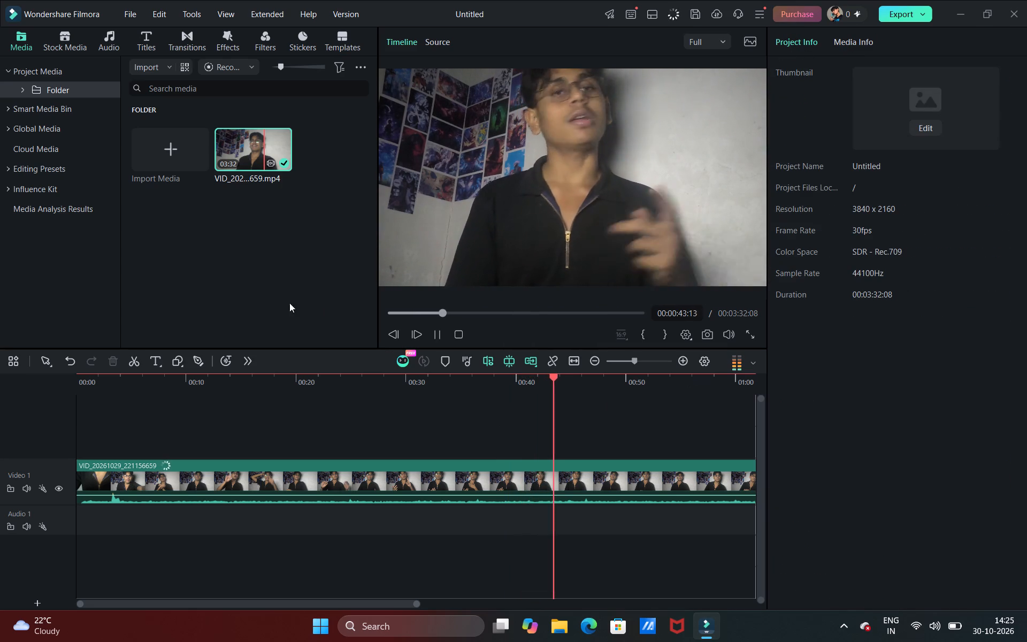
{"action": "left_click", "coordinate": [282, 396]}
{"action": "left_click", "coordinate": [306, 459]}
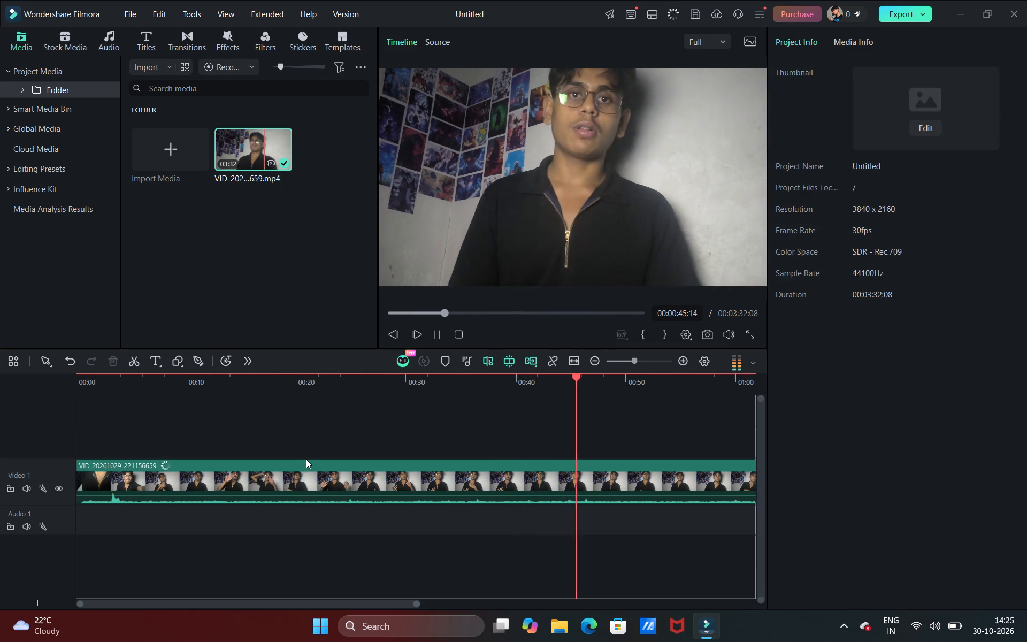
{"action": "left_click", "coordinate": [100, 42]}
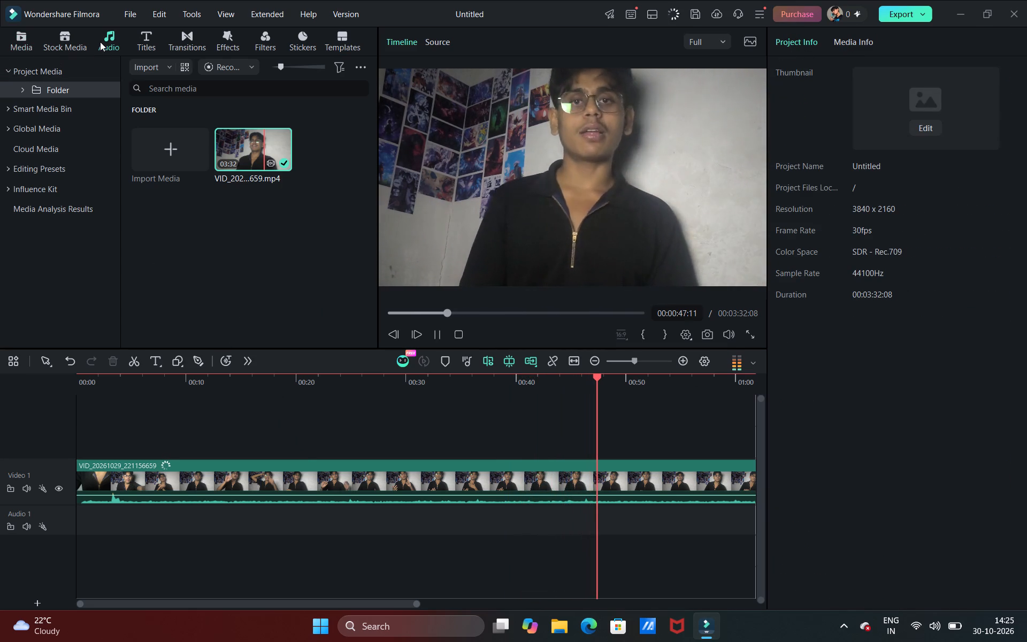
{"action": "left_click", "coordinate": [100, 42]}
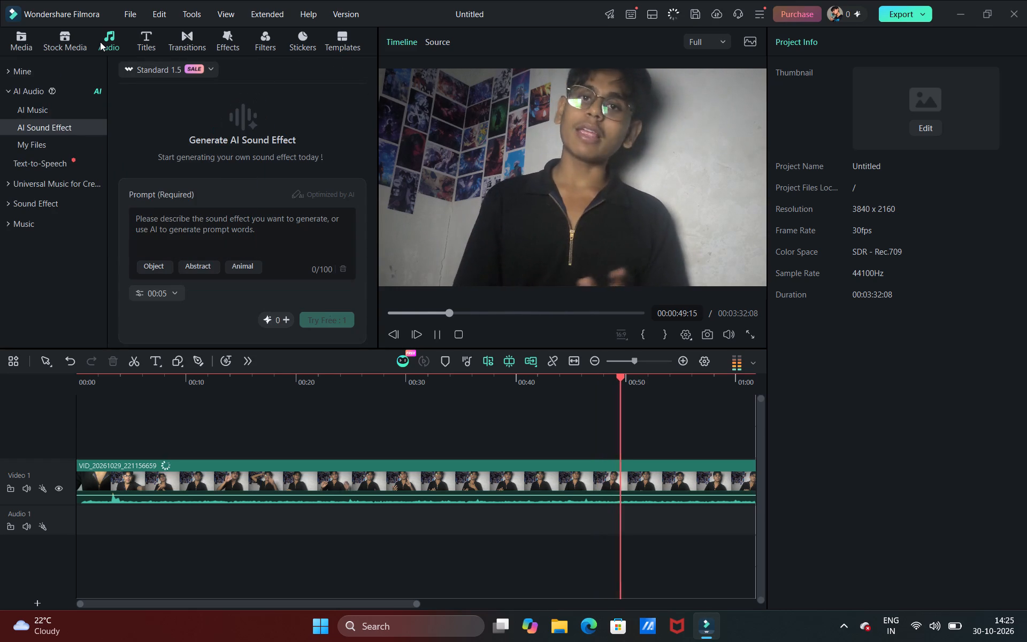
{"action": "left_click", "coordinate": [546, 173]}
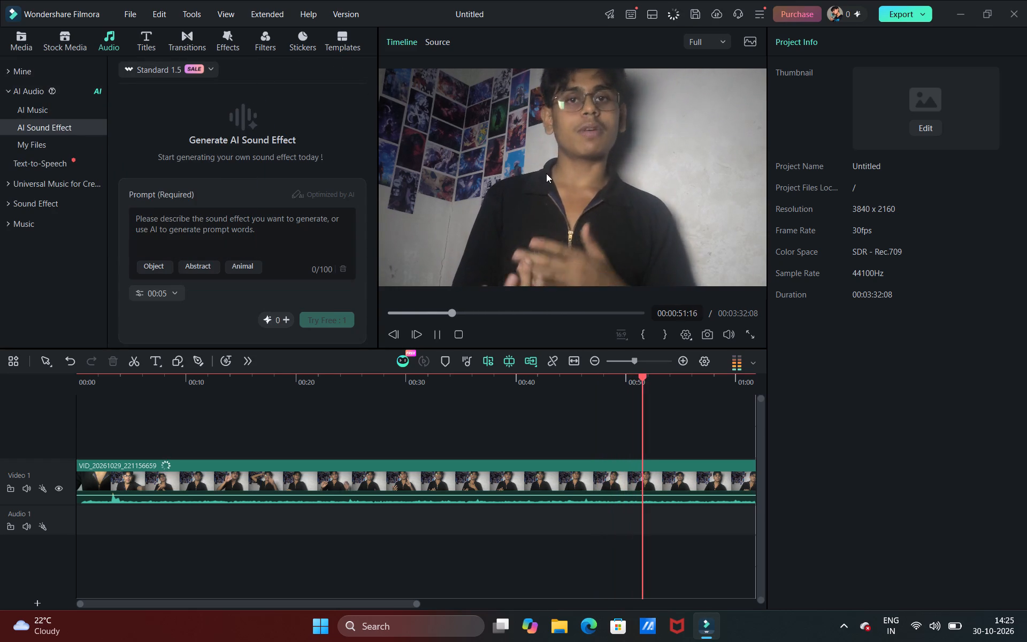
{"action": "left_click", "coordinate": [24, 42]}
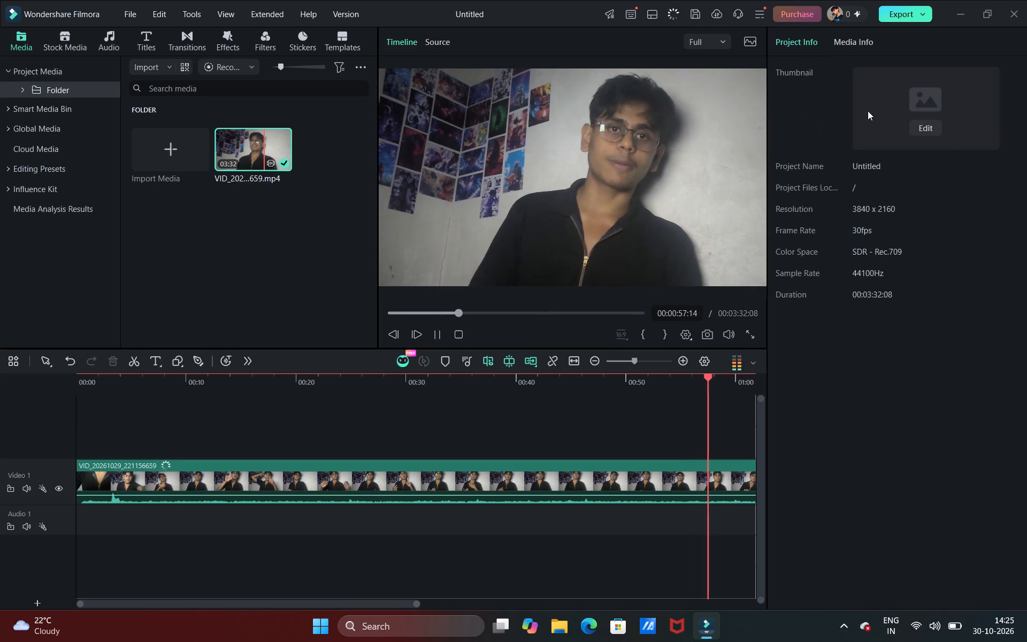
{"action": "left_click", "coordinate": [848, 33]}
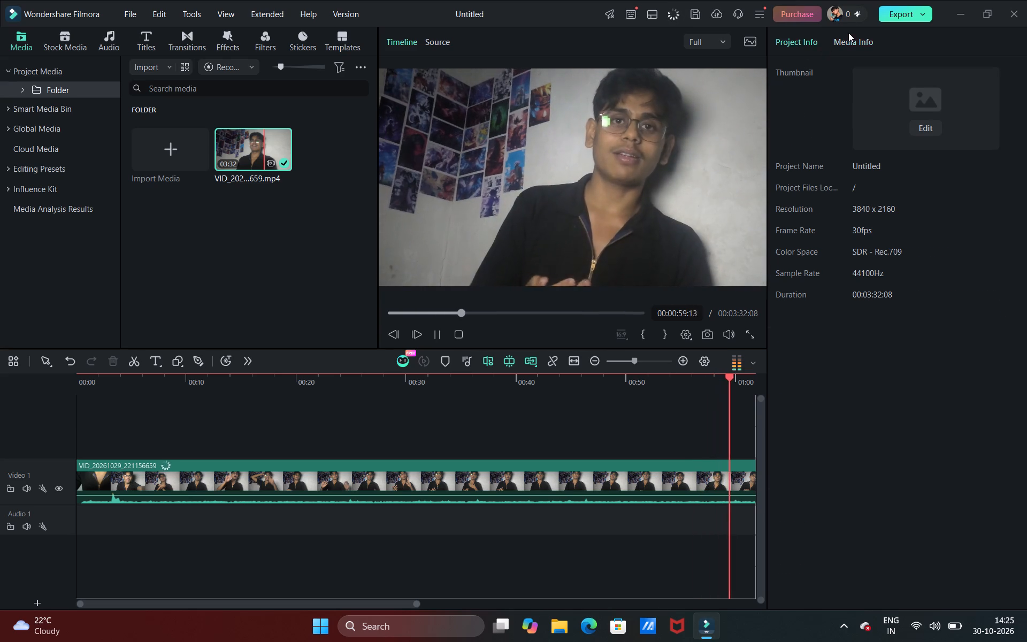
{"action": "scroll", "coordinate": [821, 353], "scroll_direction": "down", "scroll_amount": 3}
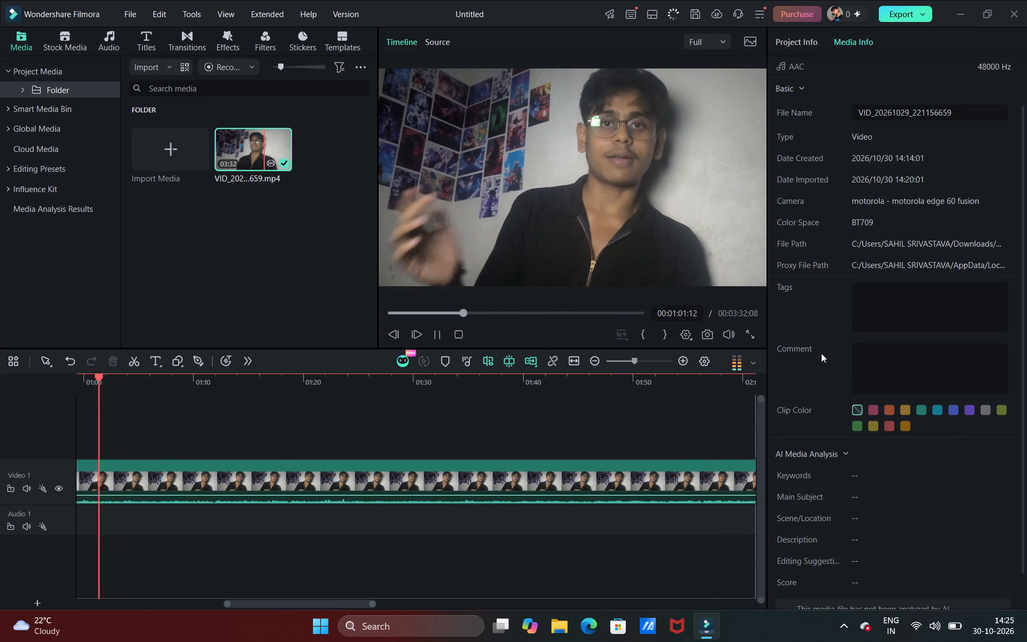
{"action": "scroll", "coordinate": [821, 353], "scroll_direction": "down", "scroll_amount": 1}
{"action": "scroll", "coordinate": [850, 296], "scroll_direction": "up", "scroll_amount": 3}
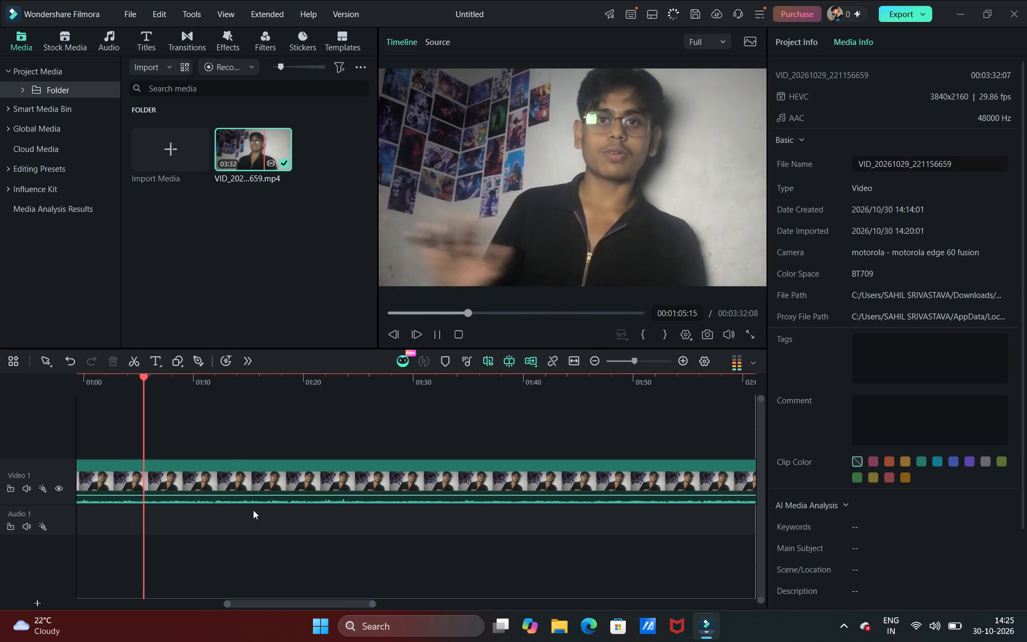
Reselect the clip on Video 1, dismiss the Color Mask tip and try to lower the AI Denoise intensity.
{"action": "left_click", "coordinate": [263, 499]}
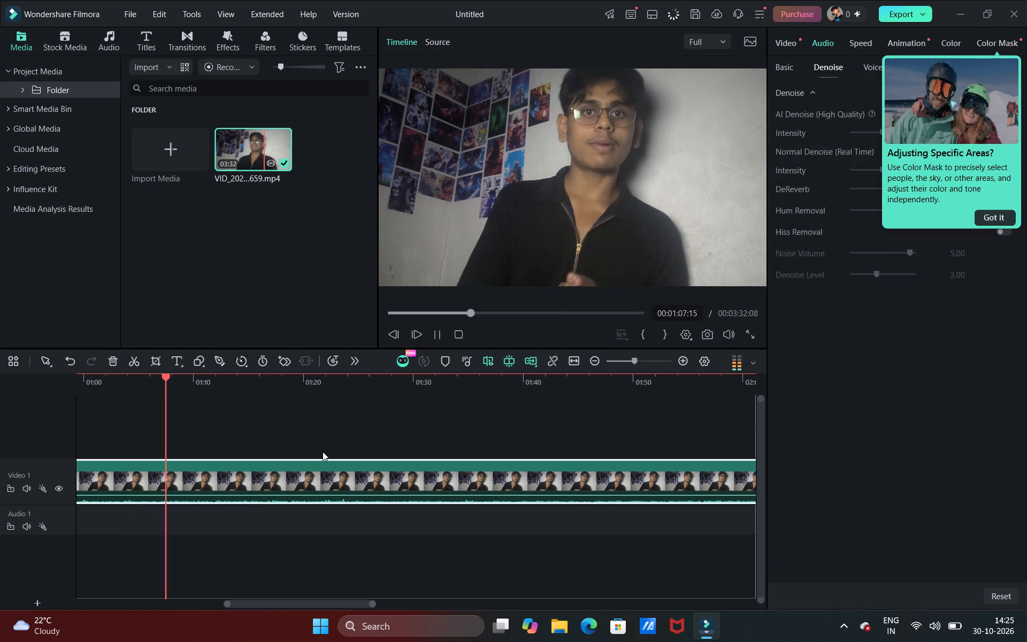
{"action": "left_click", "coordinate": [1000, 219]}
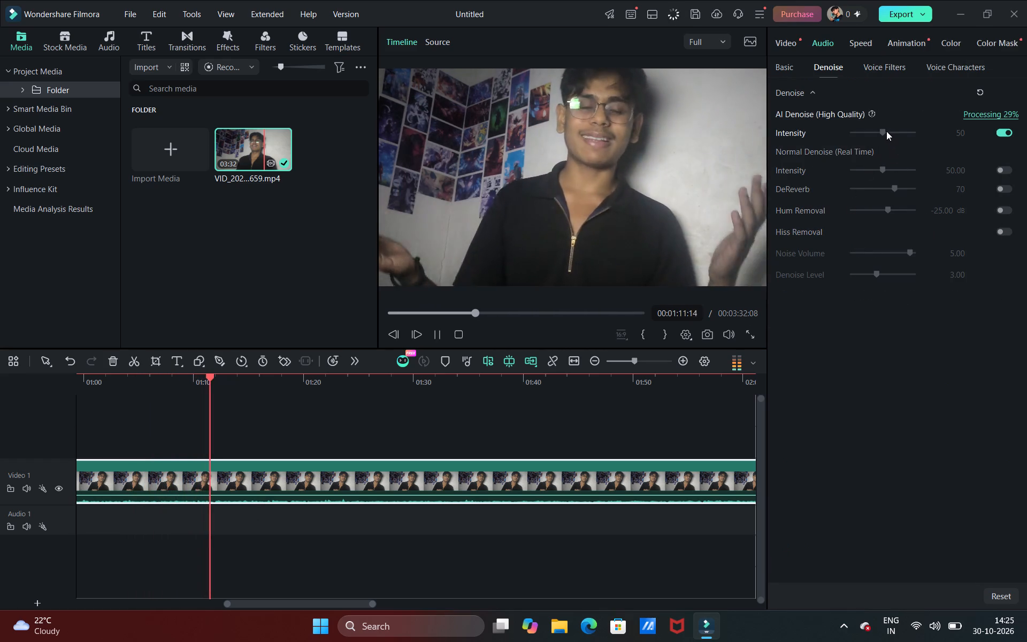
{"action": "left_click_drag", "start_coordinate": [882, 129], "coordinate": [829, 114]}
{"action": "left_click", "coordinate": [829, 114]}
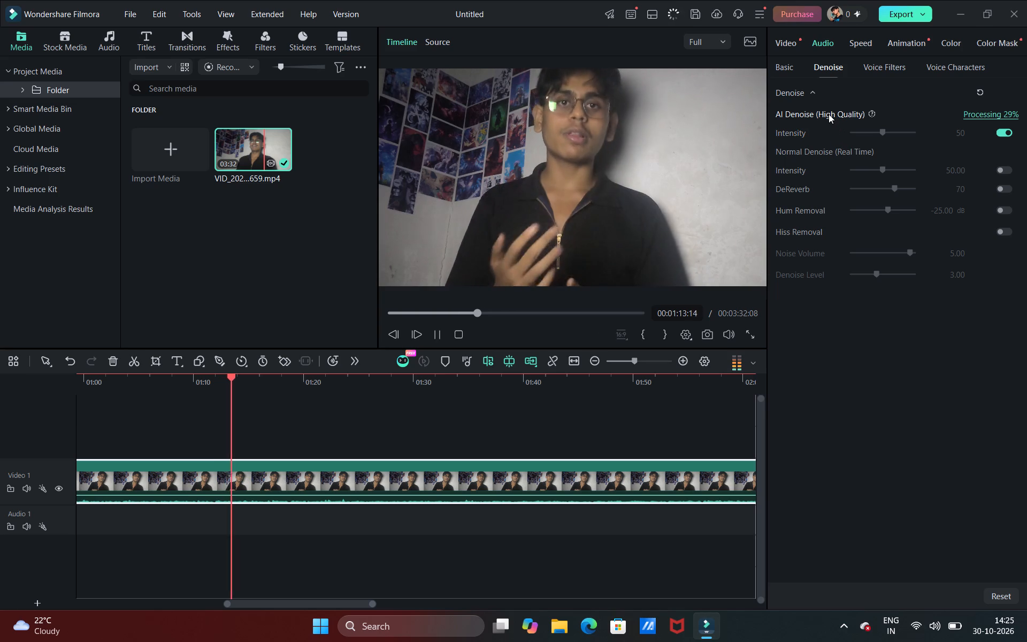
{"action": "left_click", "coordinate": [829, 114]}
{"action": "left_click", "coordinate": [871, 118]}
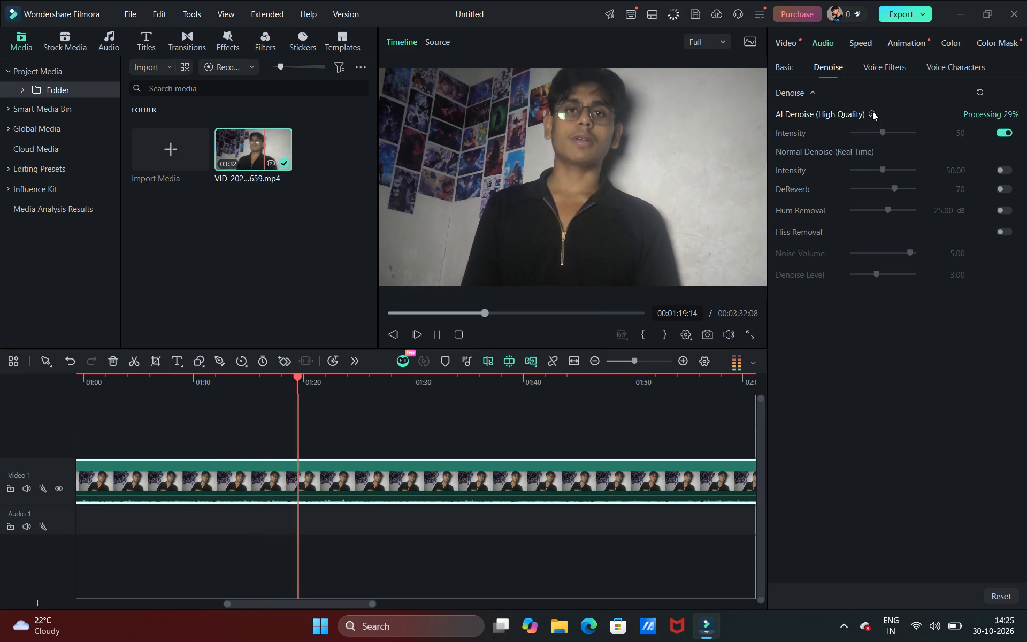
Look over the available voice filters and voice characters, and reduce the clip's audio volume to -11.65 dB.
{"action": "left_click", "coordinate": [883, 68]}
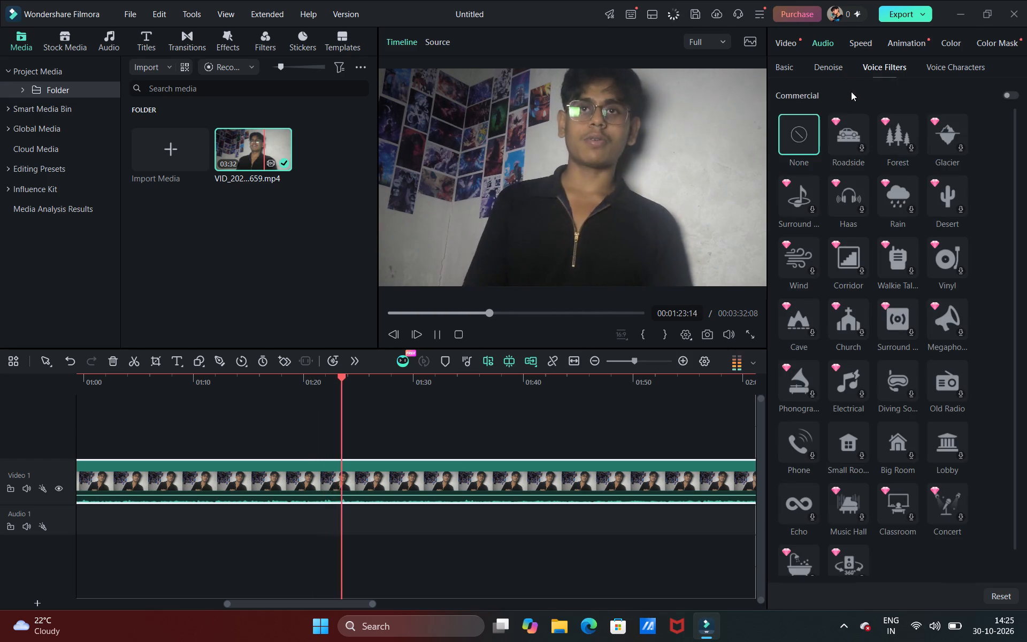
{"action": "left_click", "coordinate": [960, 71]}
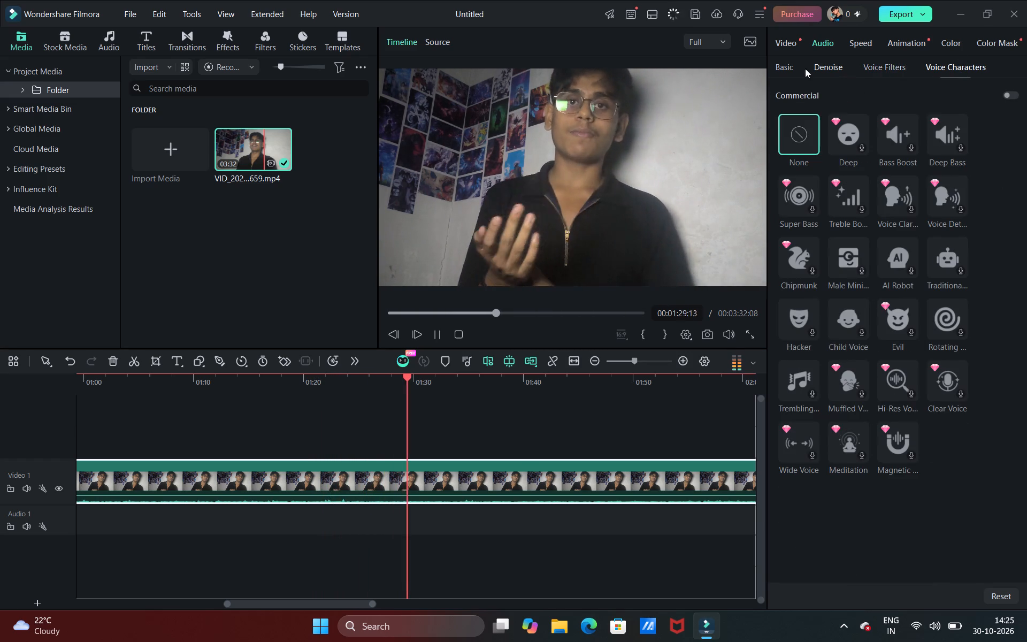
{"action": "left_click", "coordinate": [785, 71]}
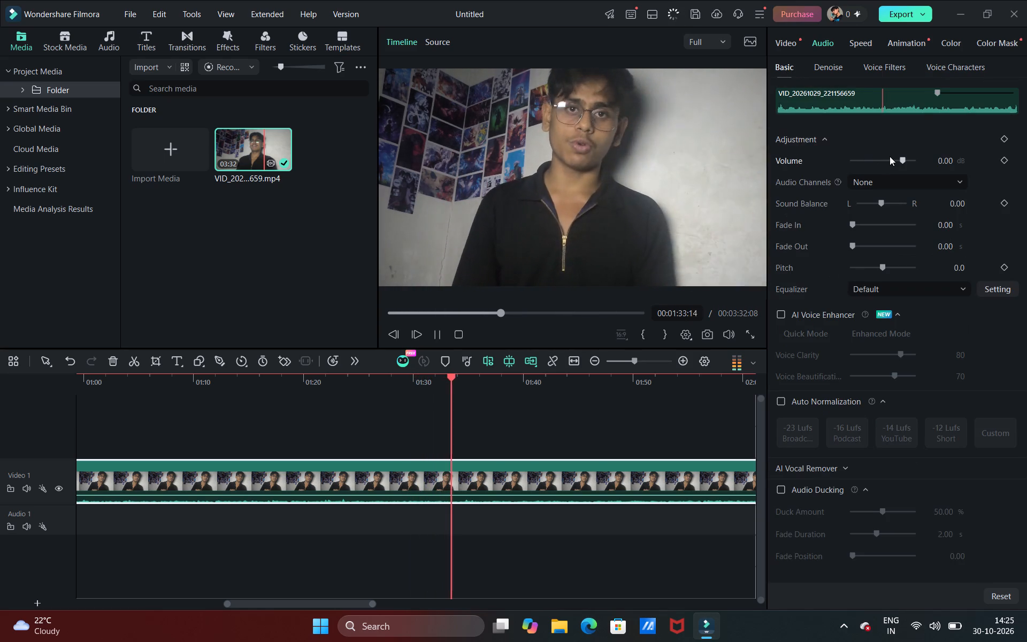
{"action": "left_click_drag", "start_coordinate": [896, 156], "coordinate": [865, 162]}
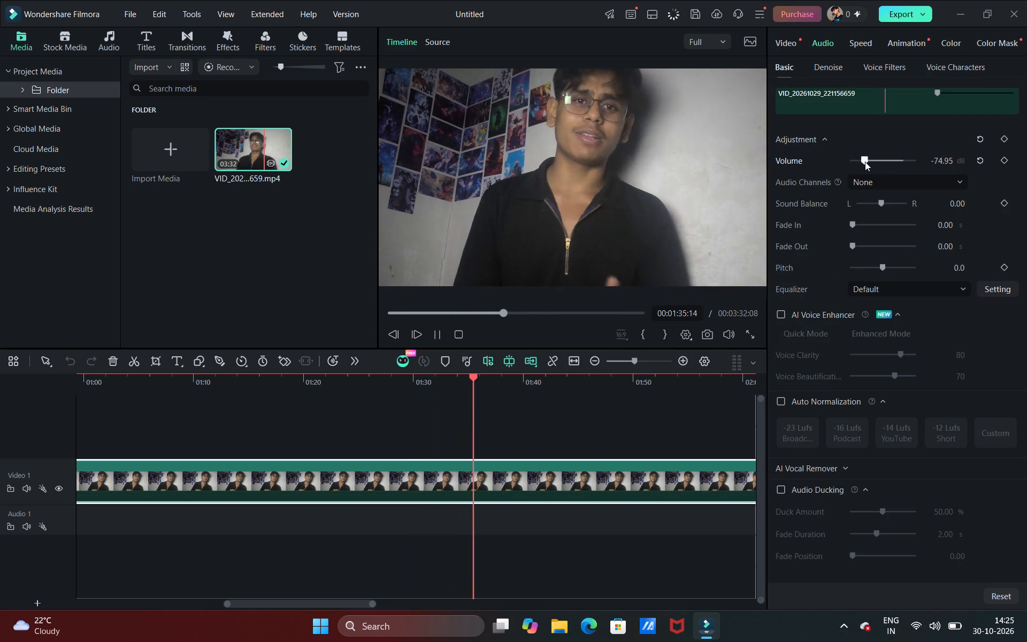
{"action": "left_click_drag", "start_coordinate": [865, 162], "coordinate": [882, 164]}
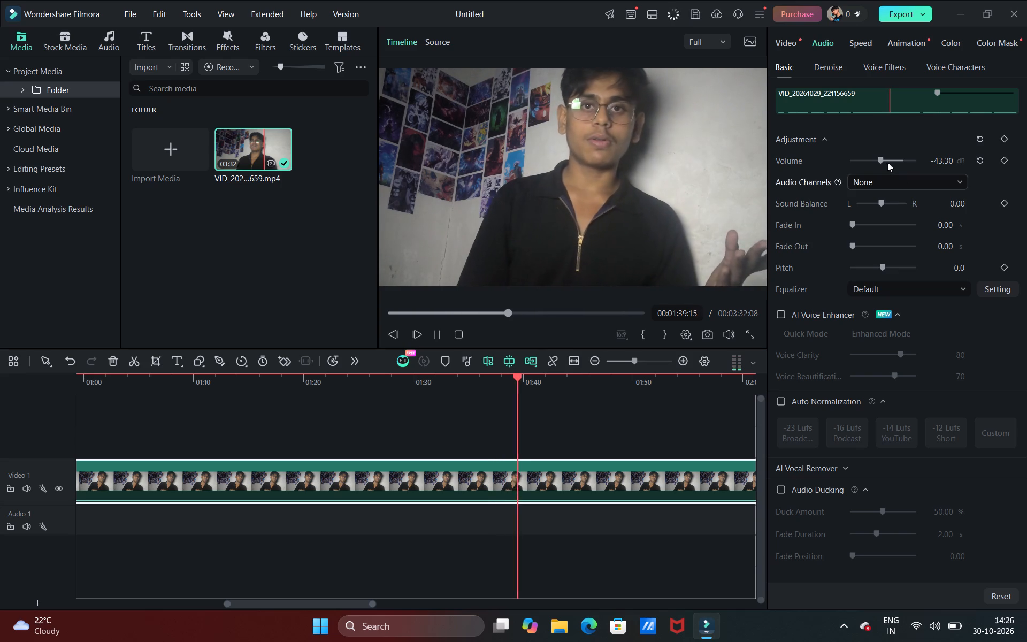
{"action": "left_click_drag", "start_coordinate": [884, 159], "coordinate": [898, 160]}
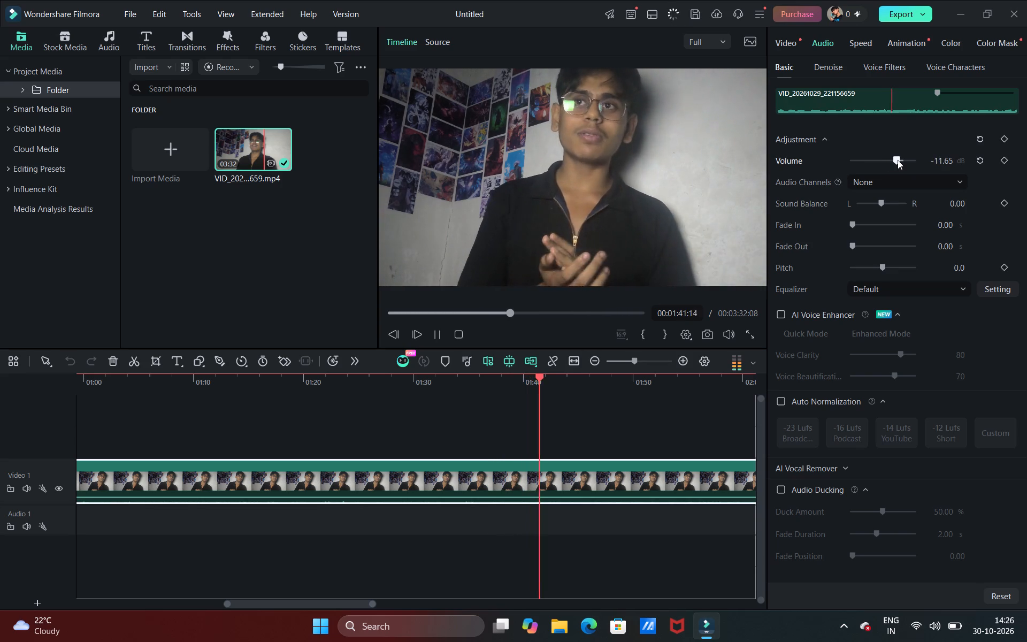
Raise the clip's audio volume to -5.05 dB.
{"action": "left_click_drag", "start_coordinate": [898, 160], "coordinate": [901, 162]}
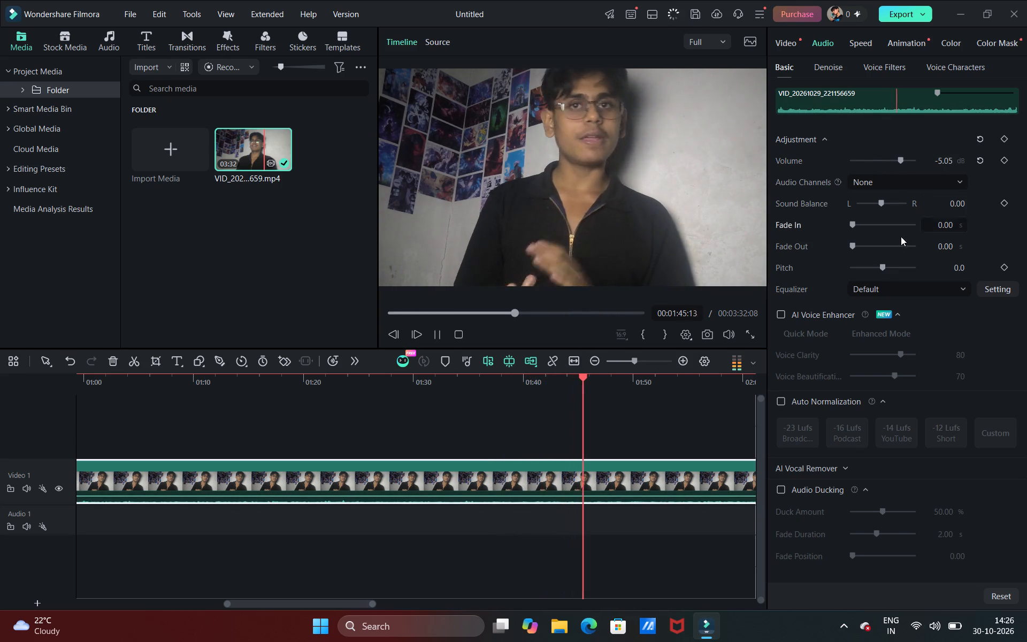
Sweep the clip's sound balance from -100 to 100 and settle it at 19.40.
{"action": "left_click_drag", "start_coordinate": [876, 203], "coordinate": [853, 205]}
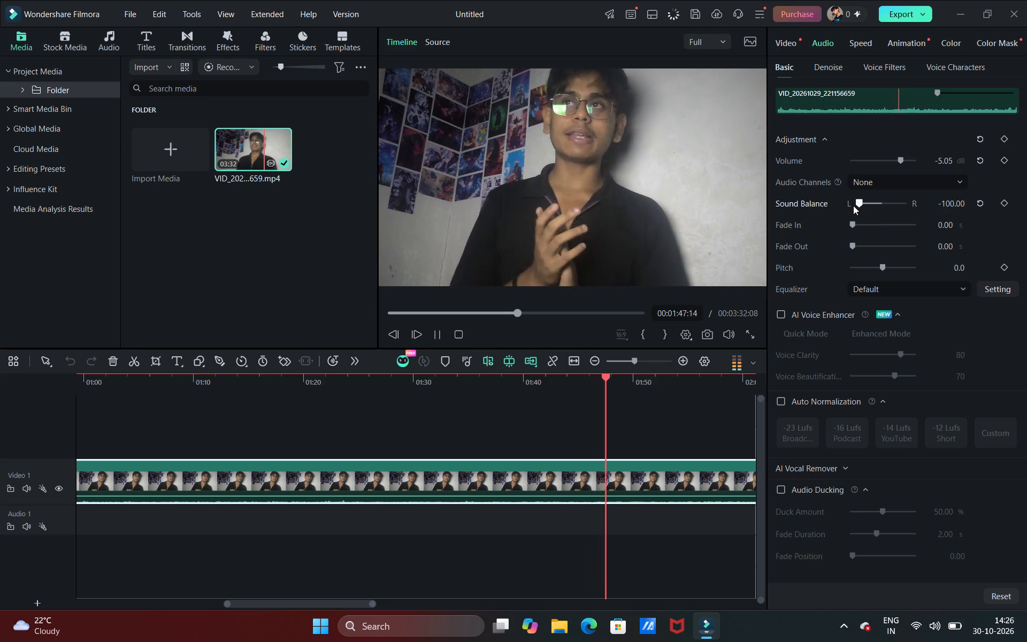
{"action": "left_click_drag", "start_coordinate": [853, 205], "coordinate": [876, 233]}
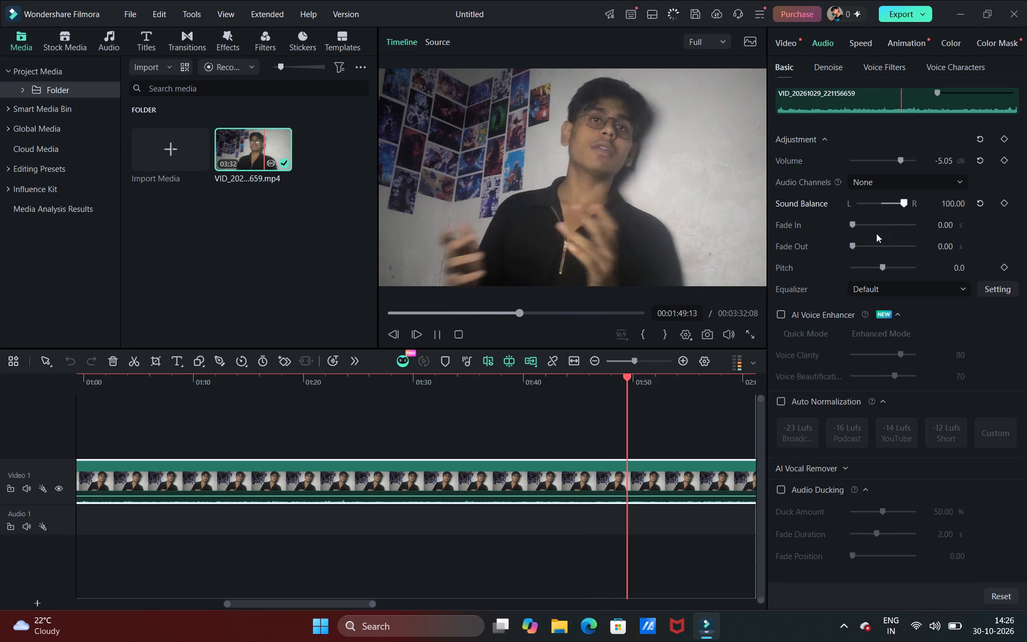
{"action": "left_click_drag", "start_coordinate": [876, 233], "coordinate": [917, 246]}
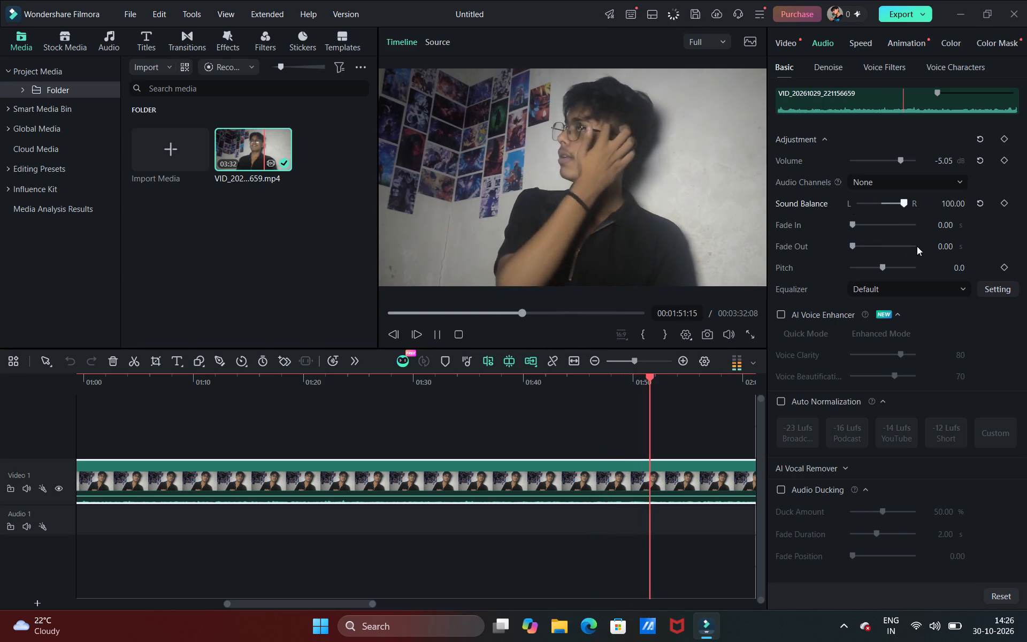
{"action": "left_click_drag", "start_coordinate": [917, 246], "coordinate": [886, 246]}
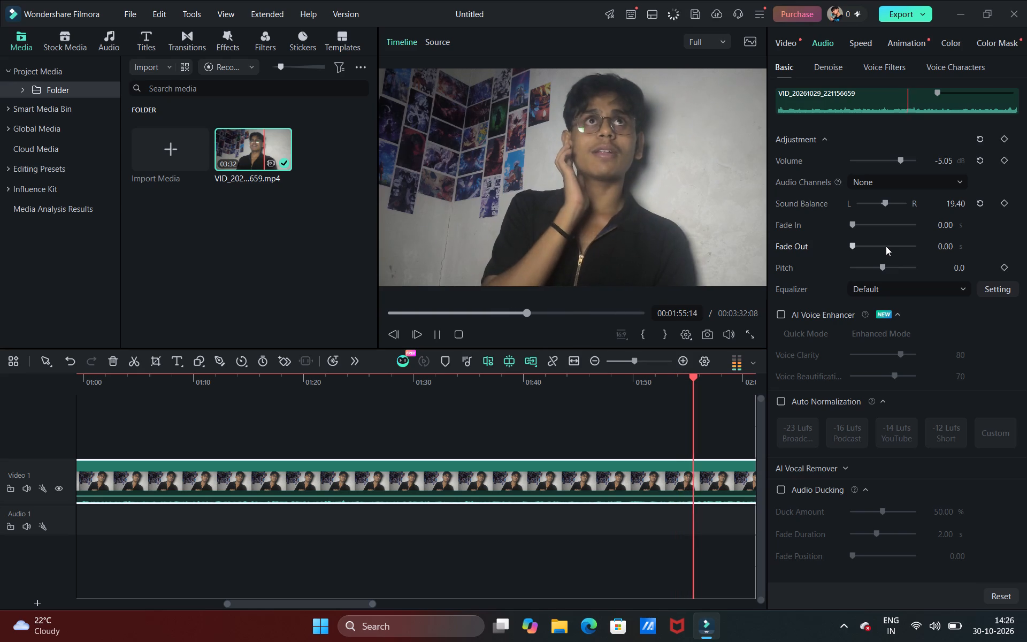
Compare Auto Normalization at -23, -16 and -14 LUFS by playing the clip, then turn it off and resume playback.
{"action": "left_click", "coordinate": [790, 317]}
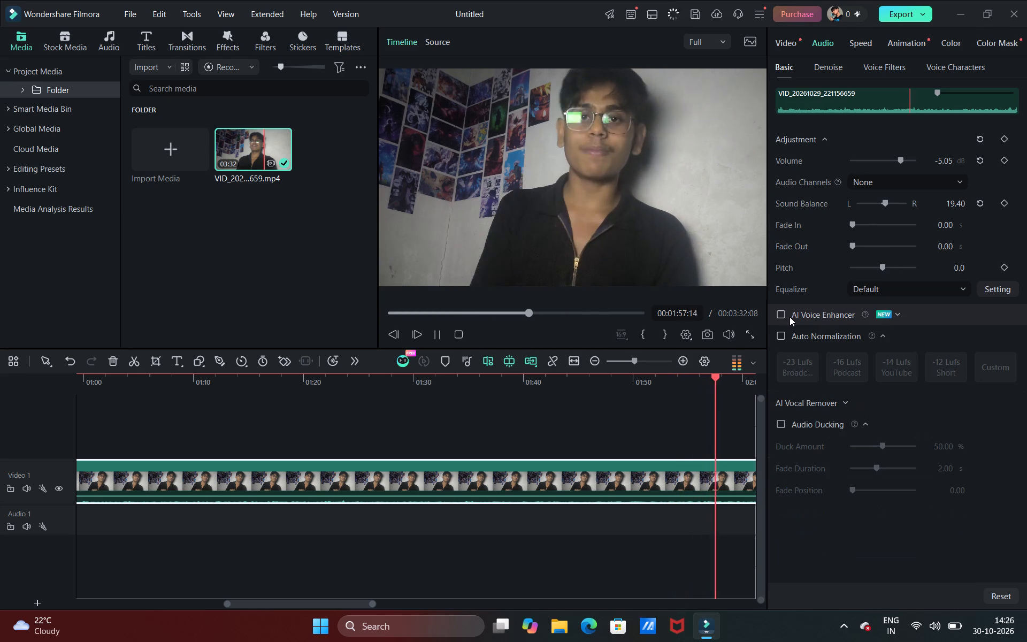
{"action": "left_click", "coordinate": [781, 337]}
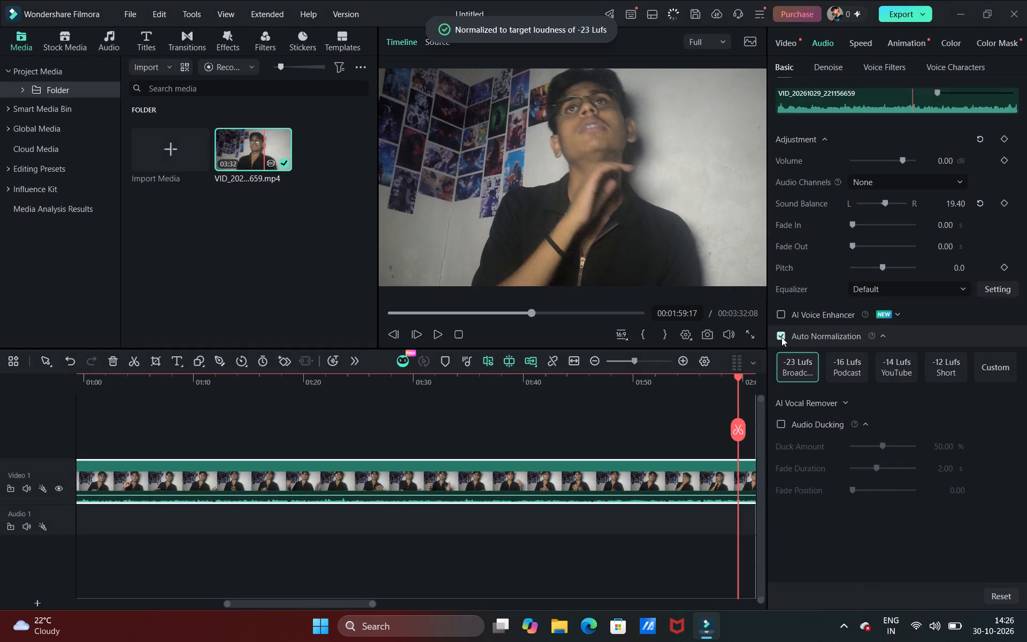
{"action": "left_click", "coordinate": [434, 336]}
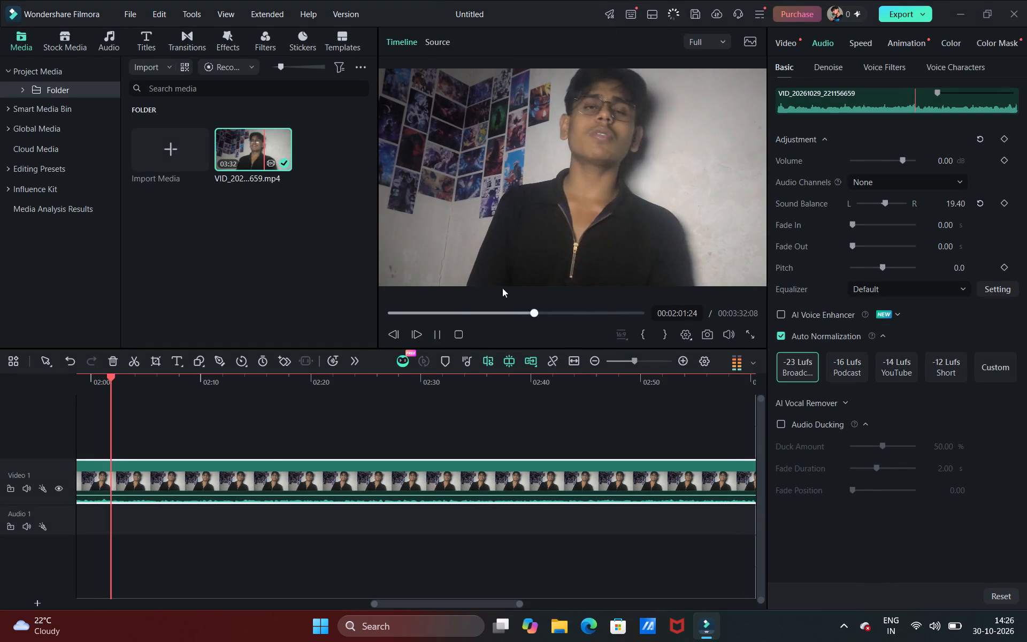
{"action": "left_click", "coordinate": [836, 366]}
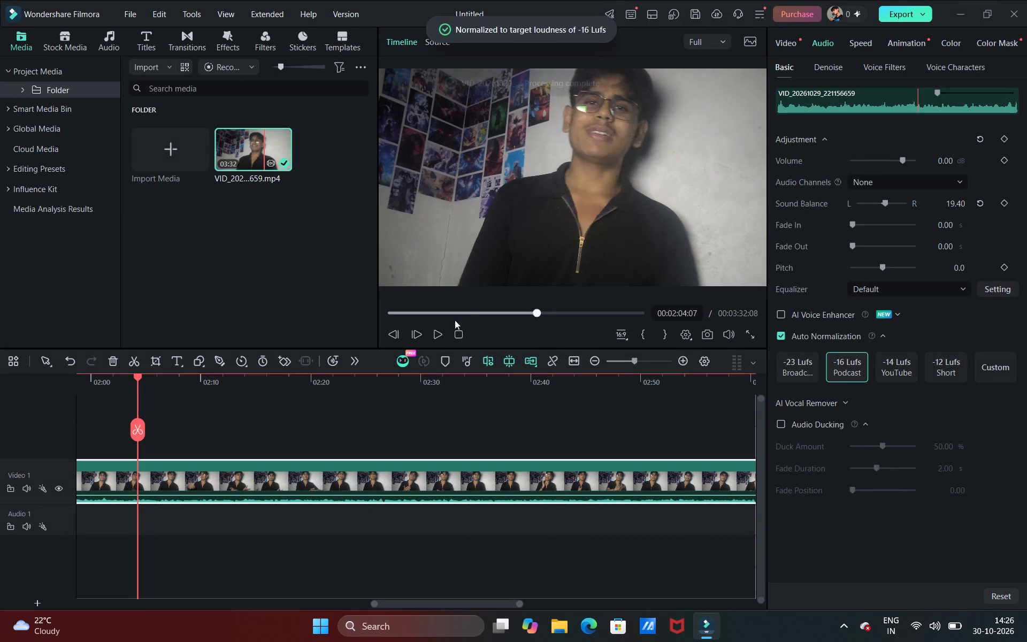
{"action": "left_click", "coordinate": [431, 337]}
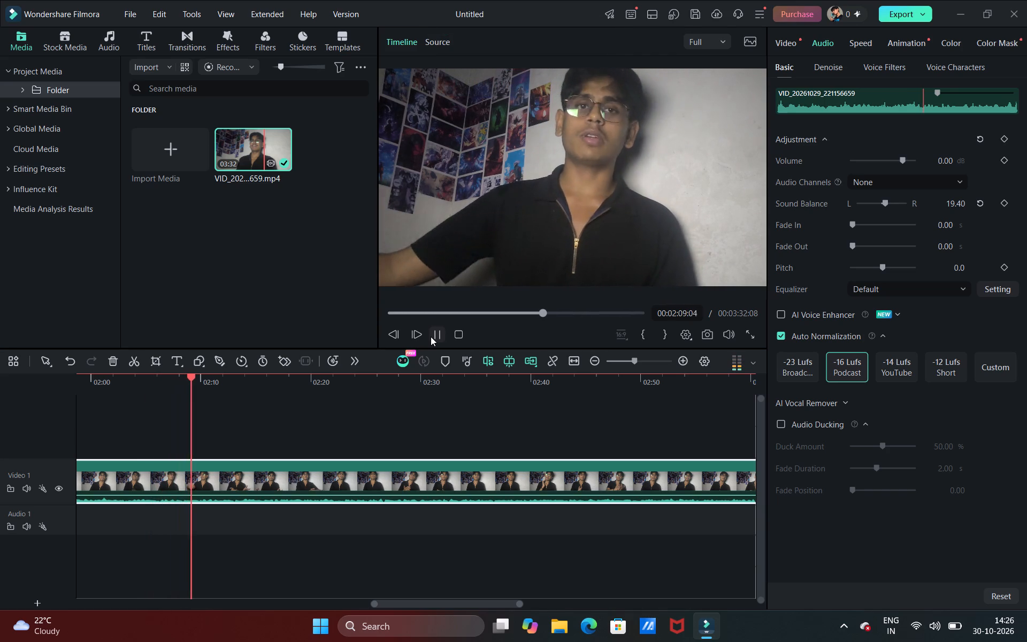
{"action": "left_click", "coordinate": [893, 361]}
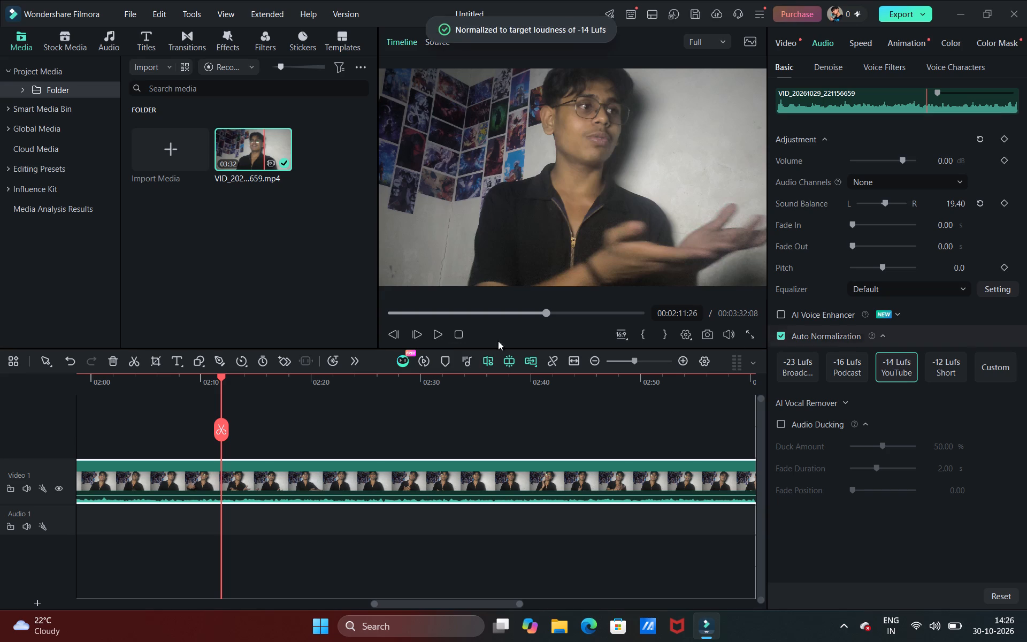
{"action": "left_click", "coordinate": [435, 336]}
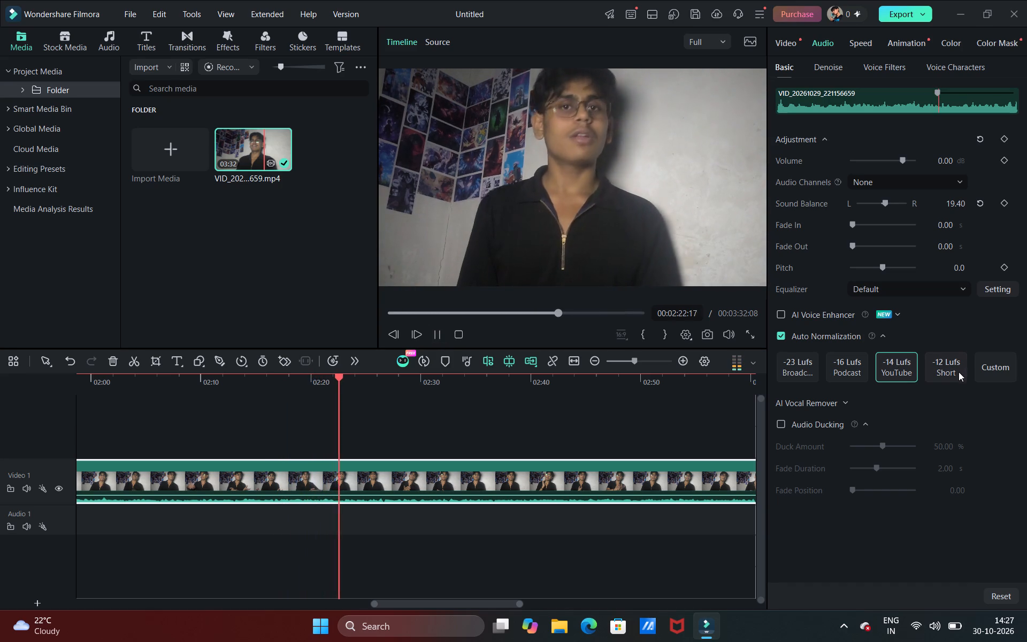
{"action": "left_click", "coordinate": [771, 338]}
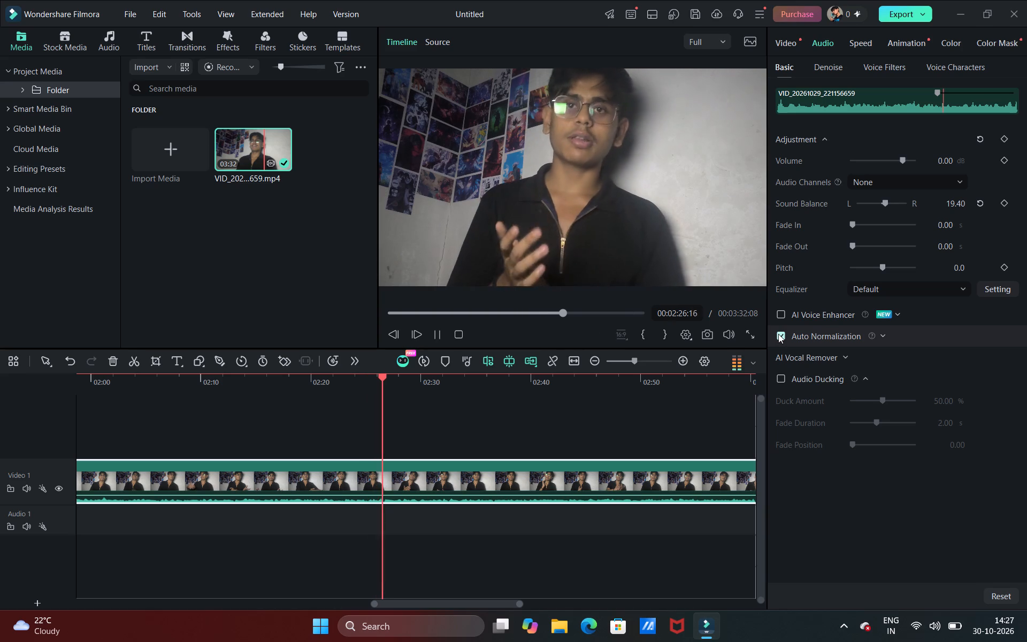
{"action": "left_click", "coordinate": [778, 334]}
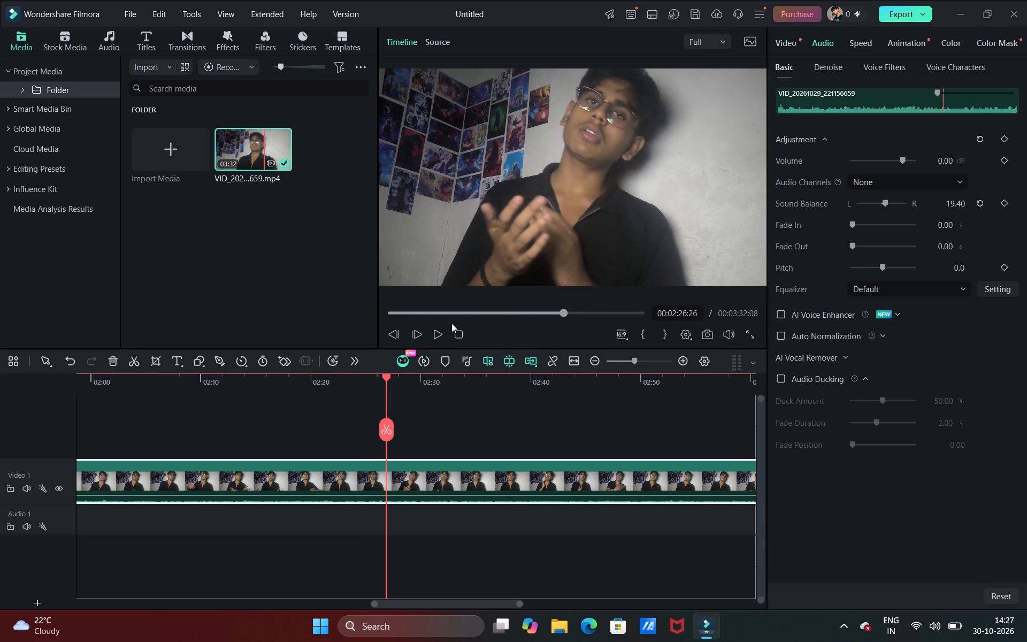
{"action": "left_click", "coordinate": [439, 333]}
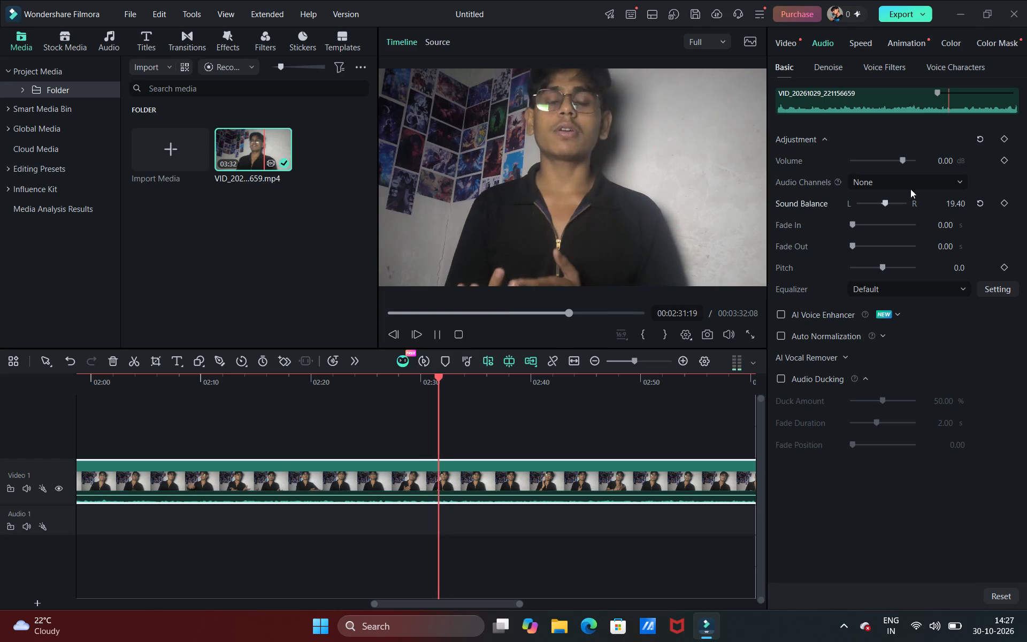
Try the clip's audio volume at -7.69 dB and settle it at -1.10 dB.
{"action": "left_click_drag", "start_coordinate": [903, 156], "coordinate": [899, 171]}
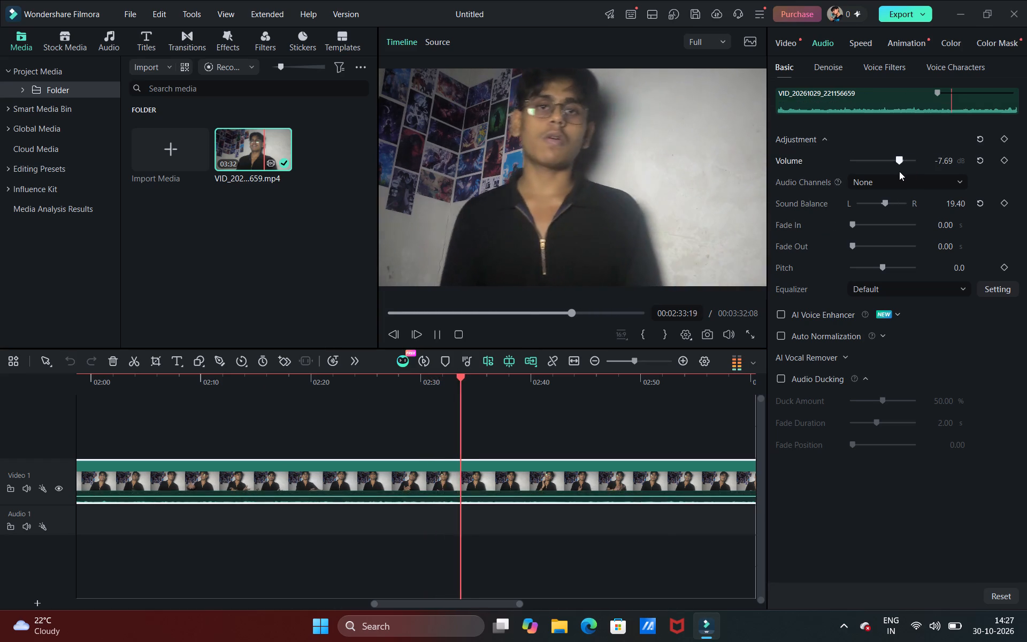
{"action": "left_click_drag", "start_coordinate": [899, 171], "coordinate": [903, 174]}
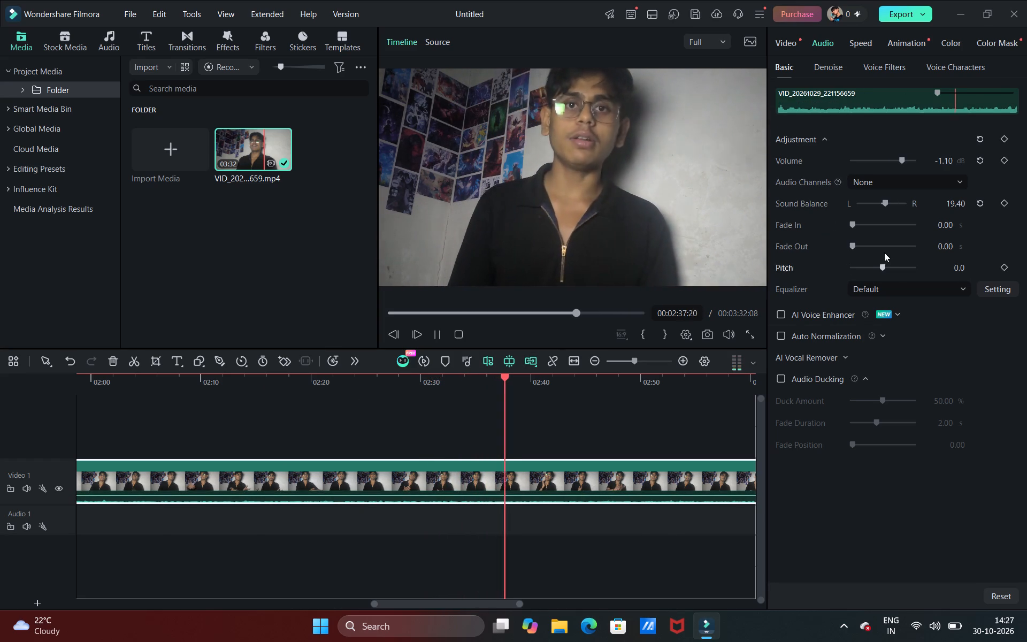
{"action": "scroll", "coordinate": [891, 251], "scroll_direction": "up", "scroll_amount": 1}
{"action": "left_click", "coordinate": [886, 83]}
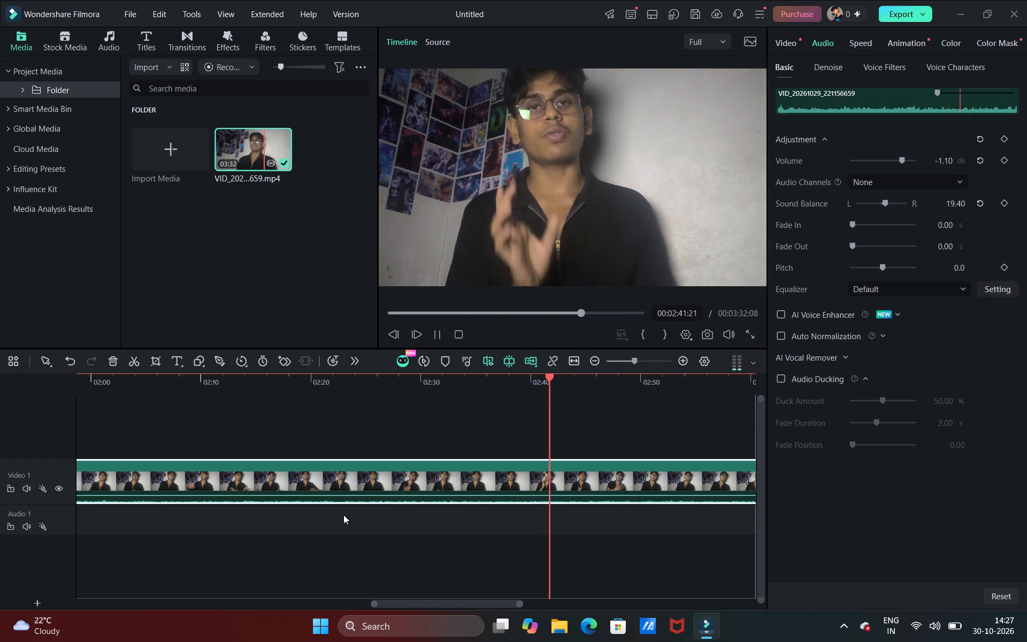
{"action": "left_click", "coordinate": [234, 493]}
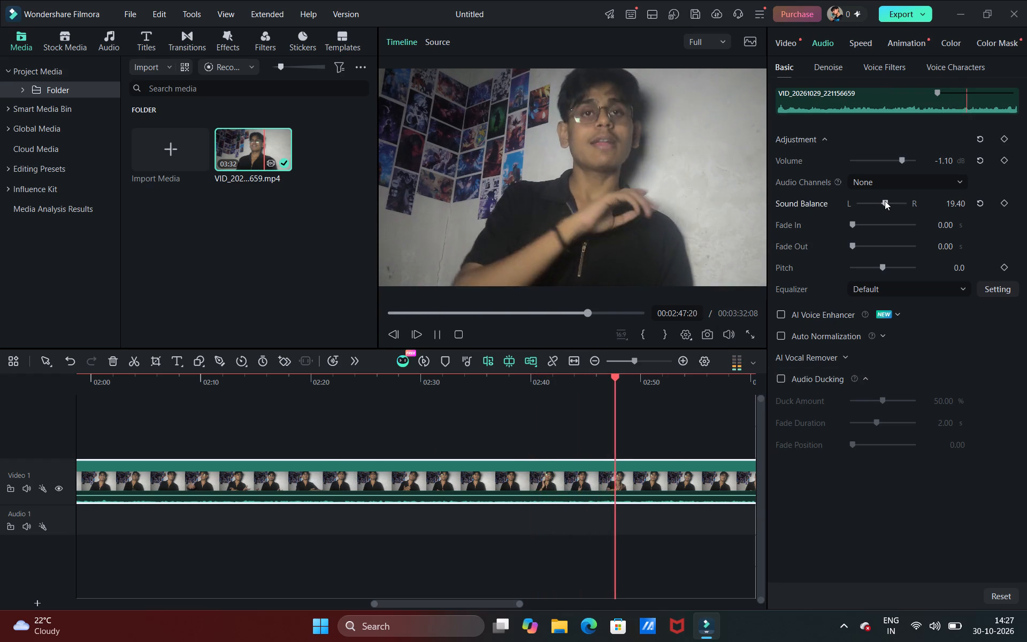
Set the clip's sound balance to -1.49, close to the centre.
{"action": "left_click_drag", "start_coordinate": [885, 201], "coordinate": [885, 209]}
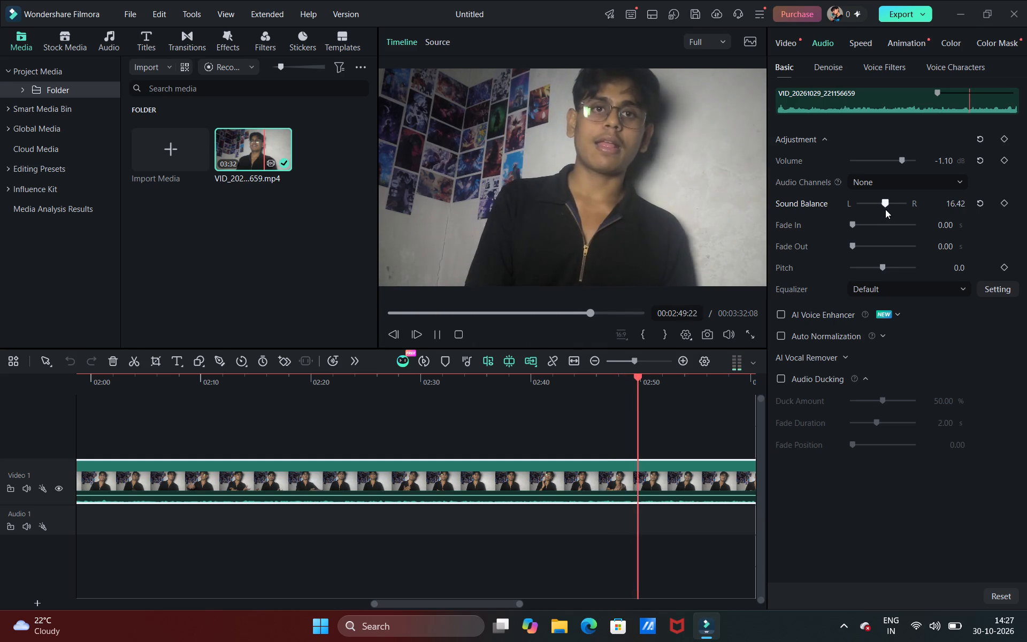
{"action": "left_click_drag", "start_coordinate": [885, 209], "coordinate": [882, 212]}
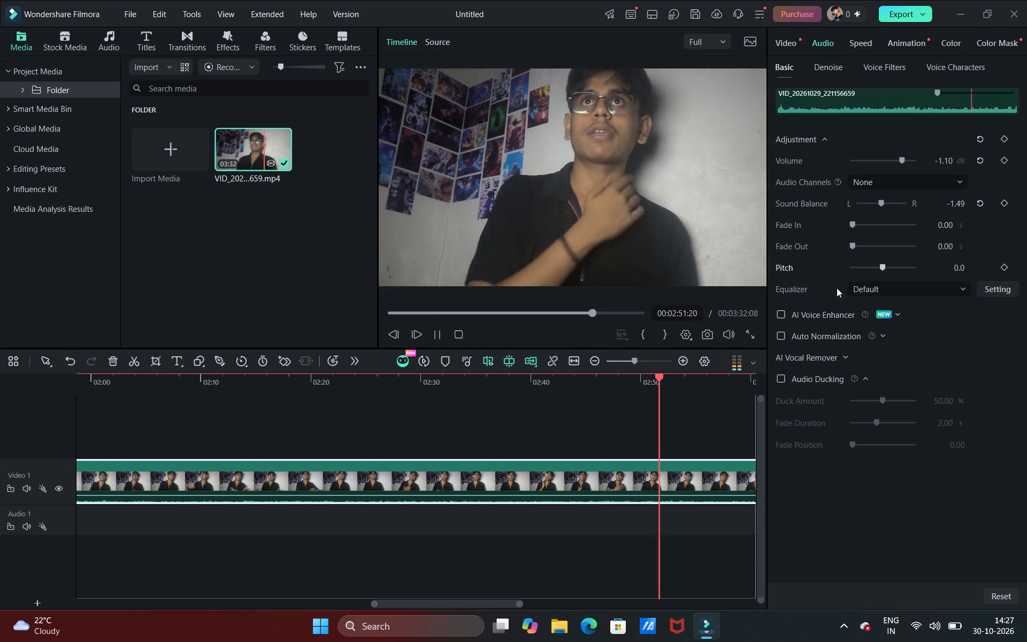
Turn Auto Normalization on for the clip with the -14 LUFS YouTube target.
{"action": "left_click", "coordinate": [785, 338]}
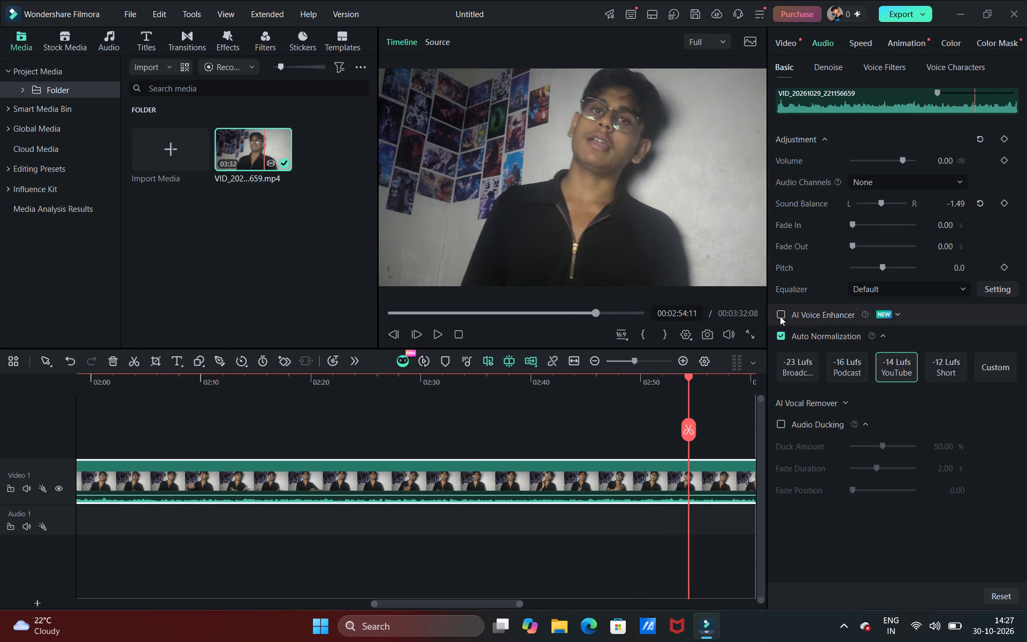
Turn on AI Voice Enhancer for the clip, try to lower Voice Clarity, and switch it to Enhanced Mode.
{"action": "left_click", "coordinate": [780, 316]}
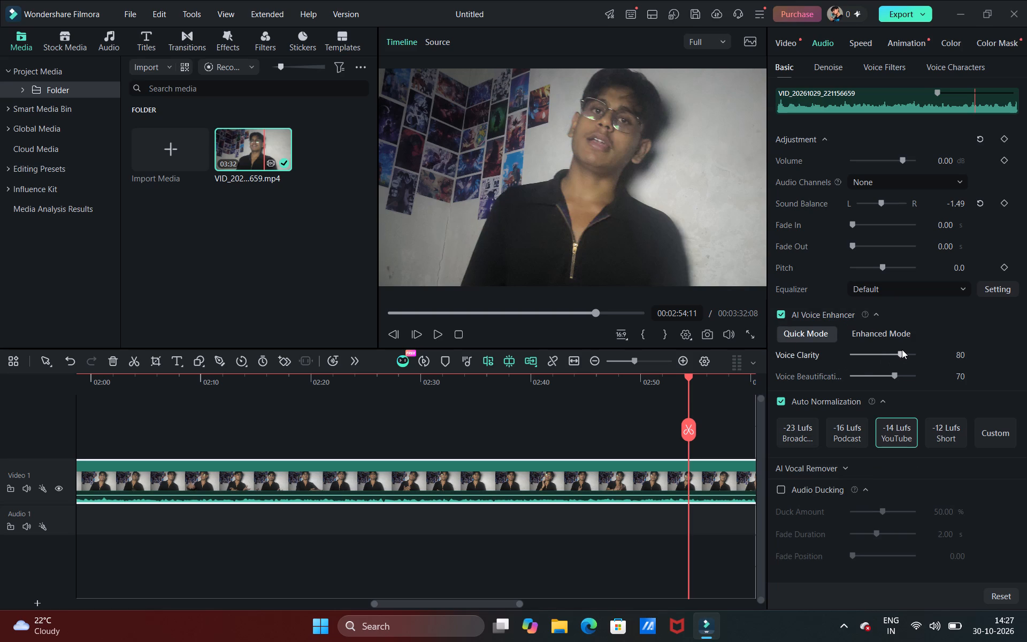
{"action": "left_click_drag", "start_coordinate": [902, 349], "coordinate": [876, 360]}
{"action": "left_click_drag", "start_coordinate": [876, 360], "coordinate": [868, 340]}
{"action": "left_click", "coordinate": [868, 340]}
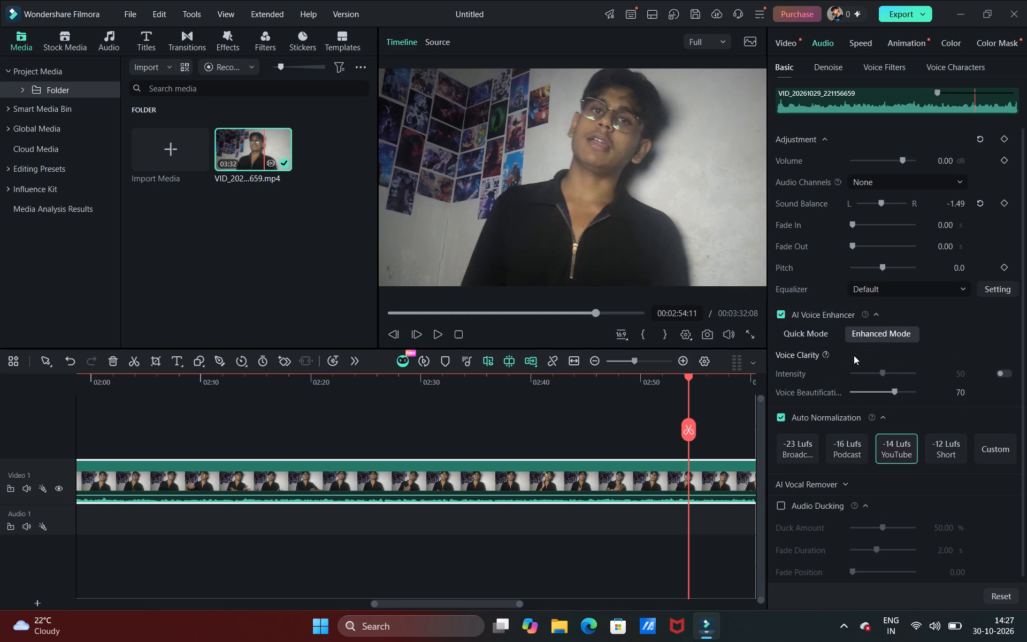
{"action": "left_click", "coordinate": [793, 317]}
Turn off Auto Normalization on the clip.
{"action": "left_click", "coordinate": [777, 339]}
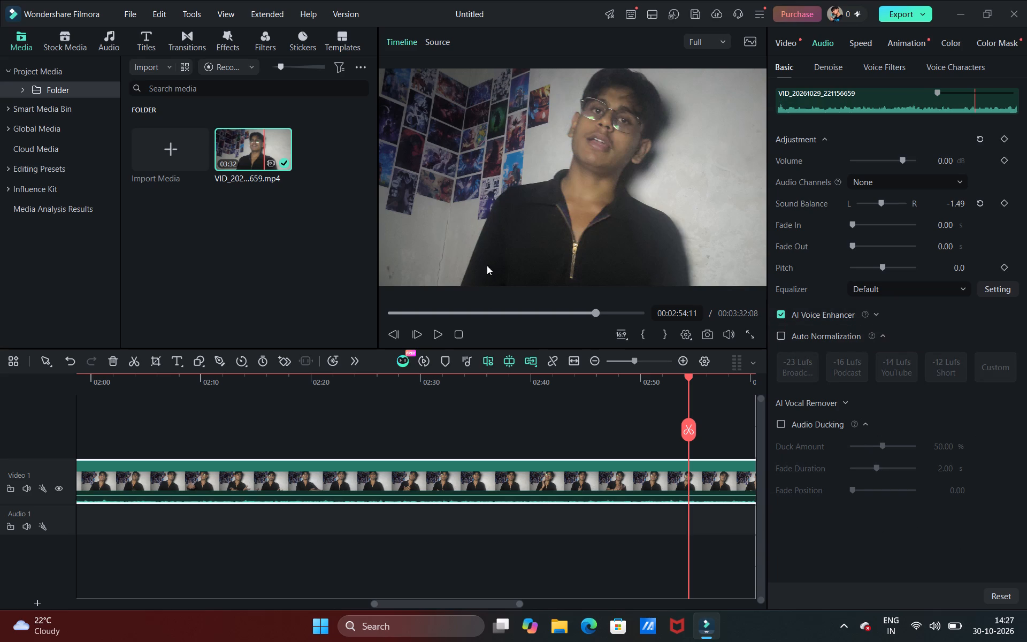
Play the clip and check its Denoise settings and basic video properties.
{"action": "left_click", "coordinate": [439, 340]}
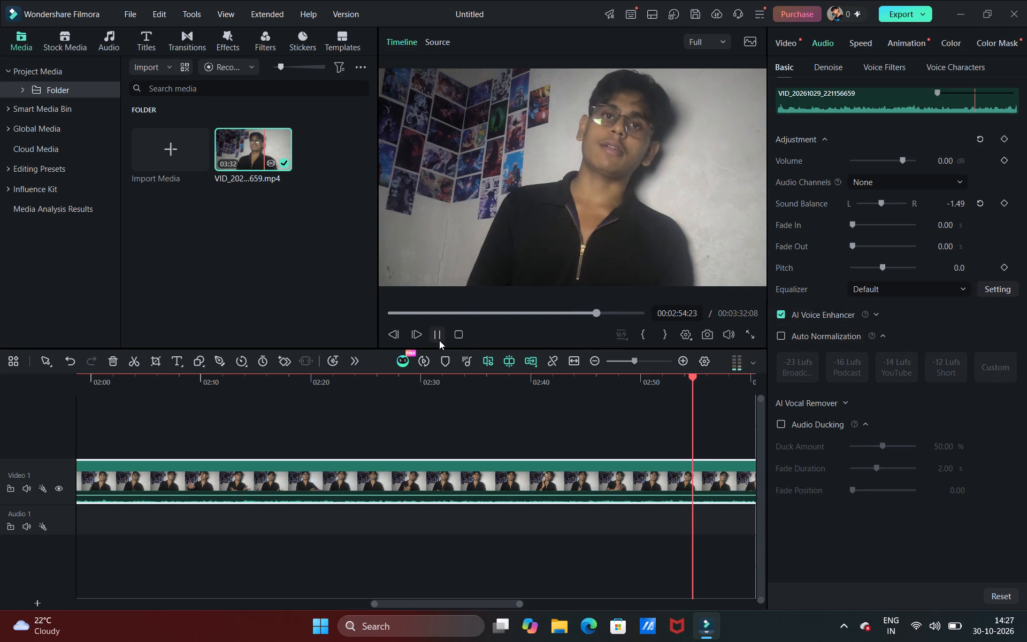
{"action": "left_click", "coordinate": [824, 63]}
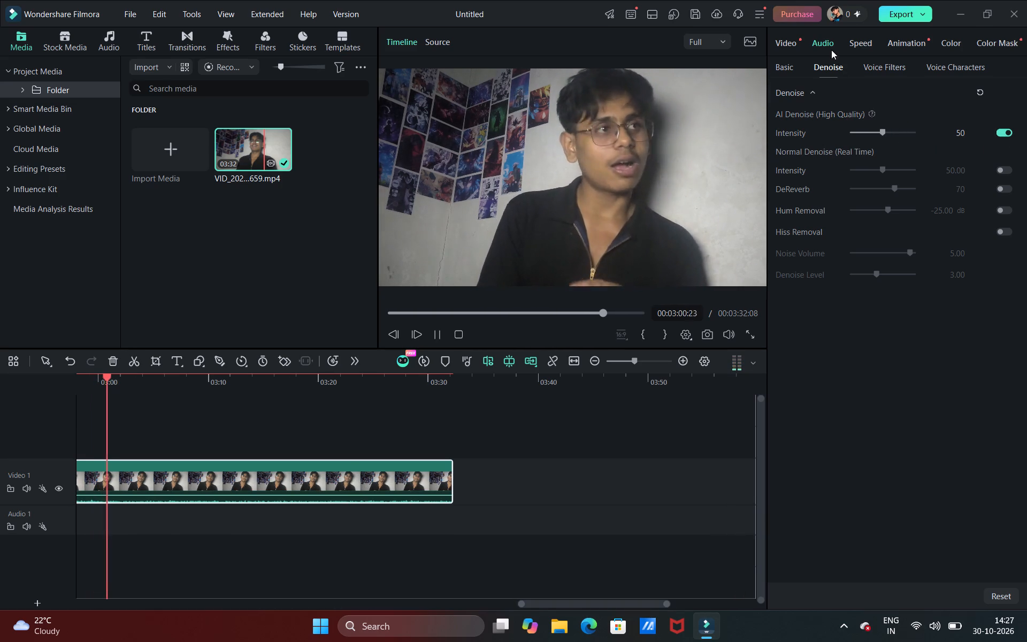
{"action": "left_click", "coordinate": [796, 39]}
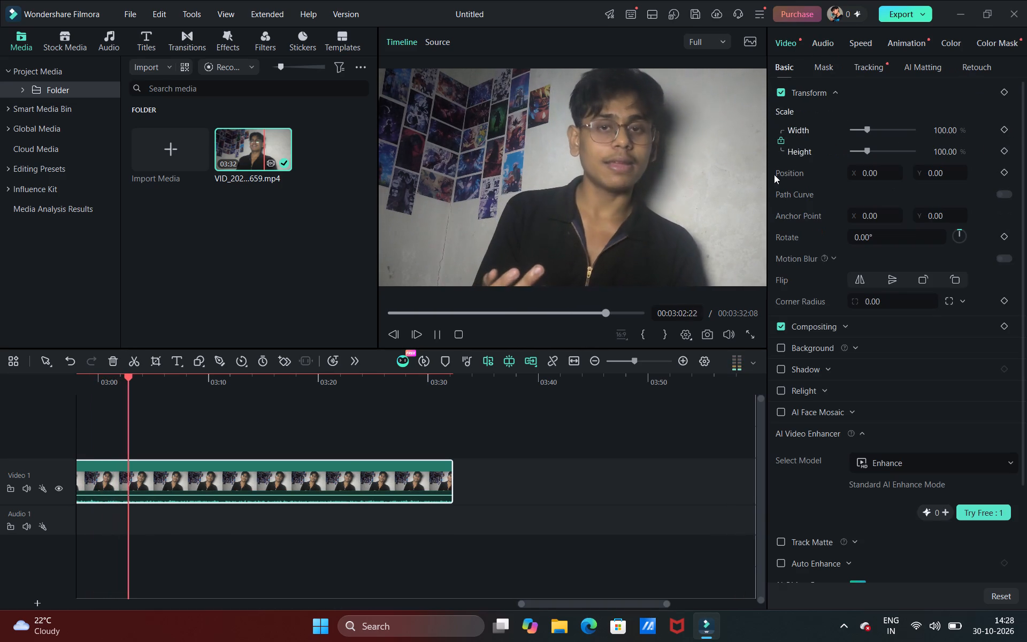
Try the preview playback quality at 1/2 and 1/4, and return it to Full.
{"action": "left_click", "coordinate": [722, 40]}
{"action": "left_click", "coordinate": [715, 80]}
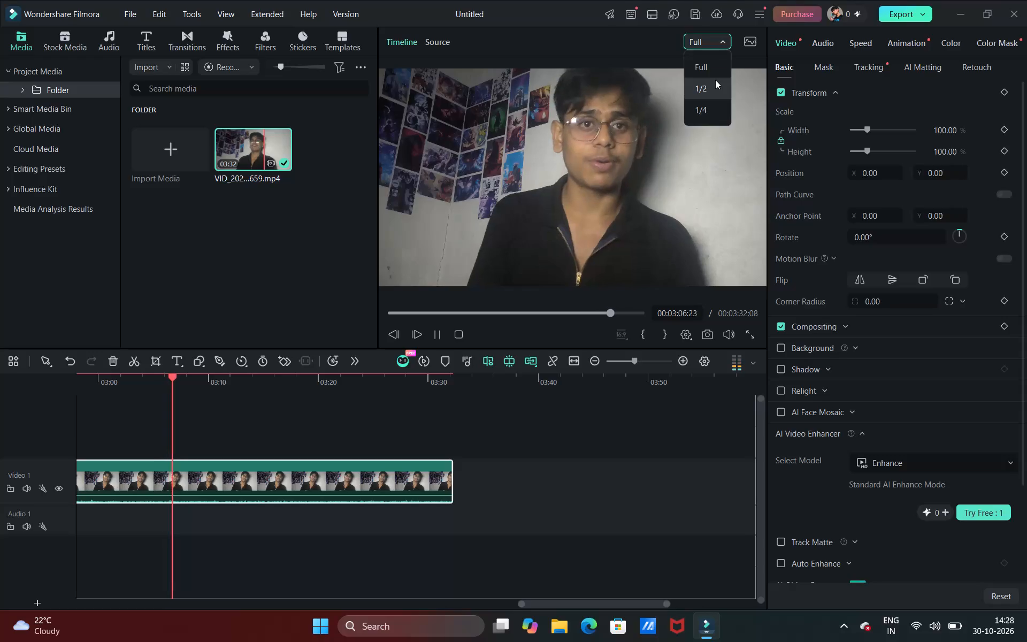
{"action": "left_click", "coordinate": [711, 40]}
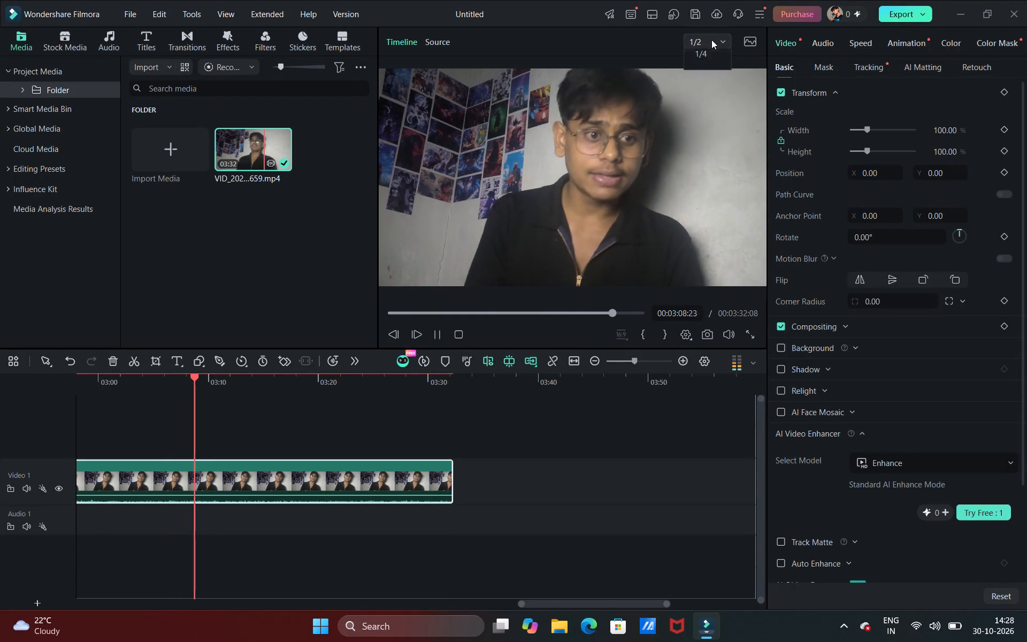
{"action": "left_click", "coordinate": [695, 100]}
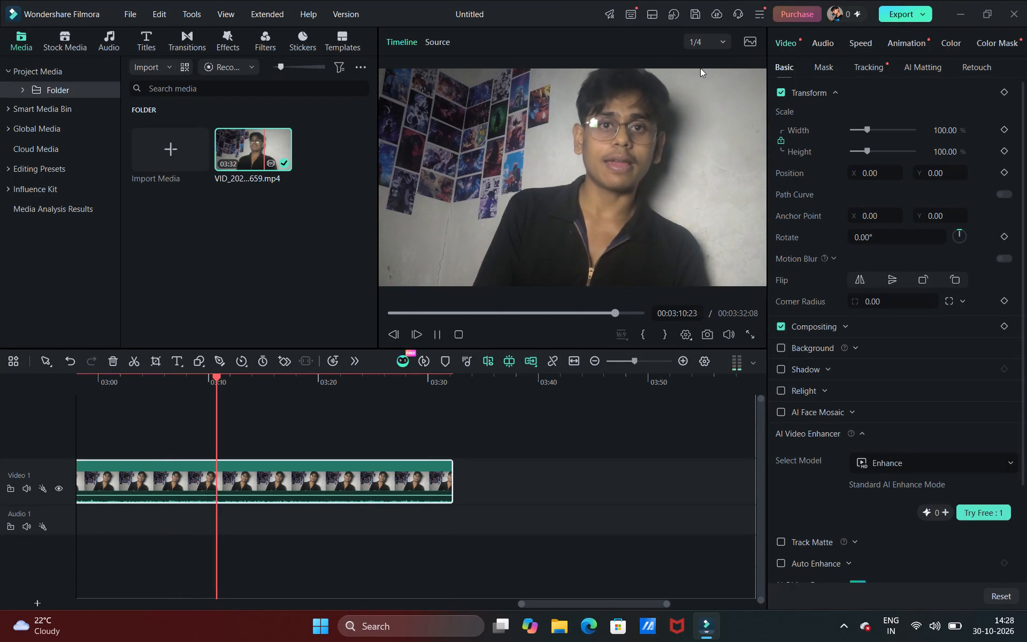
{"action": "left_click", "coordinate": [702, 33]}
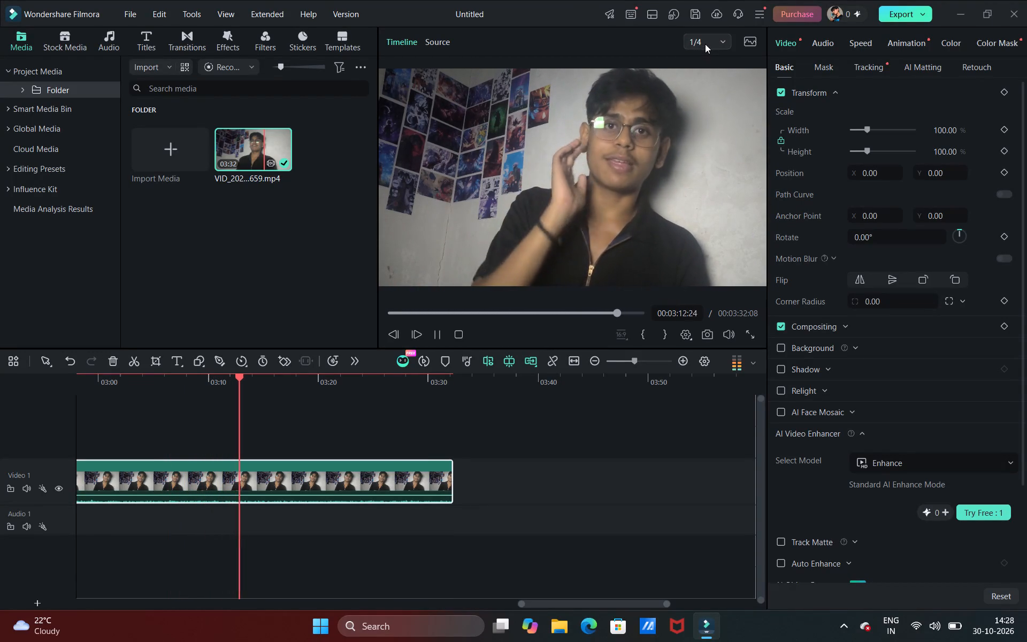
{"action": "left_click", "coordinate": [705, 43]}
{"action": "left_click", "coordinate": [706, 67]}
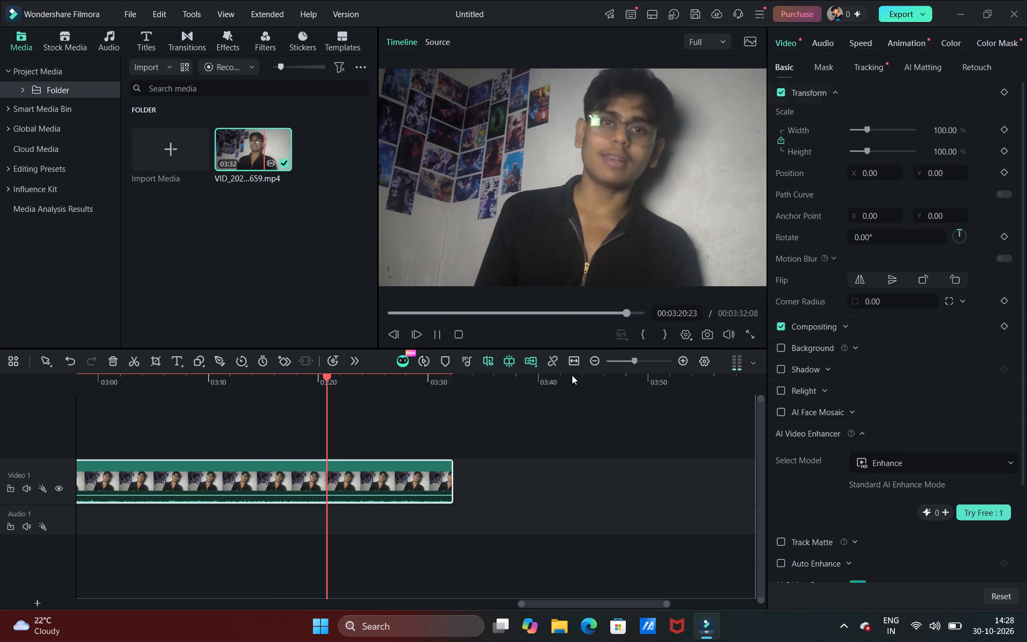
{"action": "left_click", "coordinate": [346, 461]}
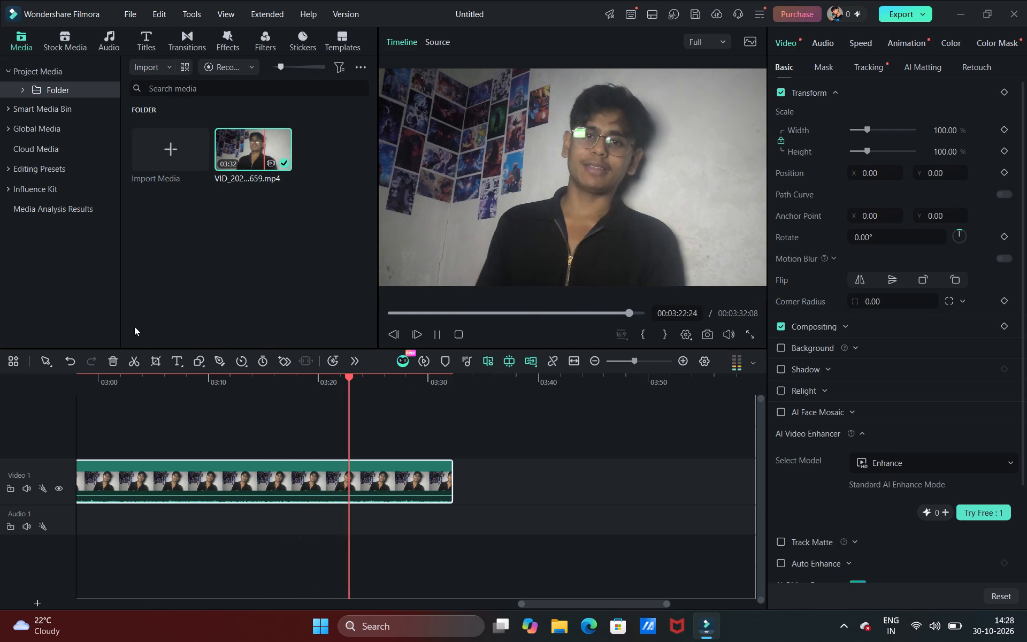
Undo all previous edits on the clip, including its import, until the timeline and project media are empty.
{"action": "left_click", "coordinate": [67, 366]}
{"action": "left_click", "coordinate": [67, 366]}
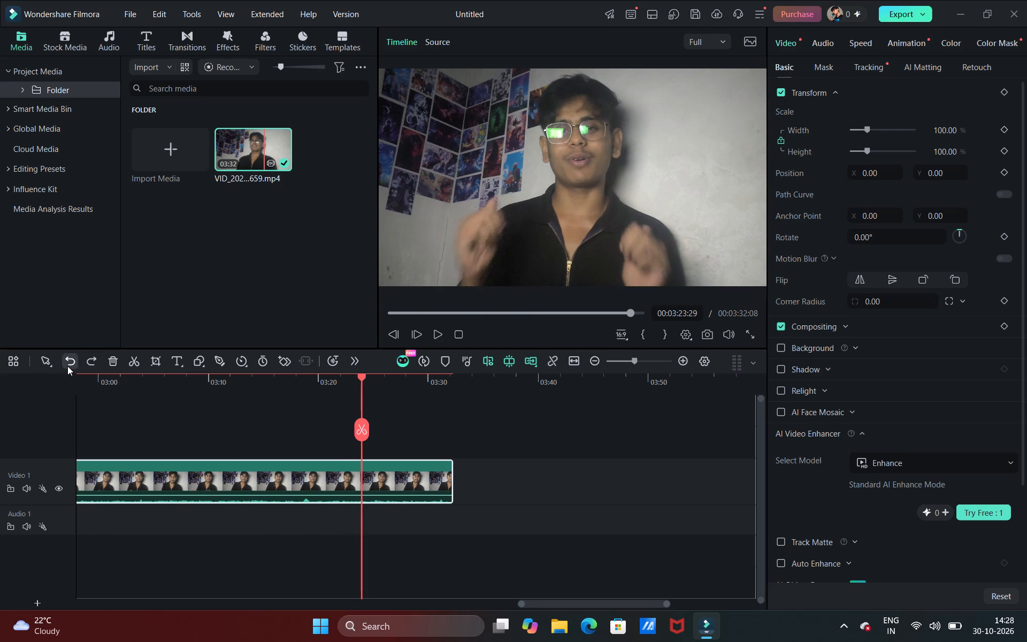
{"action": "left_click", "coordinate": [67, 366]}
{"action": "left_click", "coordinate": [67, 366]}
{"action": "triple_click", "coordinate": [67, 366]}
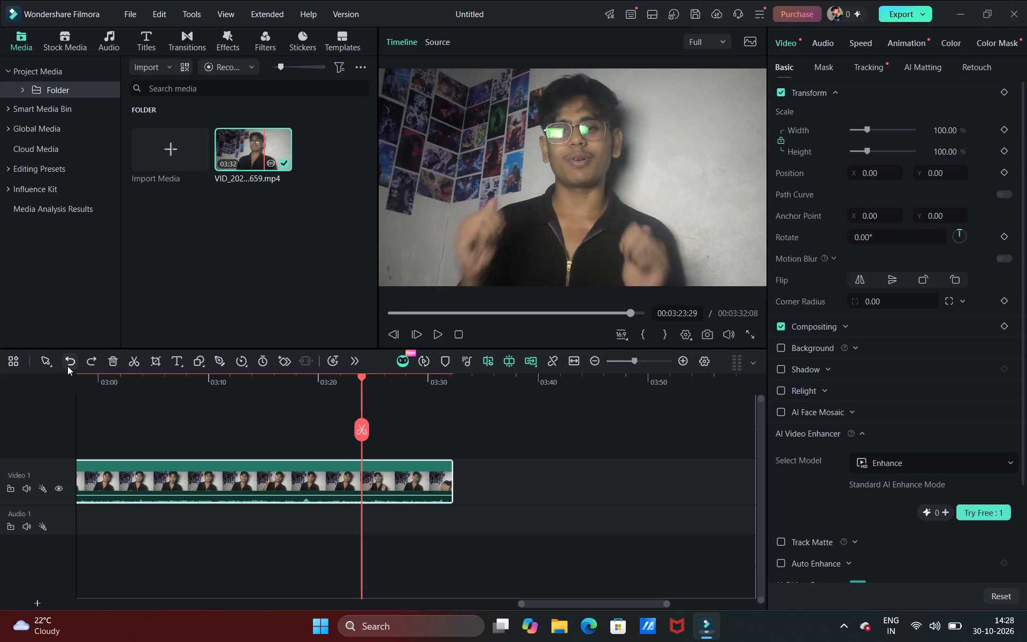
{"action": "left_click", "coordinate": [67, 366]}
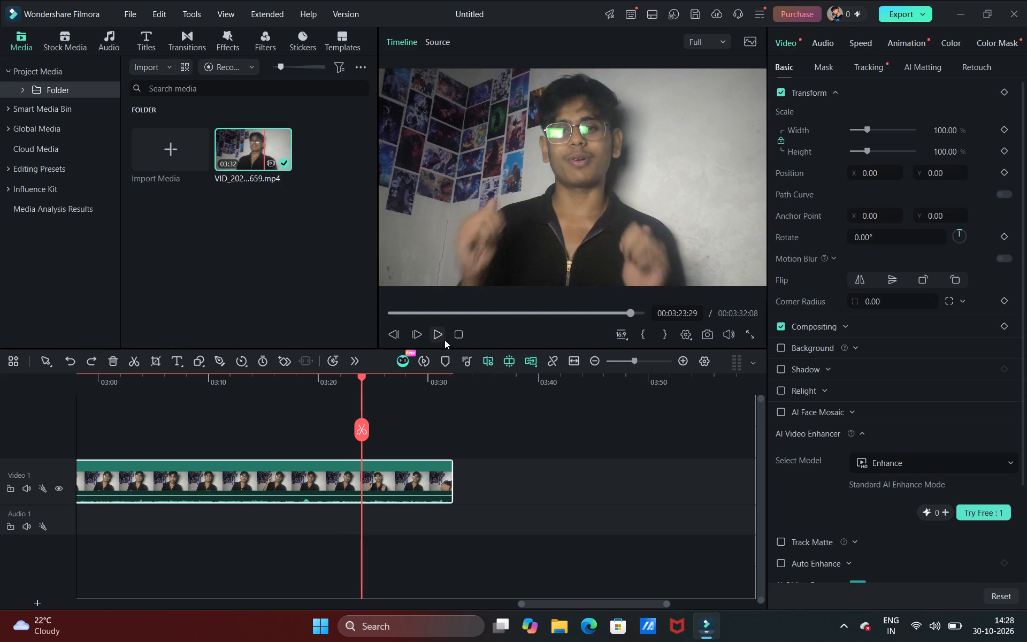
{"action": "left_click", "coordinate": [444, 340]}
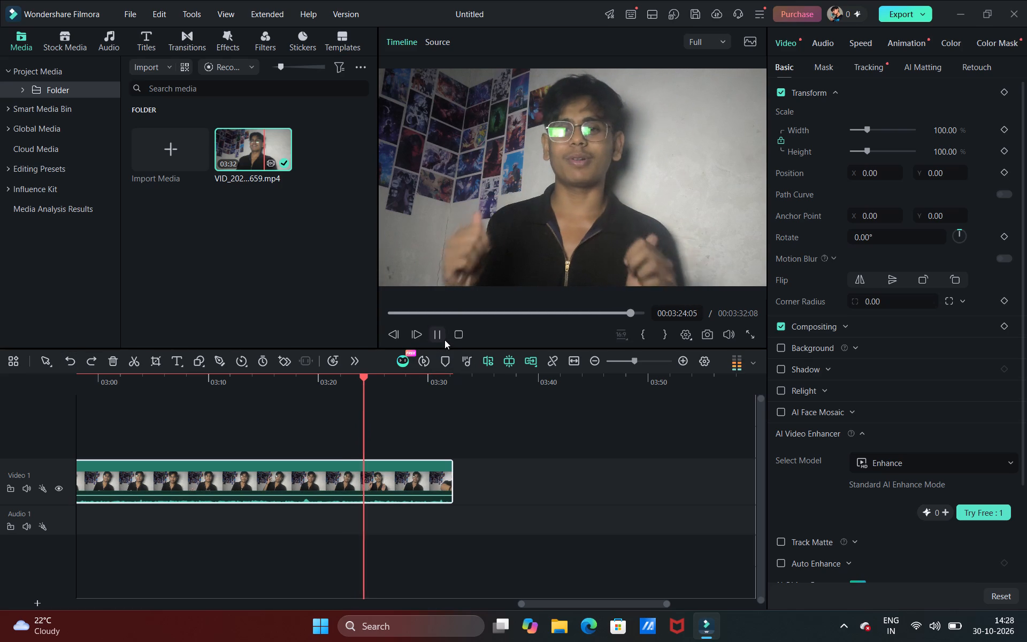
{"action": "left_click", "coordinate": [74, 357]}
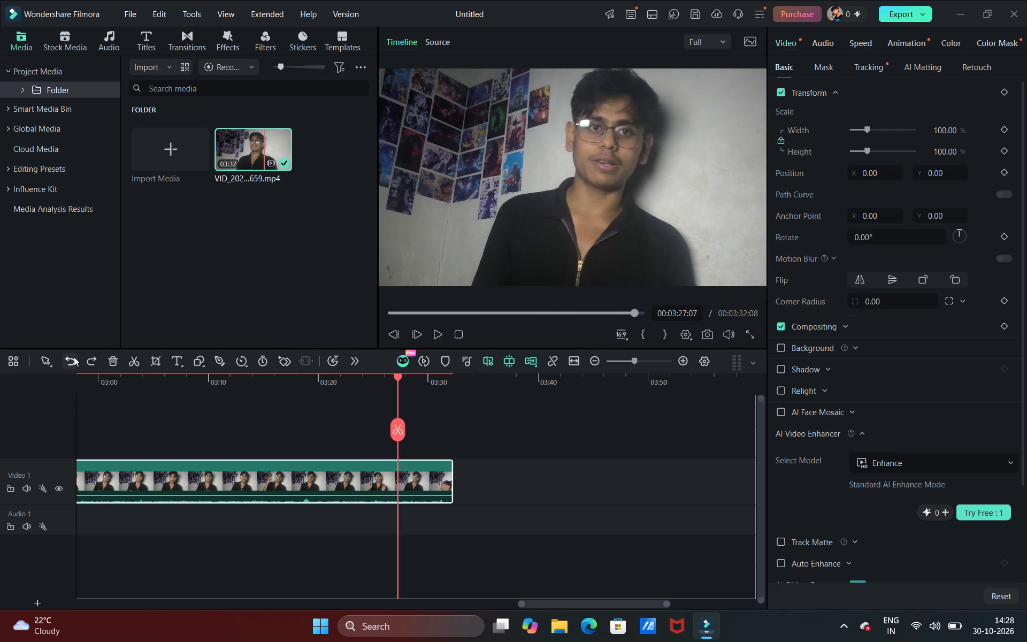
{"action": "left_click", "coordinate": [74, 357]}
{"action": "left_click", "coordinate": [74, 357]}
{"action": "triple_click", "coordinate": [74, 357]}
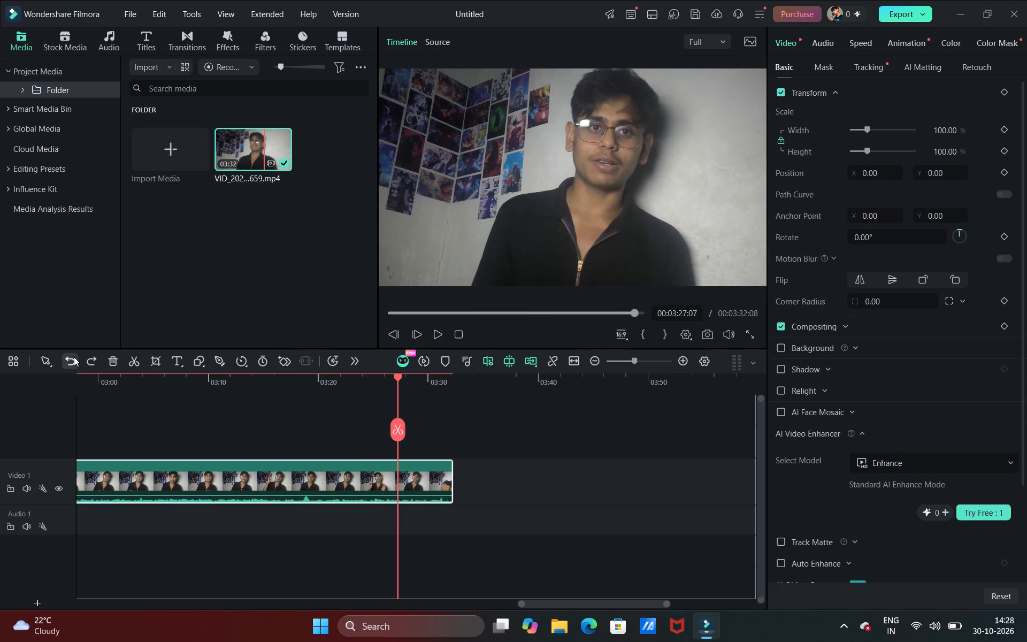
{"action": "triple_click", "coordinate": [74, 357]}
{"action": "triple_click", "coordinate": [74, 357]}
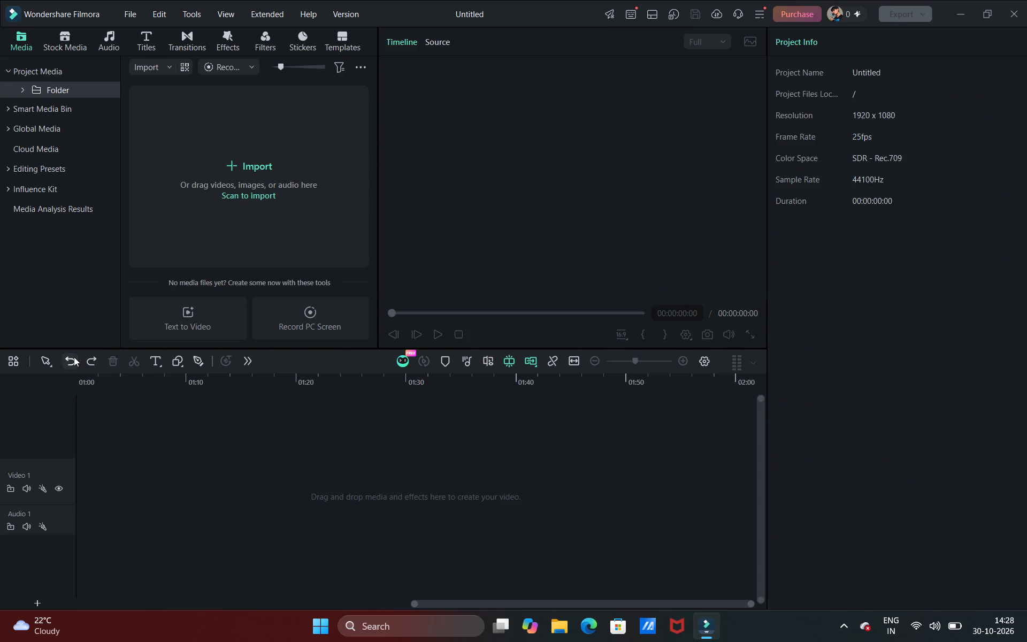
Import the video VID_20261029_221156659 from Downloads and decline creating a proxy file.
{"action": "left_click", "coordinate": [215, 205]}
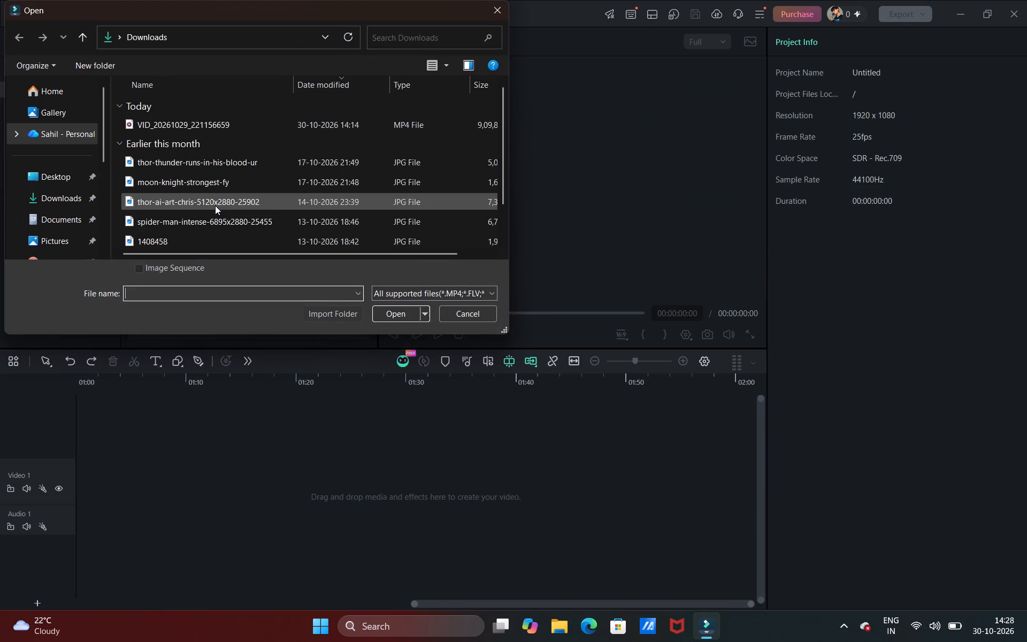
{"action": "left_click", "coordinate": [155, 119]}
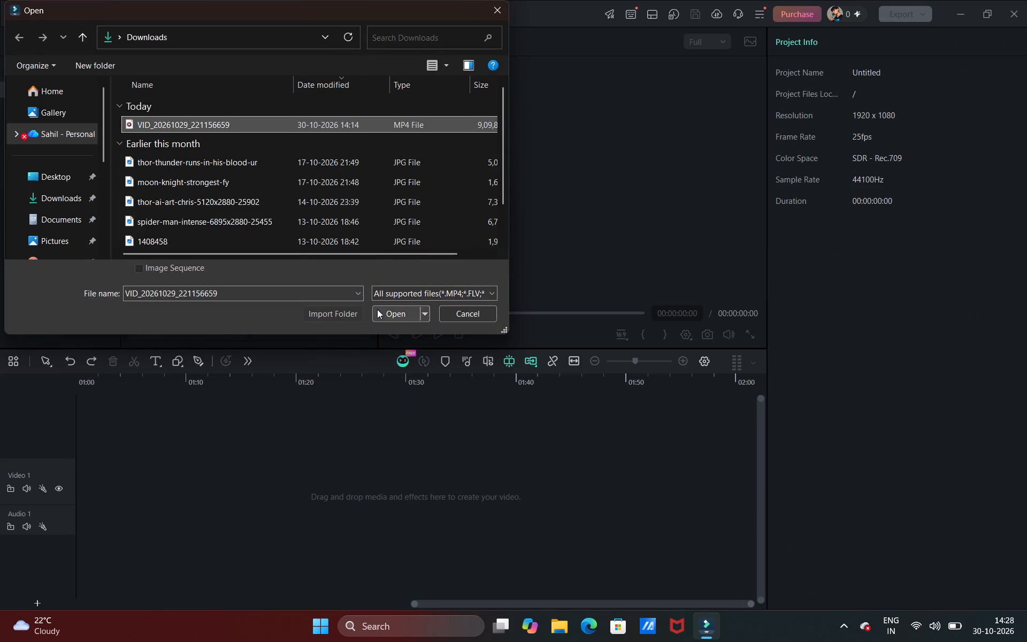
{"action": "left_click", "coordinate": [377, 309]}
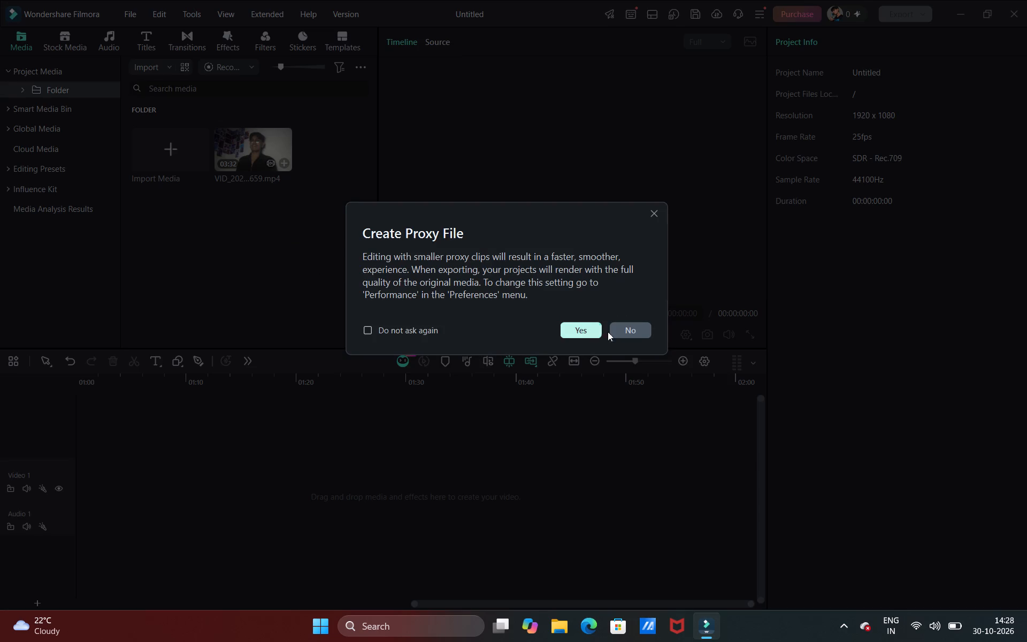
{"action": "left_click_drag", "start_coordinate": [621, 327], "coordinate": [647, 333]}
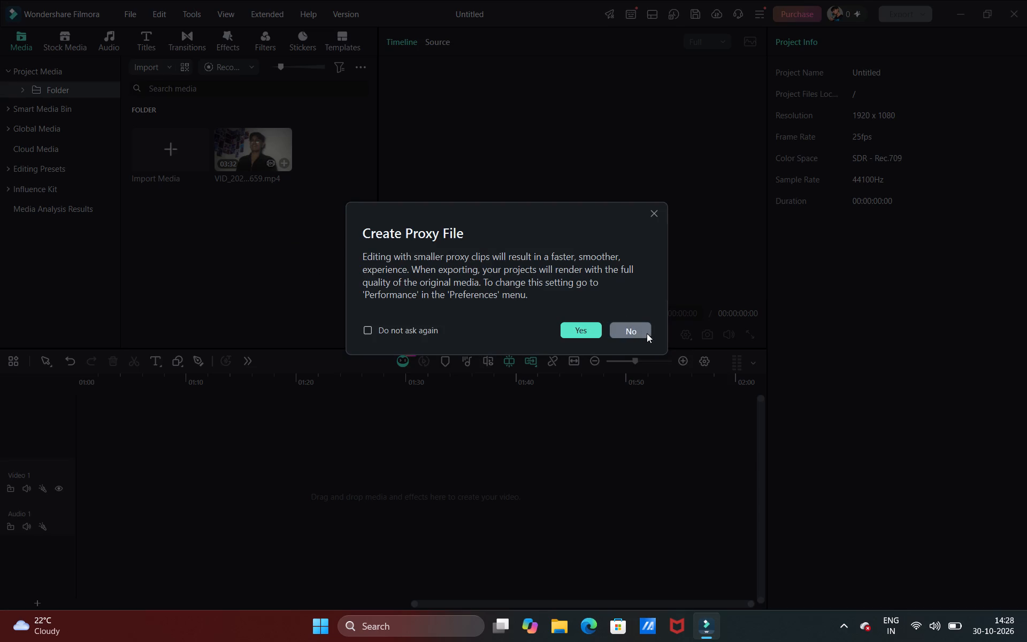
{"action": "left_click_drag", "start_coordinate": [647, 333], "coordinate": [640, 332]}
{"action": "left_click", "coordinate": [640, 332]}
Place the imported video on the Video 1 track of the timeline.
{"action": "left_click_drag", "start_coordinate": [242, 155], "coordinate": [270, 213]}
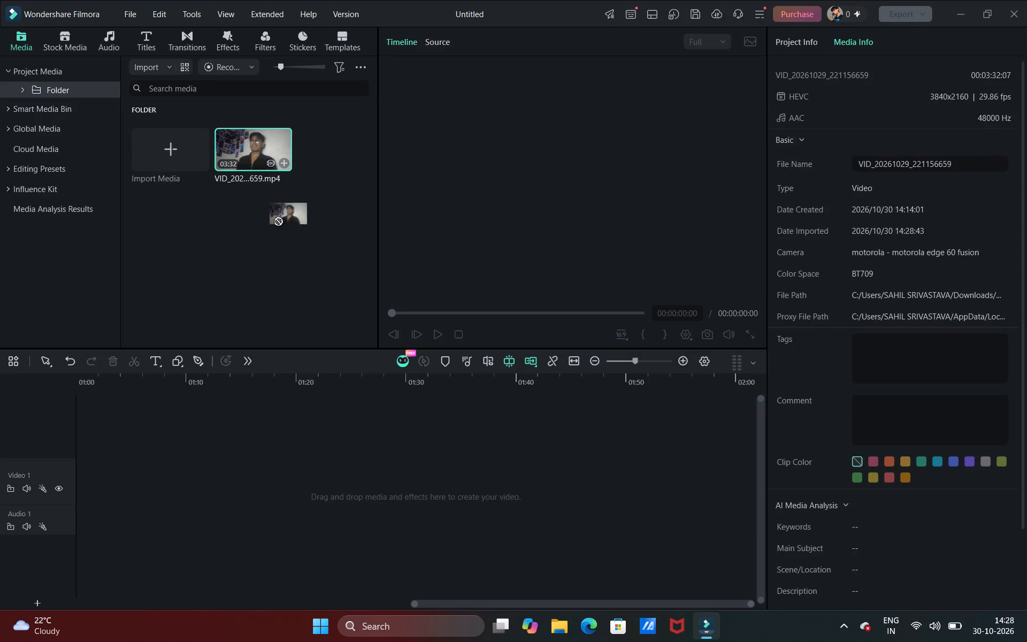
{"action": "left_click_drag", "start_coordinate": [270, 213], "coordinate": [391, 498]}
Split the clip on the Video 1 track at about 00:00:34:01.
{"action": "left_click", "coordinate": [401, 339]}
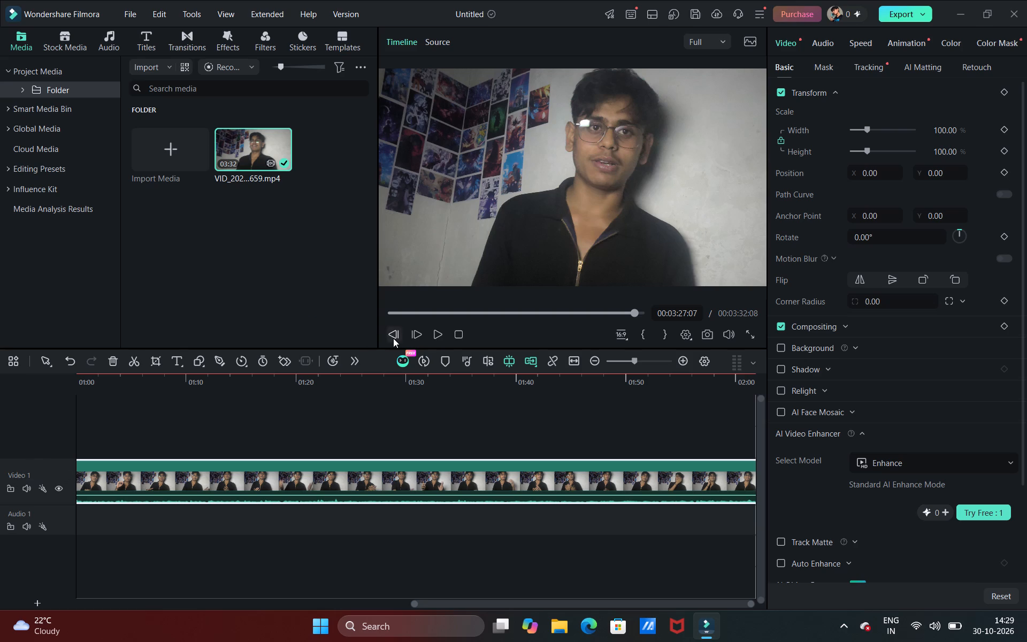
{"action": "left_click", "coordinate": [425, 308]}
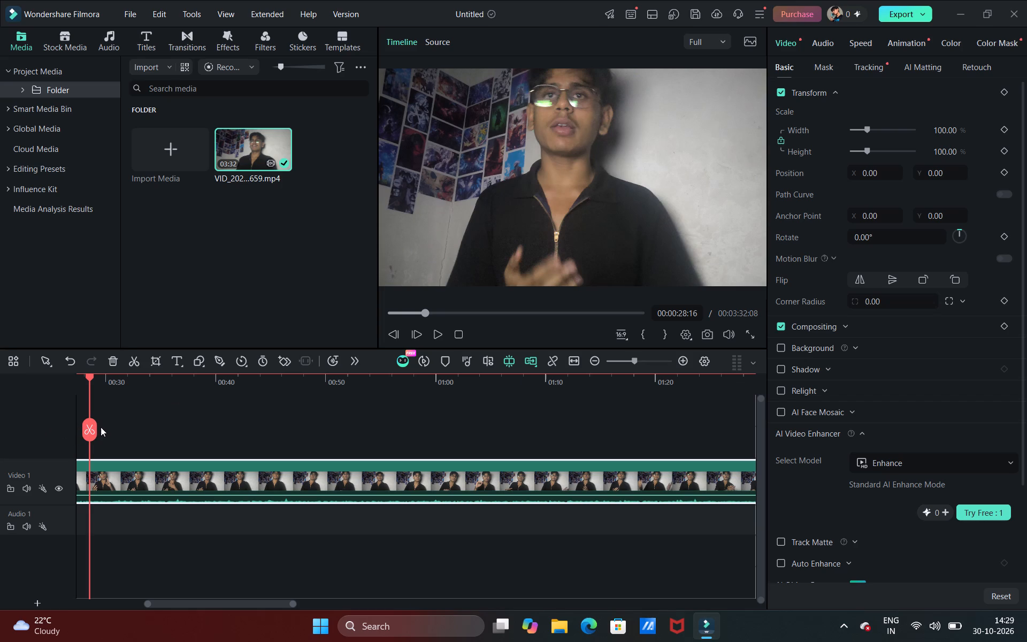
{"action": "left_click_drag", "start_coordinate": [94, 427], "coordinate": [245, 438]}
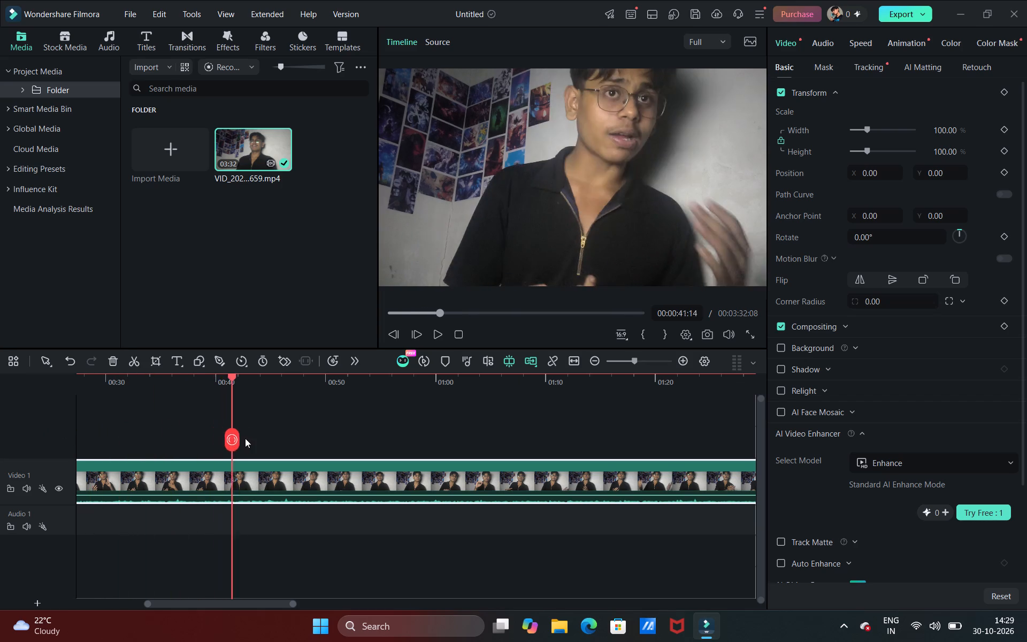
{"action": "left_click_drag", "start_coordinate": [245, 438], "coordinate": [148, 452]}
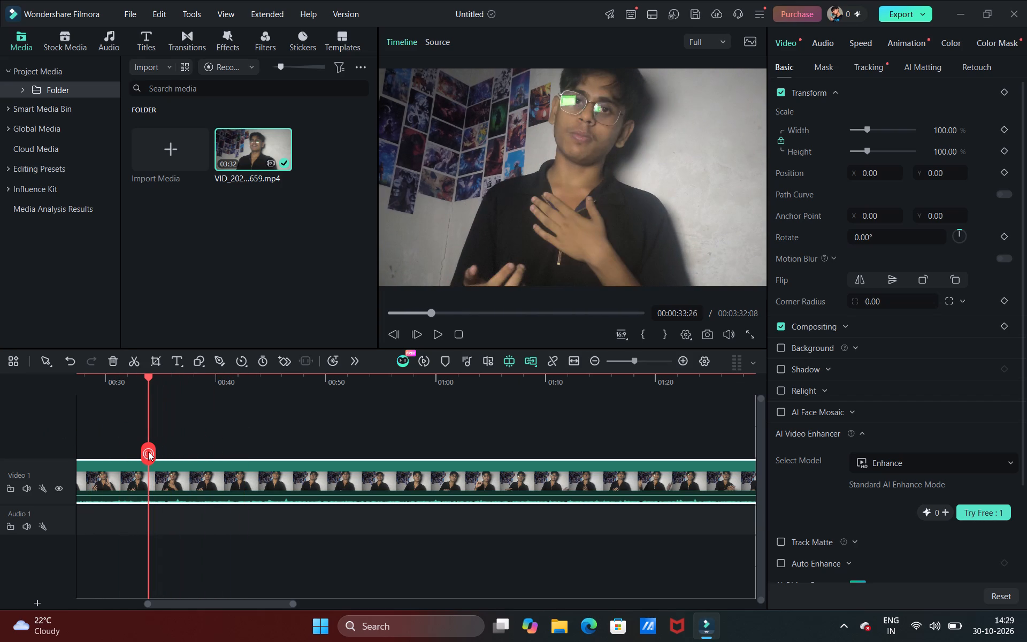
{"action": "left_click_drag", "start_coordinate": [148, 452], "coordinate": [150, 455]}
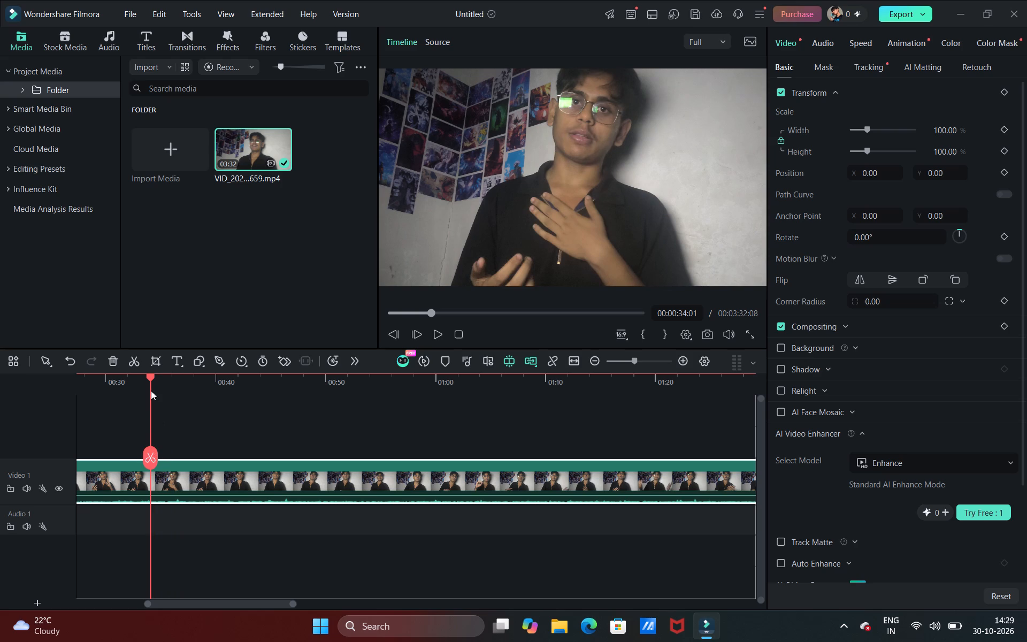
{"action": "left_click", "coordinate": [138, 362]}
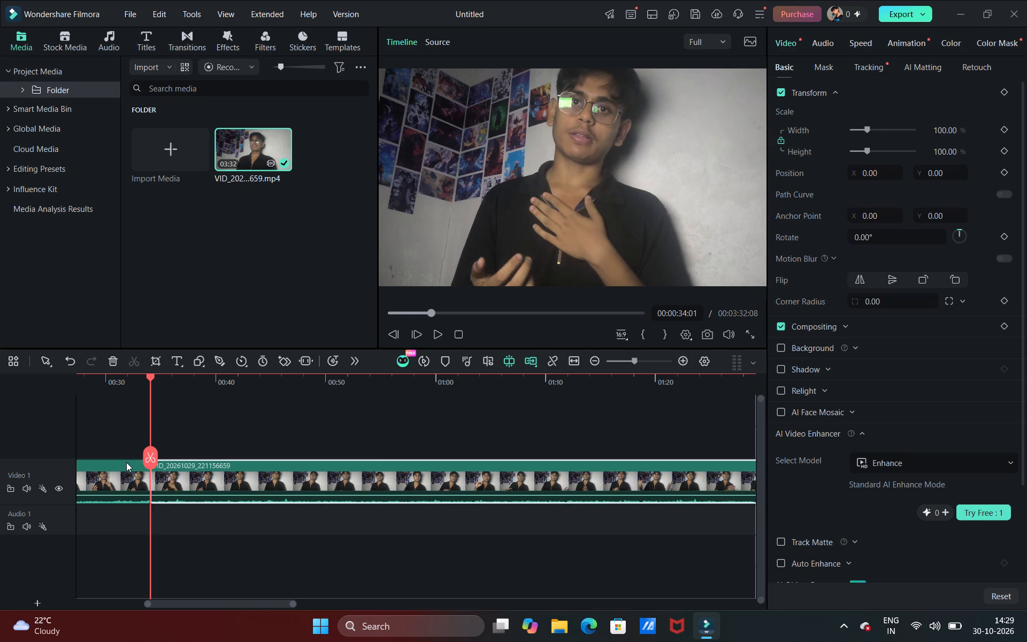
Play back the segment before the 34-second cut and split it at about 00:00:20:23.
{"action": "scroll", "coordinate": [283, 472], "scroll_direction": "right", "scroll_amount": 1}
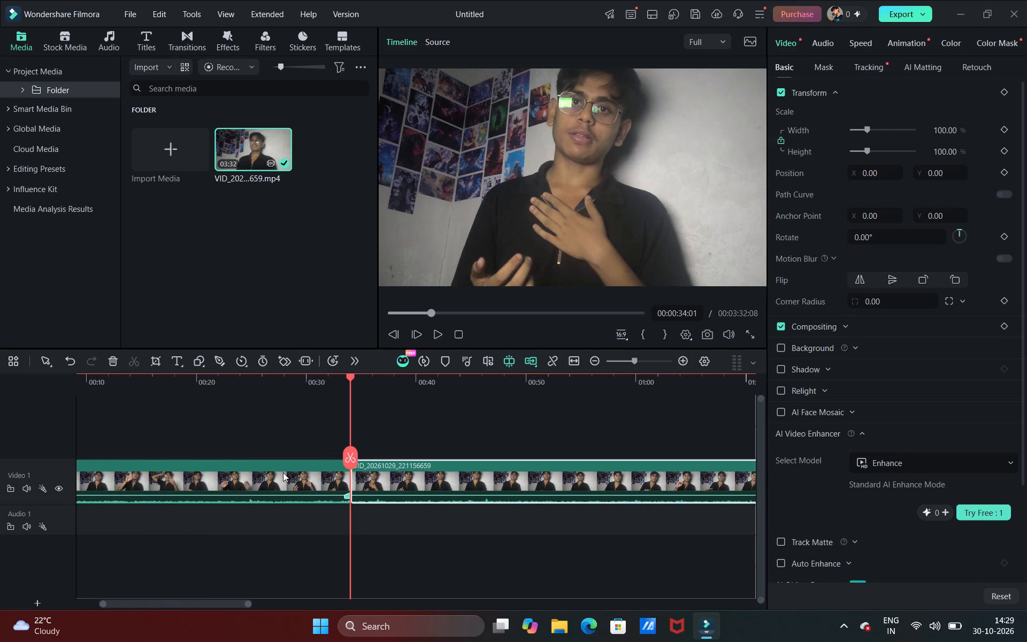
{"action": "scroll", "coordinate": [283, 472], "scroll_direction": "right", "scroll_amount": 1}
{"action": "left_click", "coordinate": [129, 459]}
{"action": "left_click", "coordinate": [123, 464]}
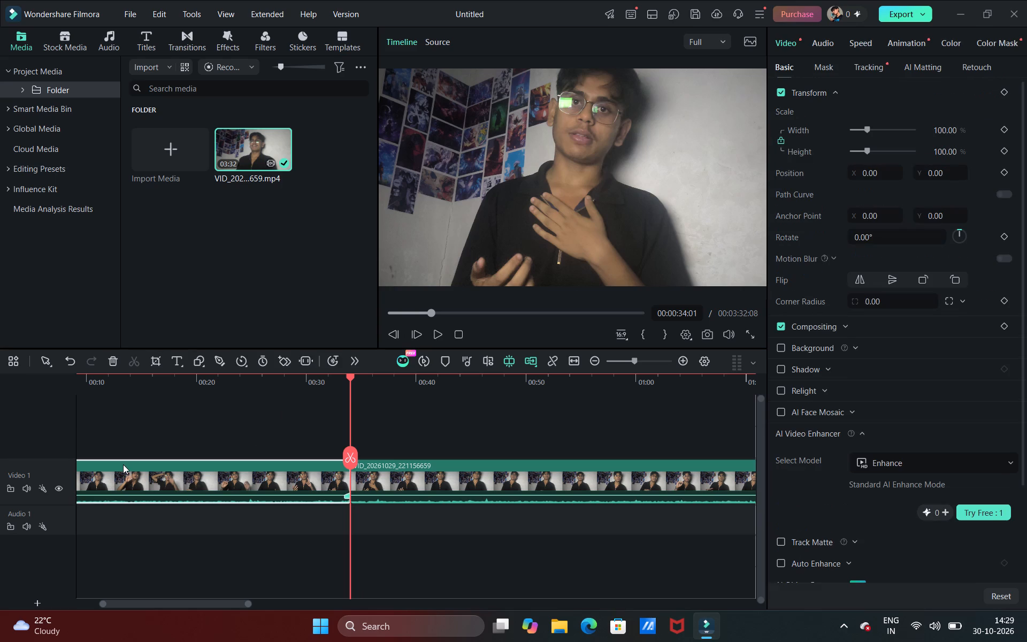
{"action": "left_click", "coordinate": [434, 333]}
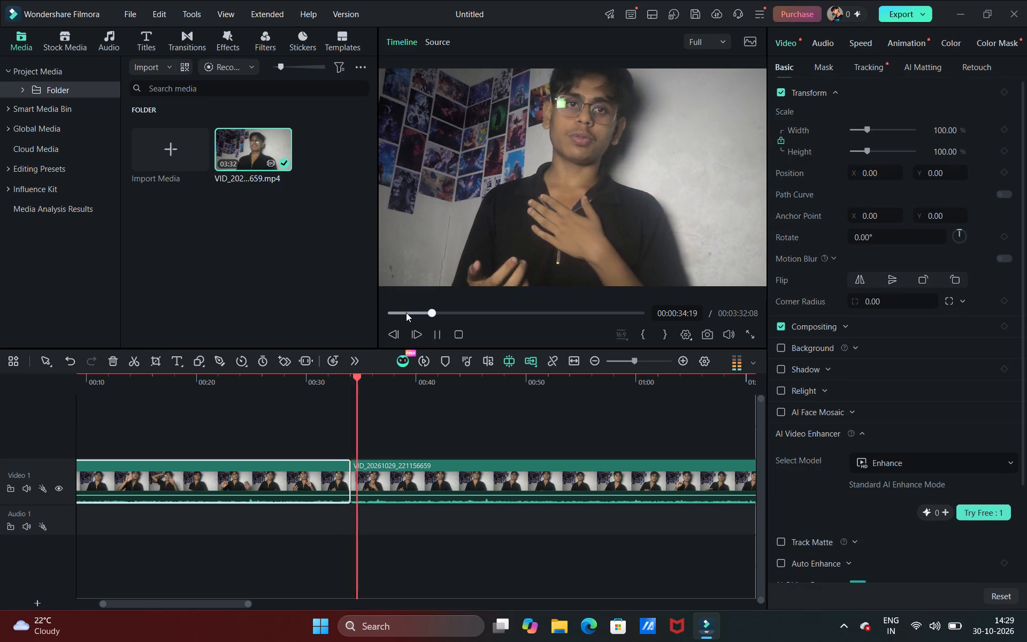
{"action": "left_click", "coordinate": [406, 312]}
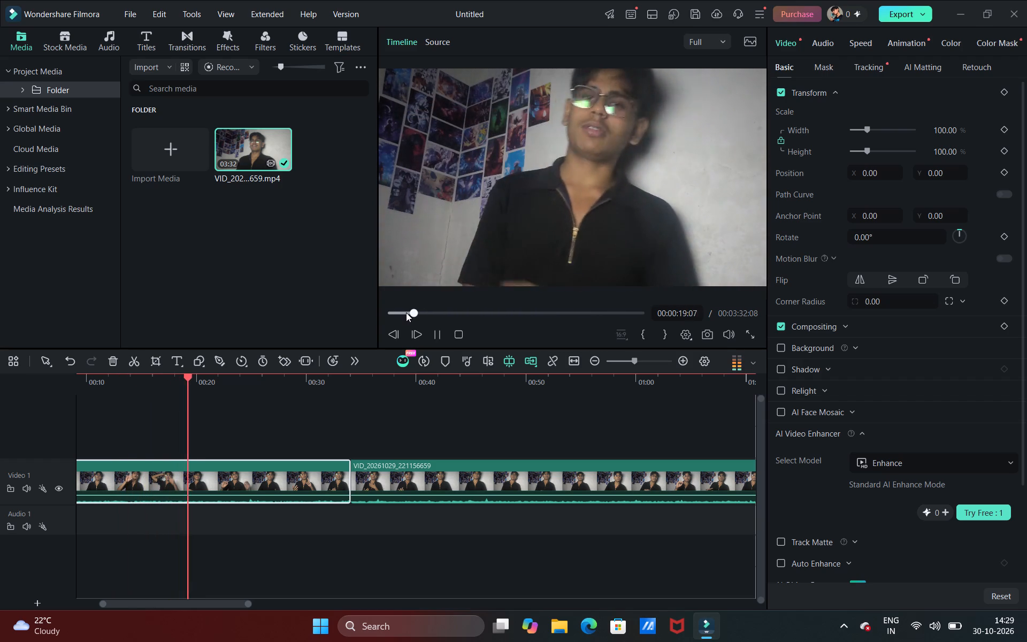
{"action": "left_click", "coordinate": [203, 437]}
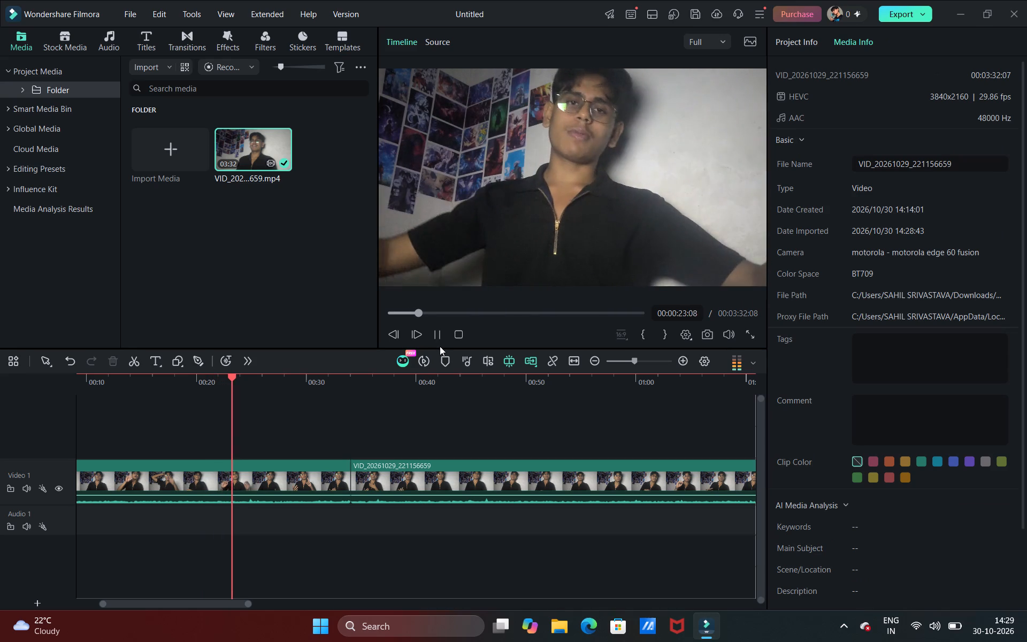
{"action": "left_click", "coordinate": [439, 336]}
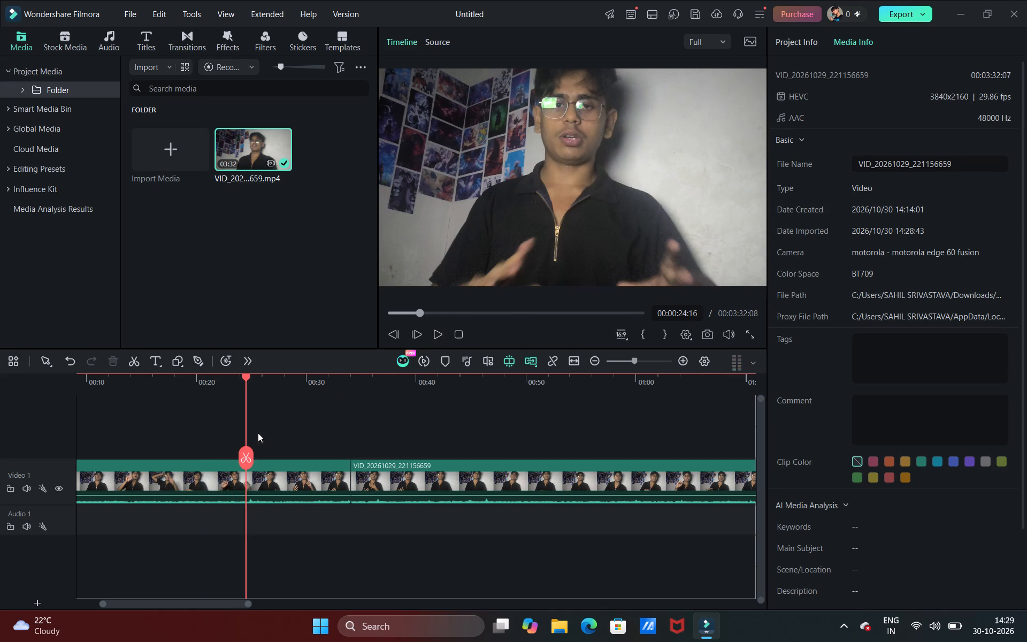
{"action": "left_click_drag", "start_coordinate": [243, 447], "coordinate": [214, 455]}
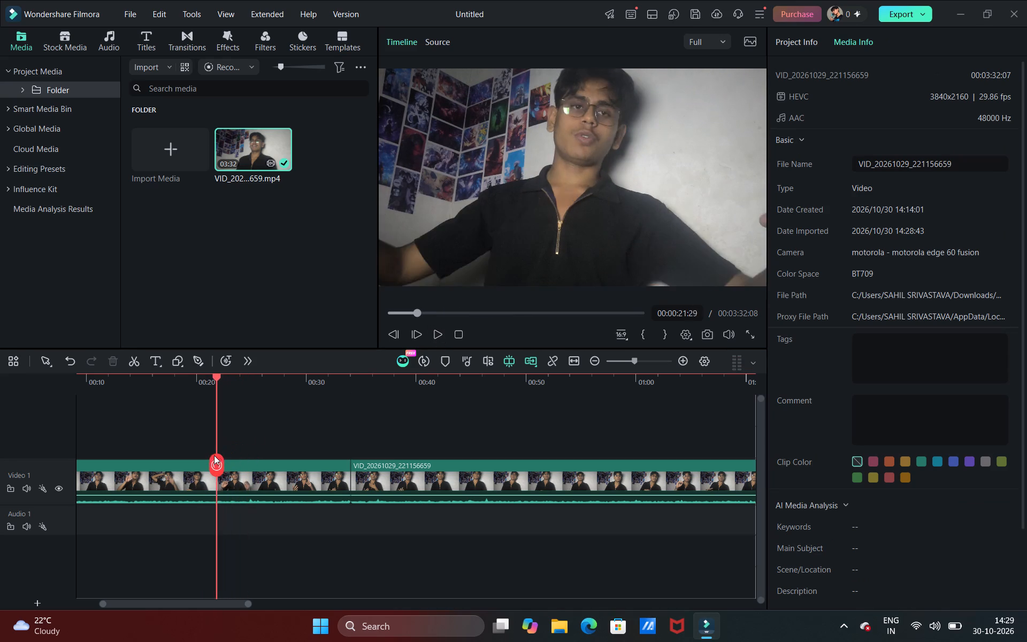
{"action": "left_click_drag", "start_coordinate": [214, 455], "coordinate": [205, 456]}
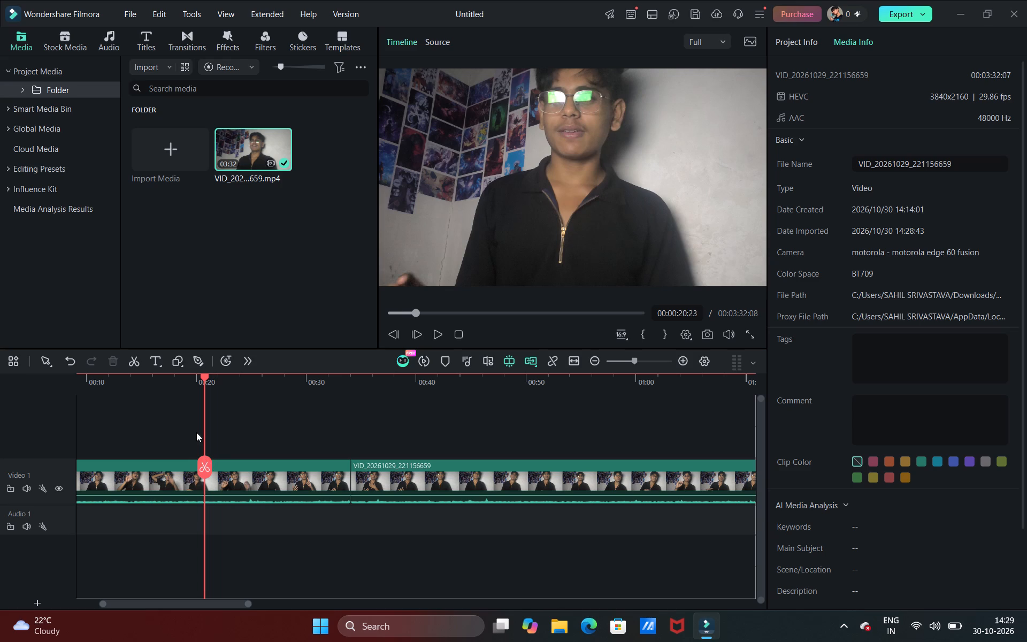
{"action": "left_click", "coordinate": [138, 363]}
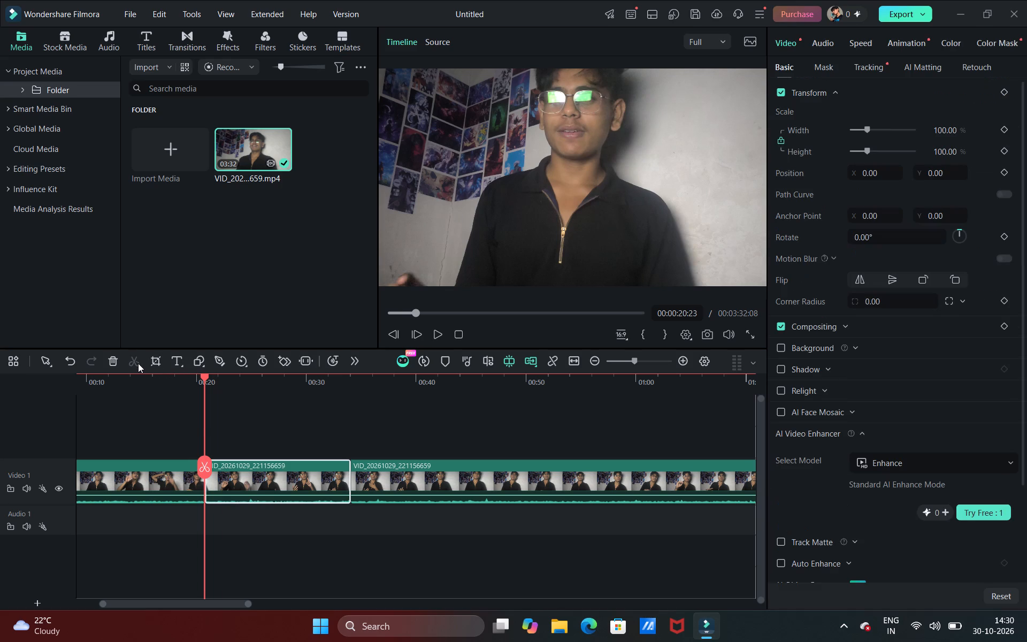
Delete both segments before the 00:00:34:01 cut, first the one starting at 00:00:20:23, then the opening one.
{"action": "left_click", "coordinate": [319, 504]}
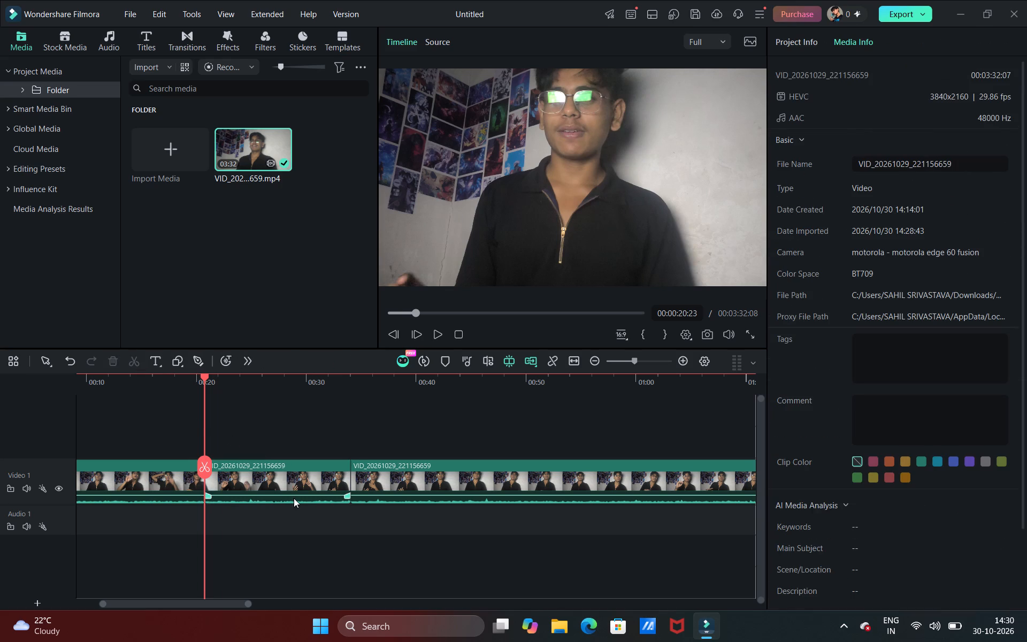
{"action": "left_click", "coordinate": [294, 498]}
{"action": "left_click", "coordinate": [115, 360]}
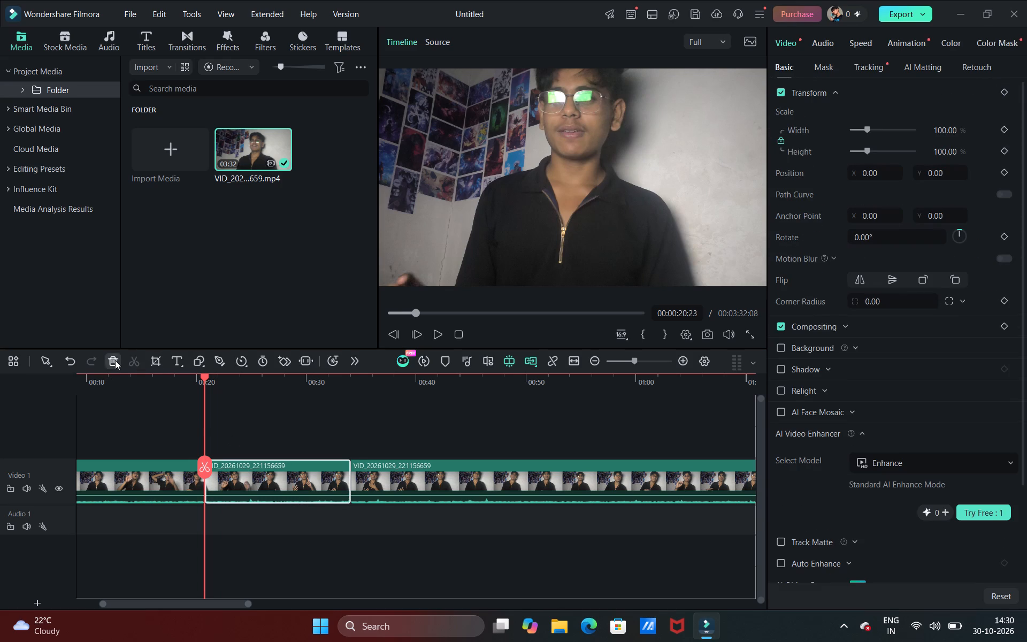
{"action": "left_click", "coordinate": [138, 478]}
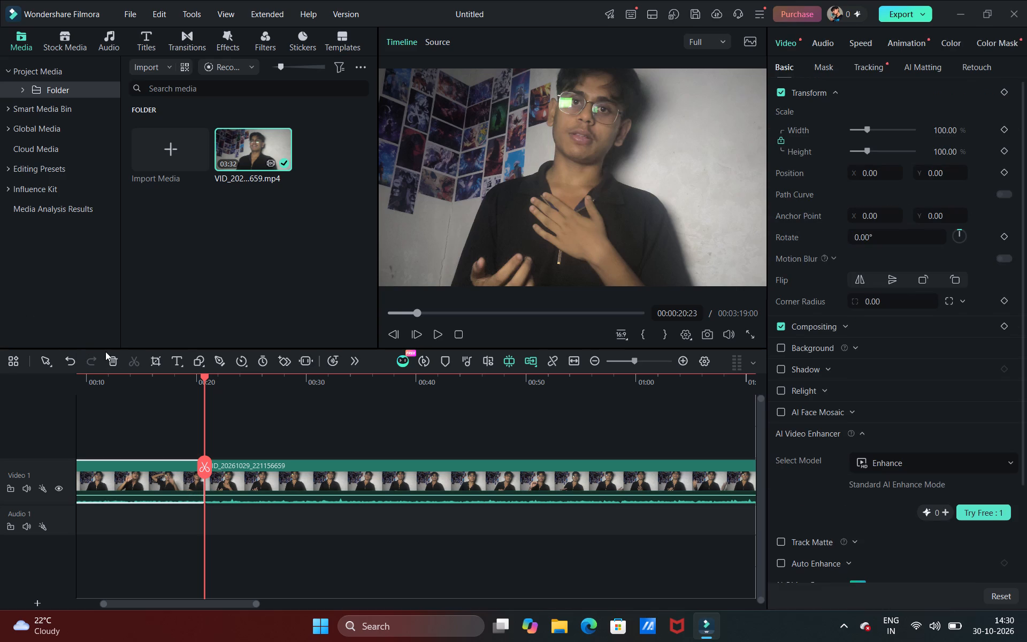
{"action": "left_click", "coordinate": [110, 356]}
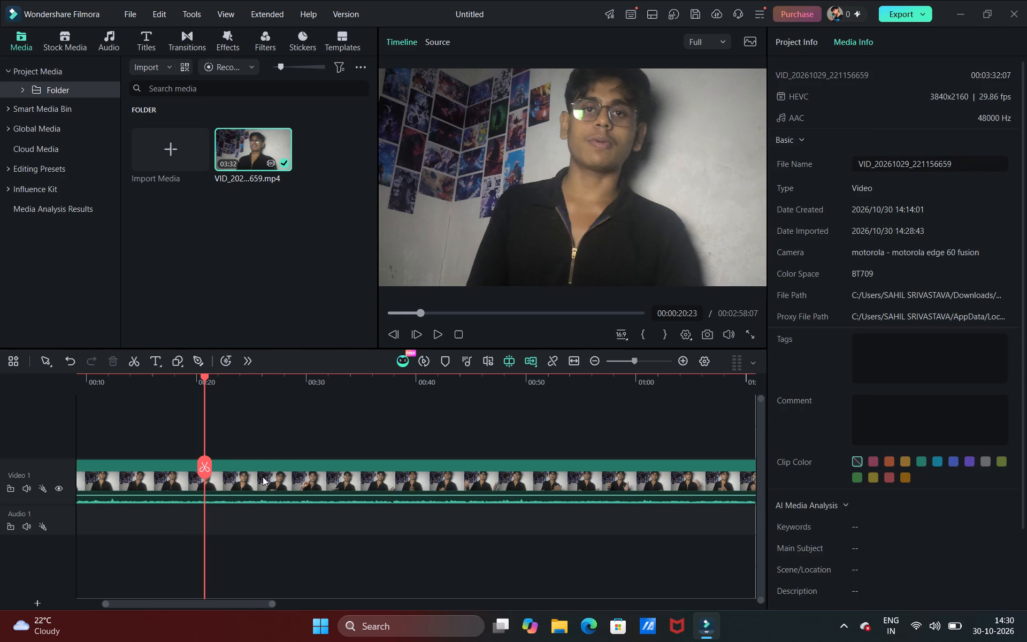
Play the trimmed video from 00:00:20:23 to review the remaining footage.
{"action": "scroll", "coordinate": [308, 502], "scroll_direction": "right", "scroll_amount": 4}
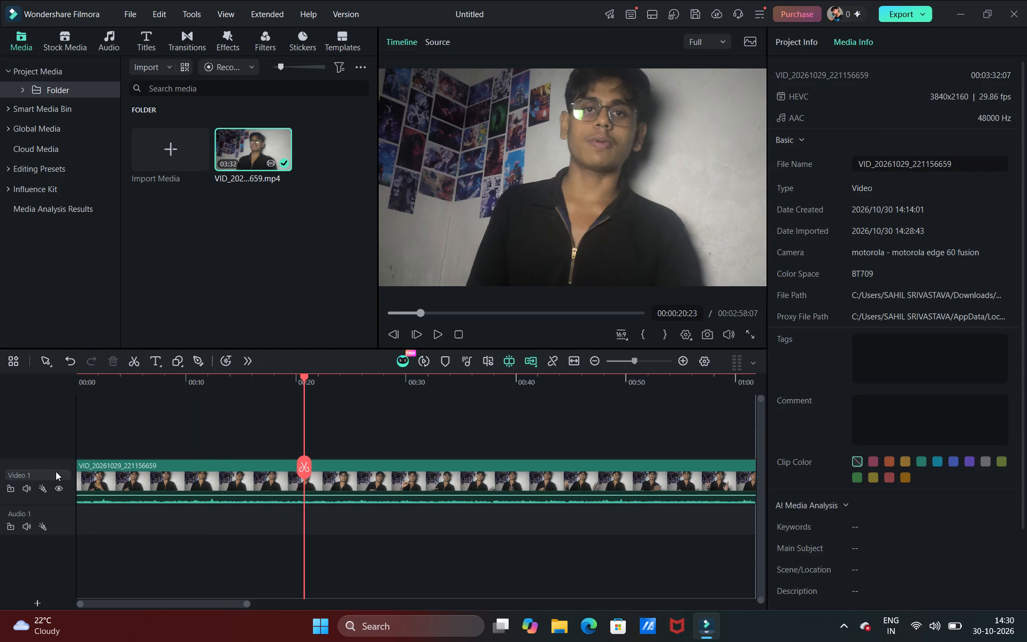
{"action": "left_click", "coordinate": [440, 339]}
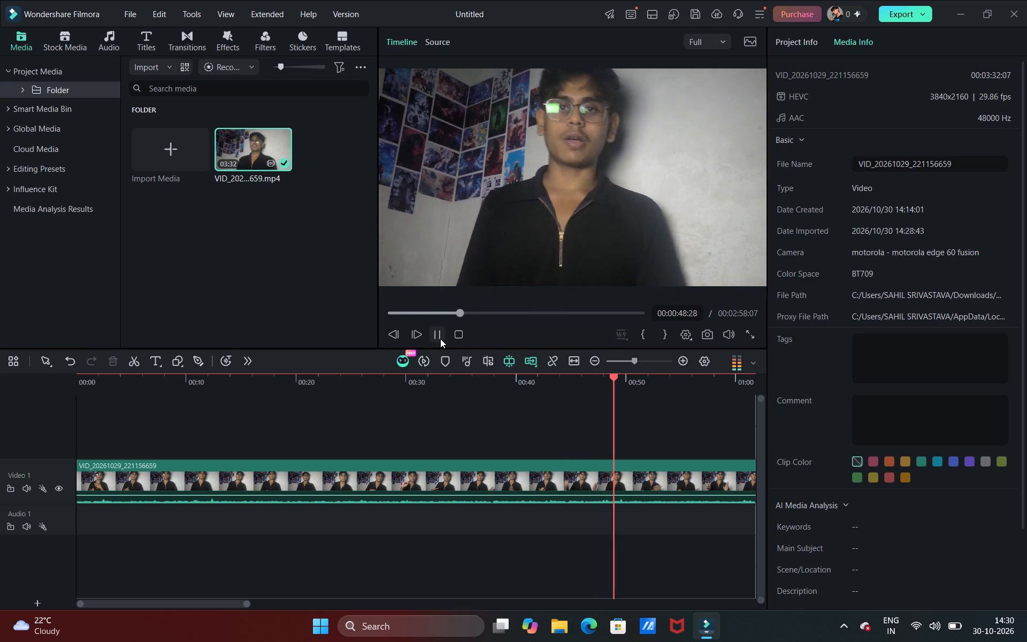
{"action": "left_click", "coordinate": [811, 33]}
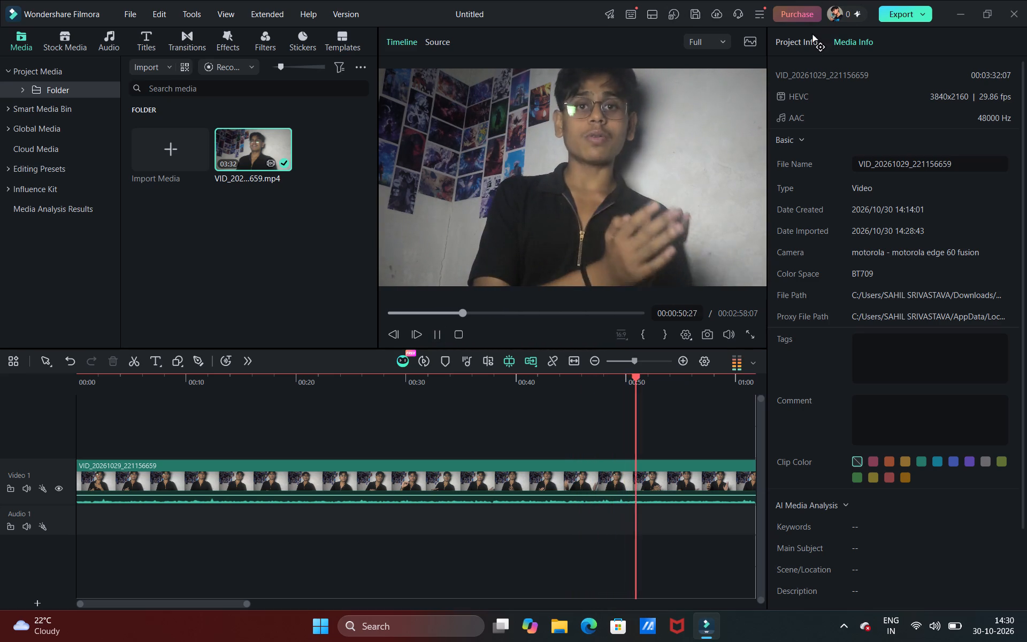
Turn on AI Denoise (High Quality) in the audio settings of the clip on the Video 1 track.
{"action": "left_click", "coordinate": [537, 266]}
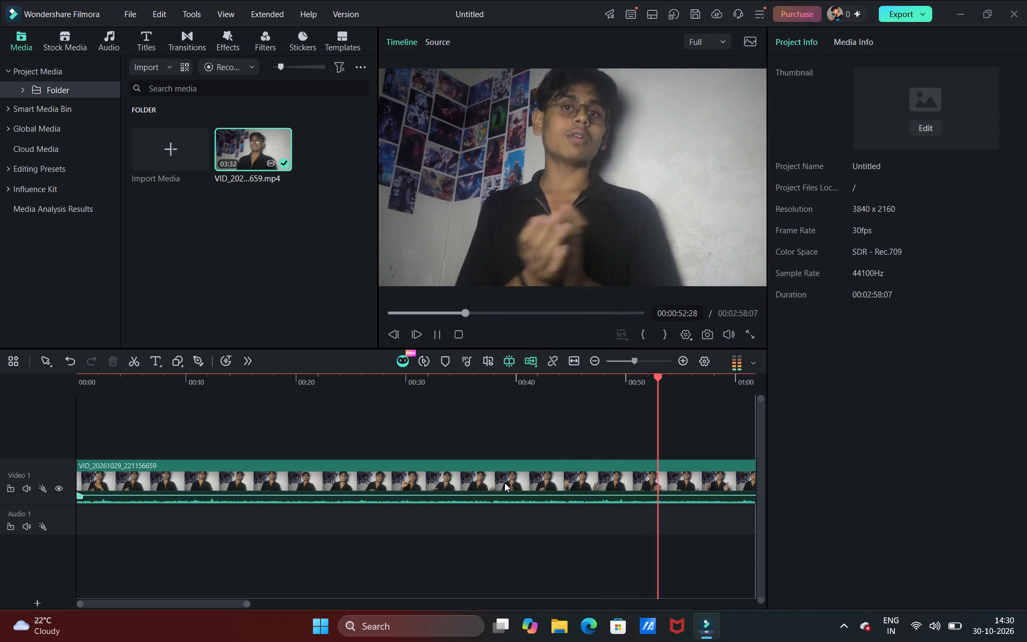
{"action": "left_click", "coordinate": [504, 483]}
{"action": "left_click", "coordinate": [831, 35]}
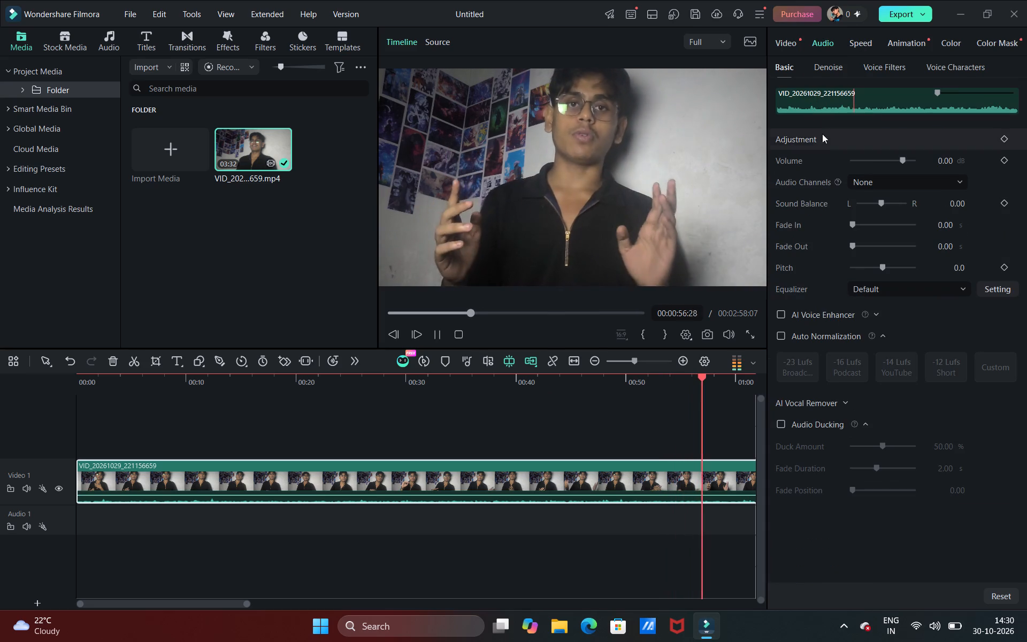
{"action": "left_click", "coordinate": [803, 134]}
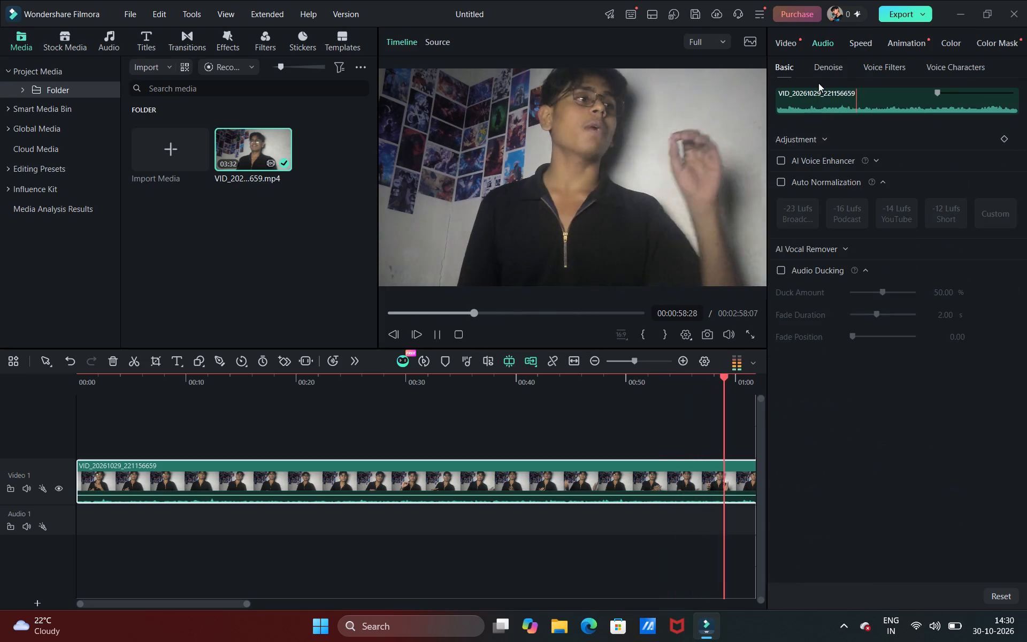
{"action": "left_click", "coordinate": [825, 76]}
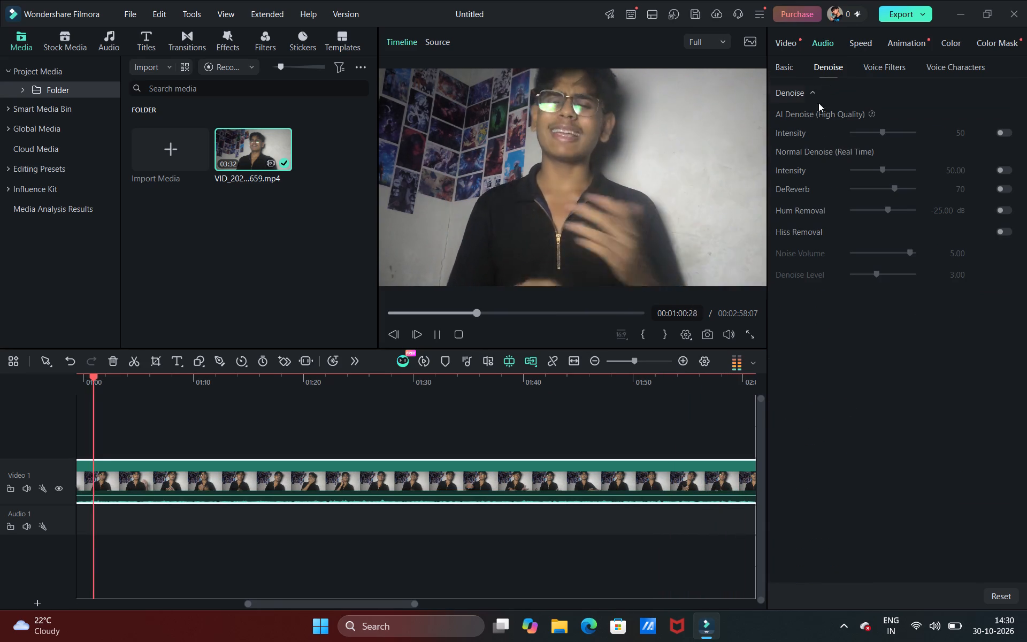
{"action": "left_click", "coordinate": [807, 118]}
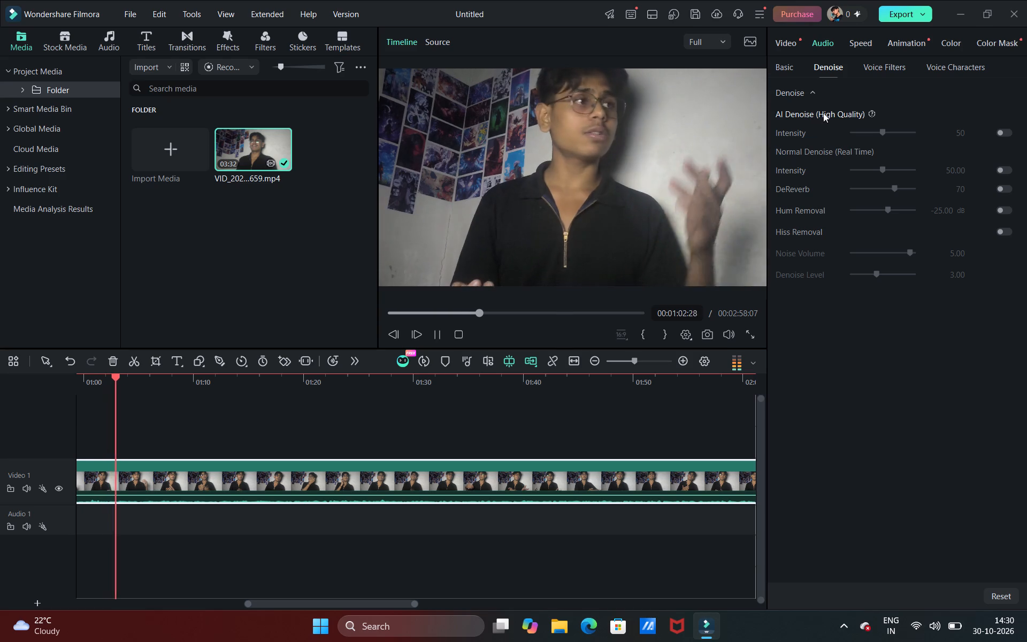
{"action": "left_click", "coordinate": [823, 113]}
{"action": "left_click", "coordinate": [823, 113]}
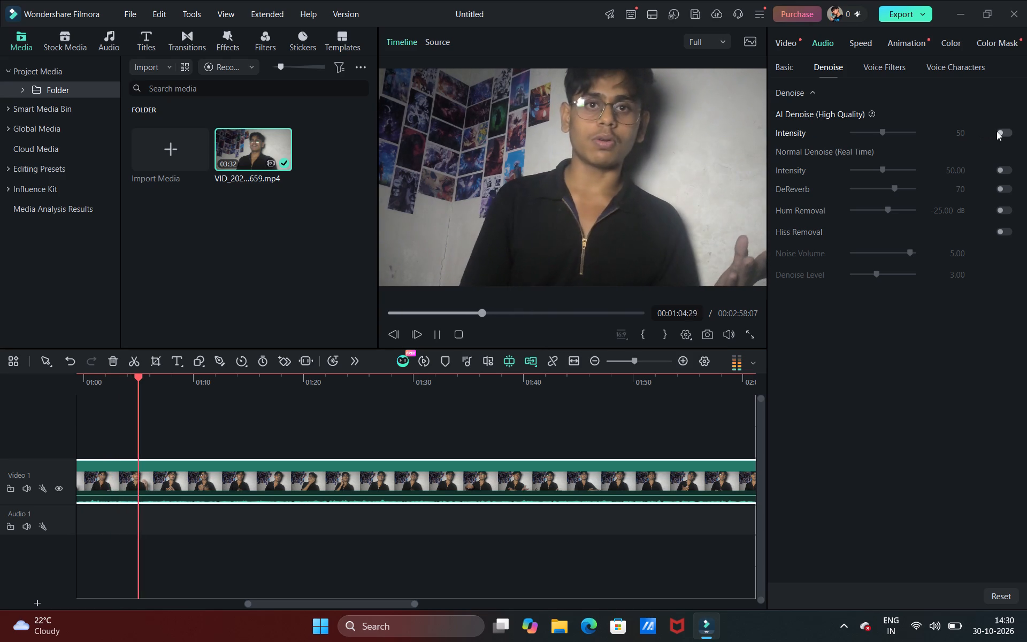
{"action": "left_click", "coordinate": [1013, 131]}
{"action": "left_click", "coordinate": [1013, 131]}
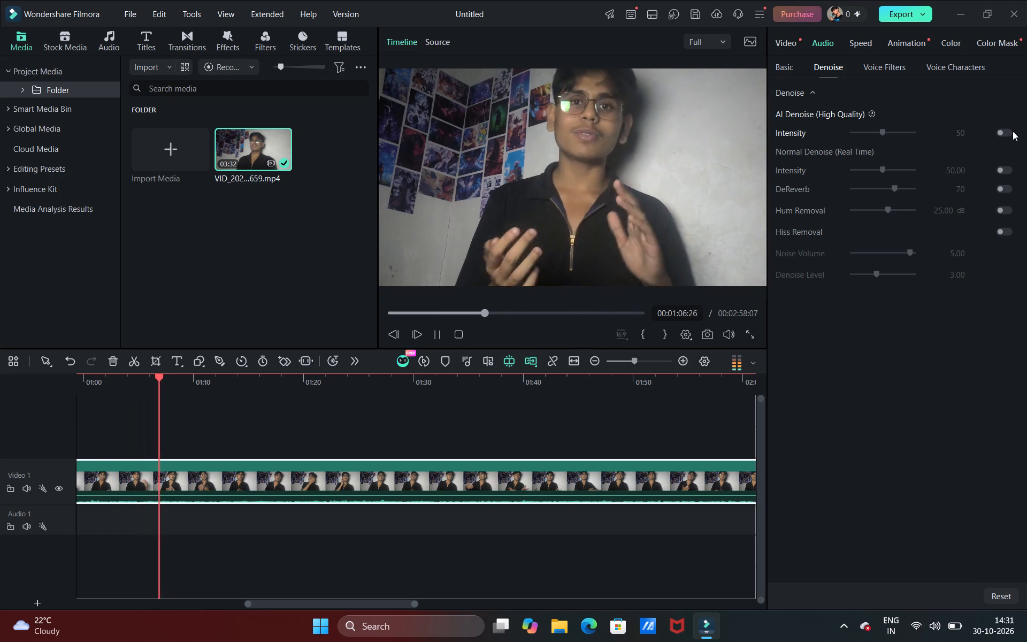
{"action": "left_click", "coordinate": [1000, 130]}
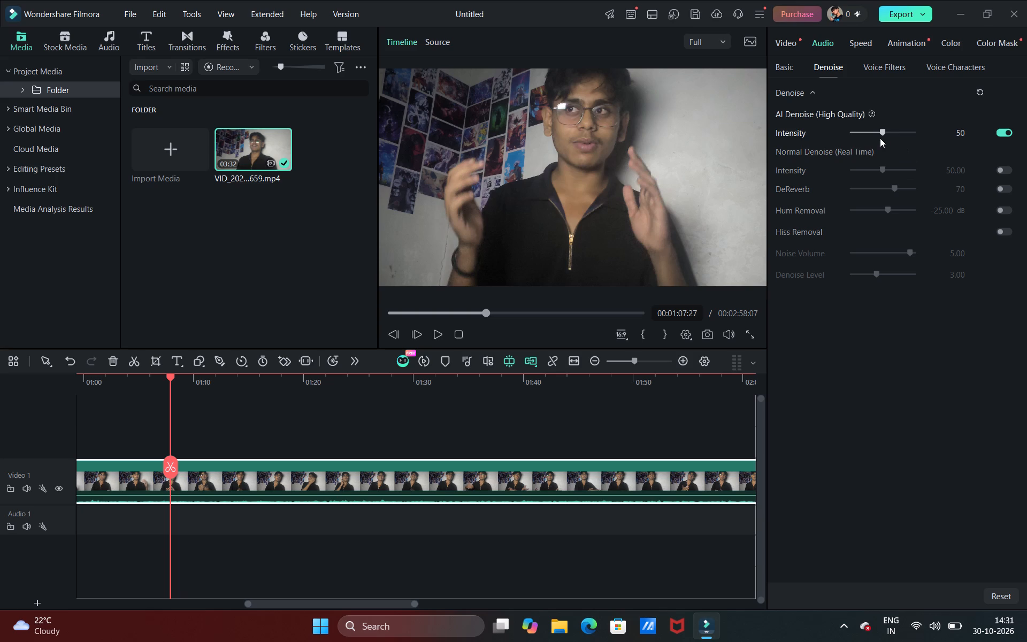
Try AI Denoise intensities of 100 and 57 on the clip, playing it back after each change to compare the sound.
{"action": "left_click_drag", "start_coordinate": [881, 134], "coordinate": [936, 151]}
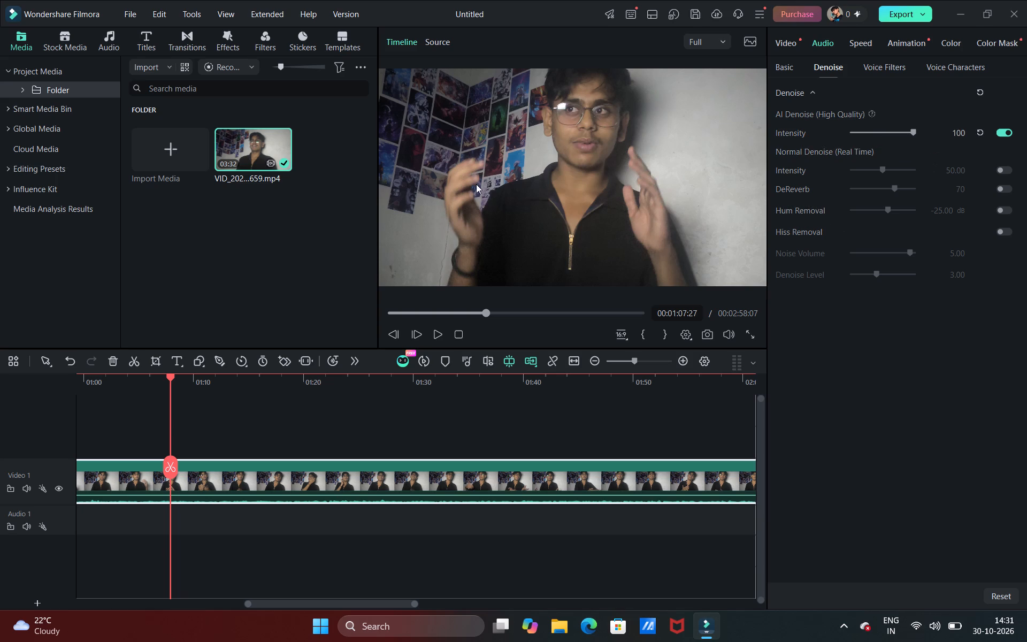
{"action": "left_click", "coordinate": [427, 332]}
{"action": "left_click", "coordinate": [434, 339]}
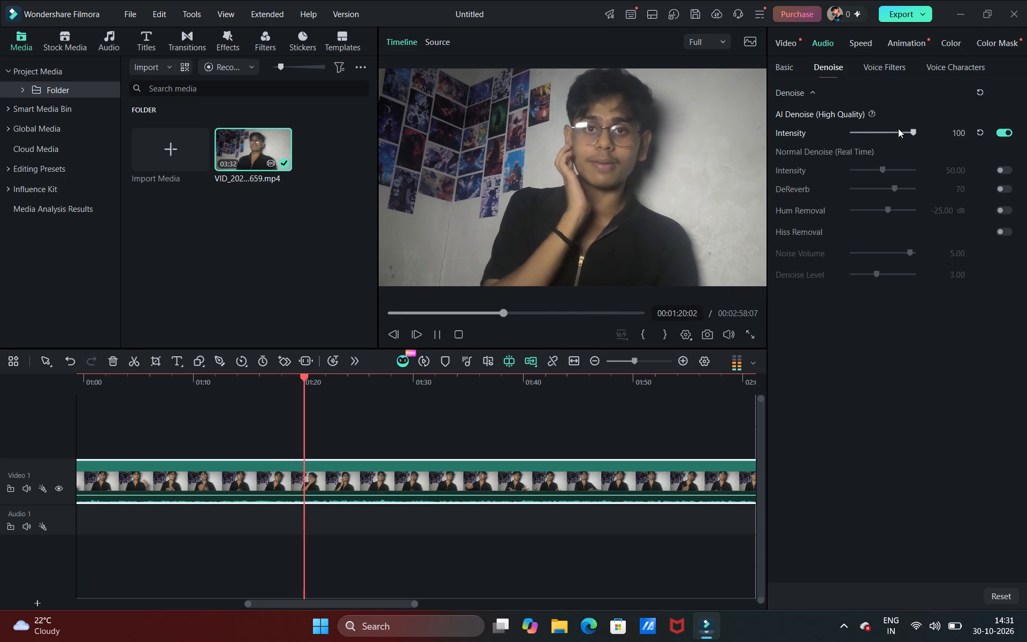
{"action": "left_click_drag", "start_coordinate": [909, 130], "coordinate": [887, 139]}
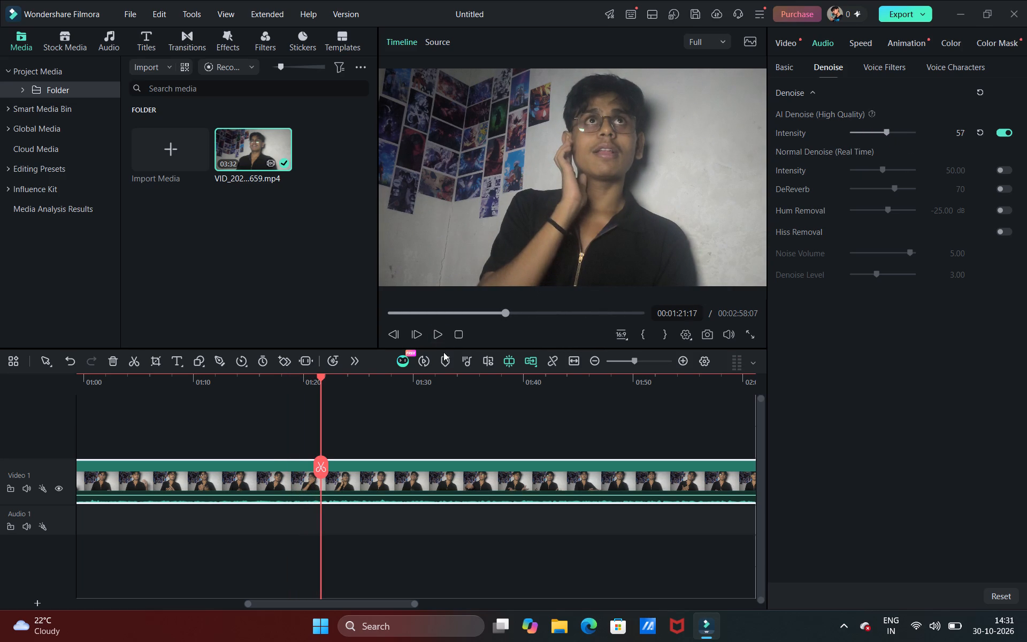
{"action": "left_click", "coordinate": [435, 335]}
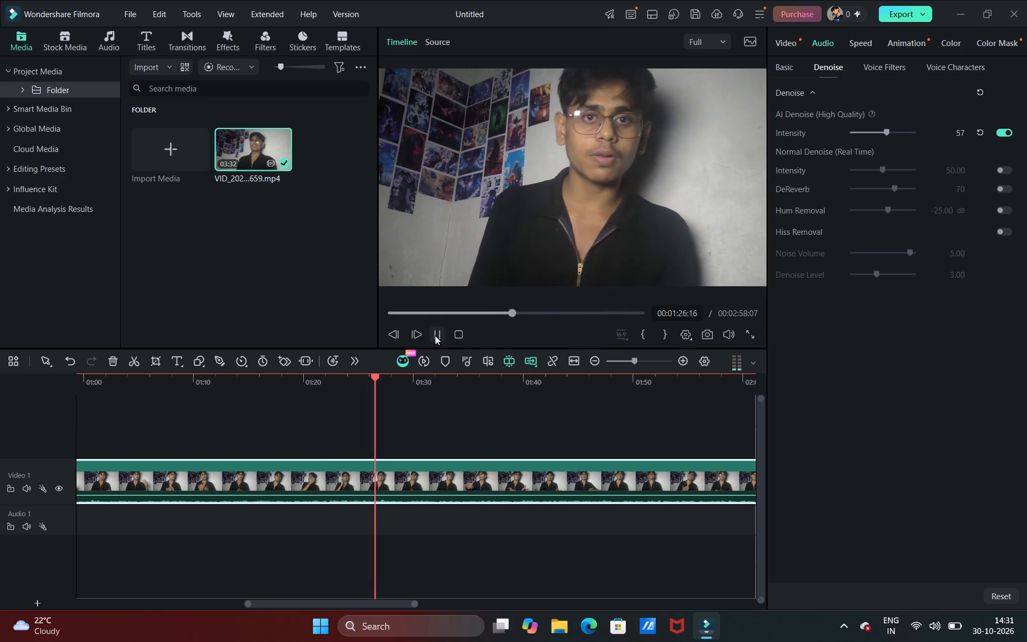
Set the clip's AI Denoise intensity to 34 and play it back to check the sound.
{"action": "left_click_drag", "start_coordinate": [885, 131], "coordinate": [873, 137]}
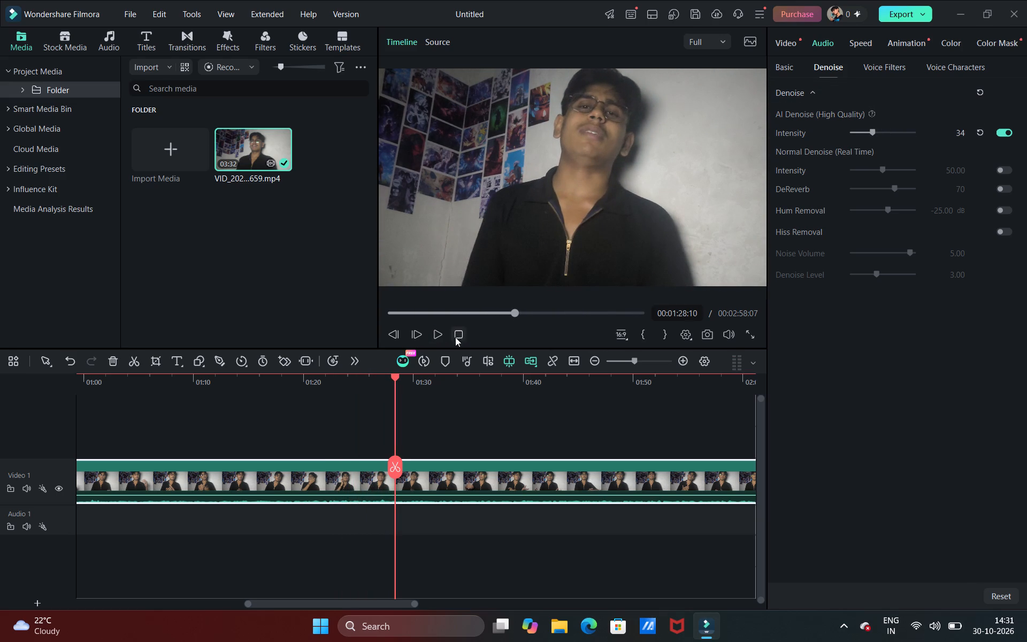
{"action": "left_click", "coordinate": [442, 328]}
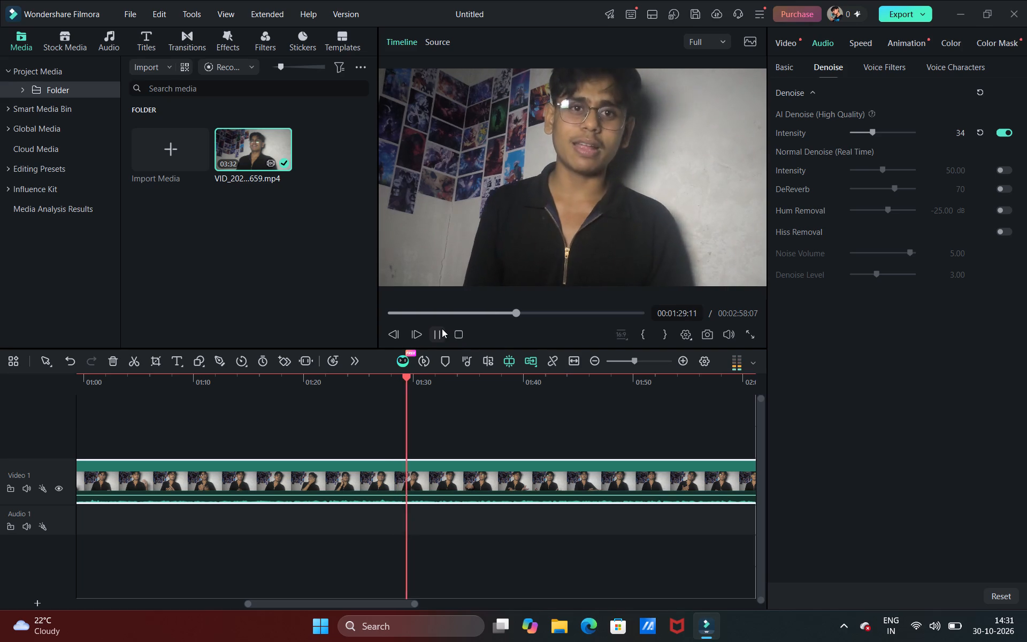
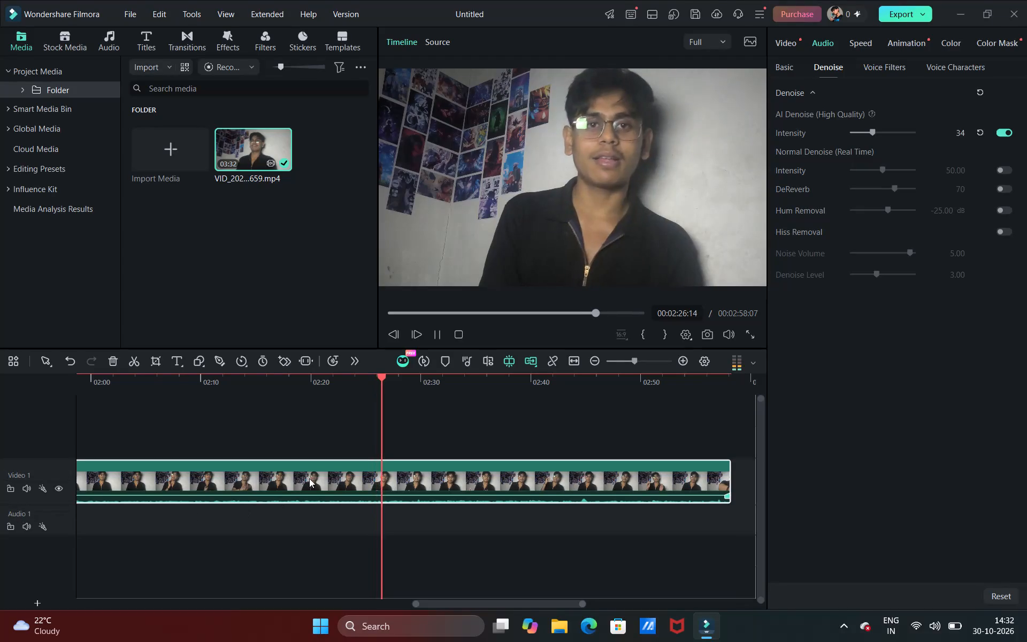
Review the later part of the denoised footage, replaying it from about 00:02:00 and examining the clip along the timeline.
{"action": "left_click", "coordinate": [309, 478]}
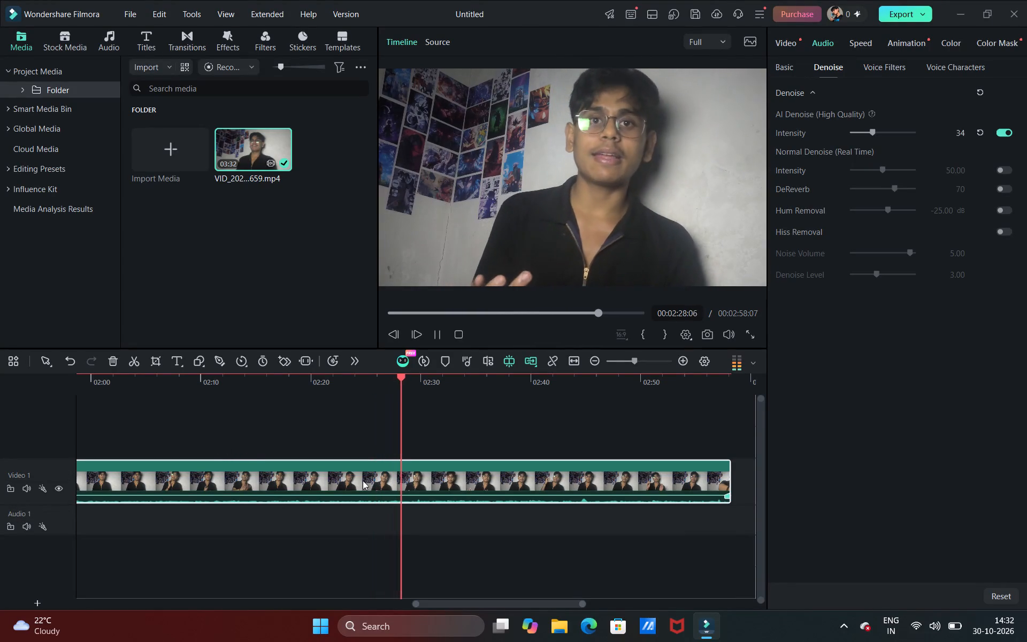
{"action": "left_click_drag", "start_coordinate": [410, 437], "coordinate": [410, 446]}
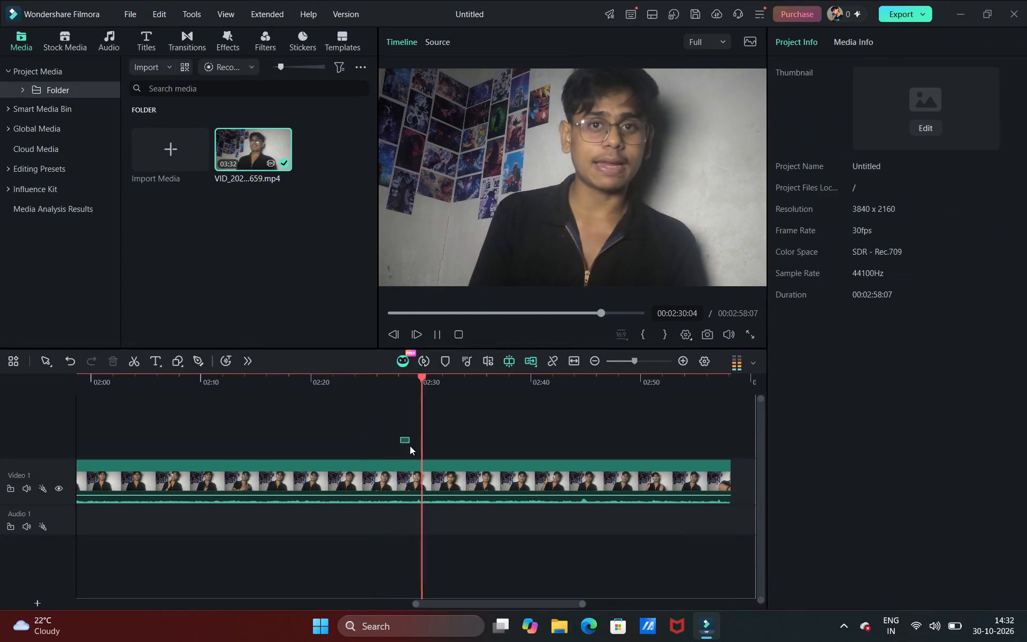
{"action": "left_click_drag", "start_coordinate": [410, 446], "coordinate": [439, 445]}
{"action": "left_click", "coordinate": [439, 445]}
{"action": "left_click_drag", "start_coordinate": [445, 444], "coordinate": [99, 429]}
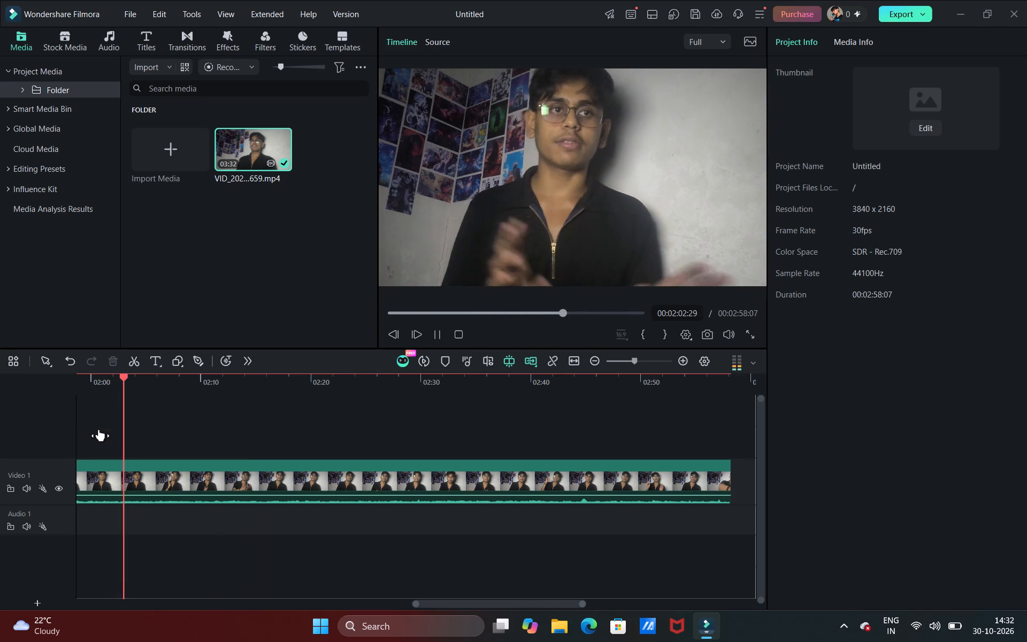
{"action": "scroll", "coordinate": [274, 487], "scroll_direction": "right", "scroll_amount": 11}
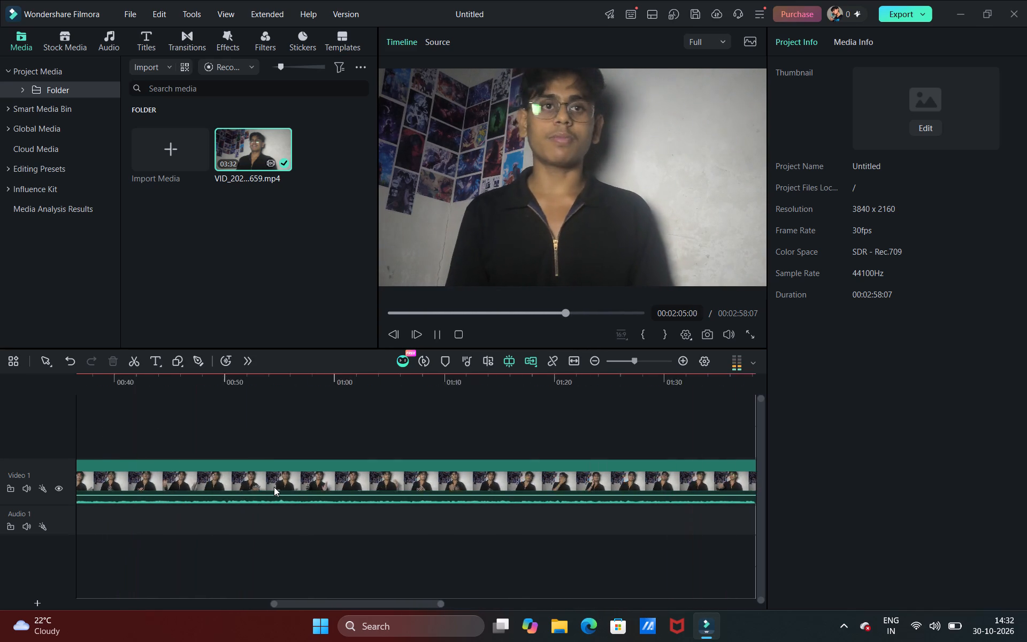
{"action": "scroll", "coordinate": [274, 487], "scroll_direction": "right", "scroll_amount": 20}
{"action": "scroll", "coordinate": [274, 487], "scroll_direction": "left", "scroll_amount": 20}
{"action": "scroll", "coordinate": [274, 487], "scroll_direction": "left", "scroll_amount": 20}
{"action": "scroll", "coordinate": [274, 487], "scroll_direction": "left", "scroll_amount": 15}
{"action": "scroll", "coordinate": [274, 487], "scroll_direction": "right", "scroll_amount": 5}
{"action": "scroll", "coordinate": [274, 487], "scroll_direction": "right", "scroll_amount": 16}
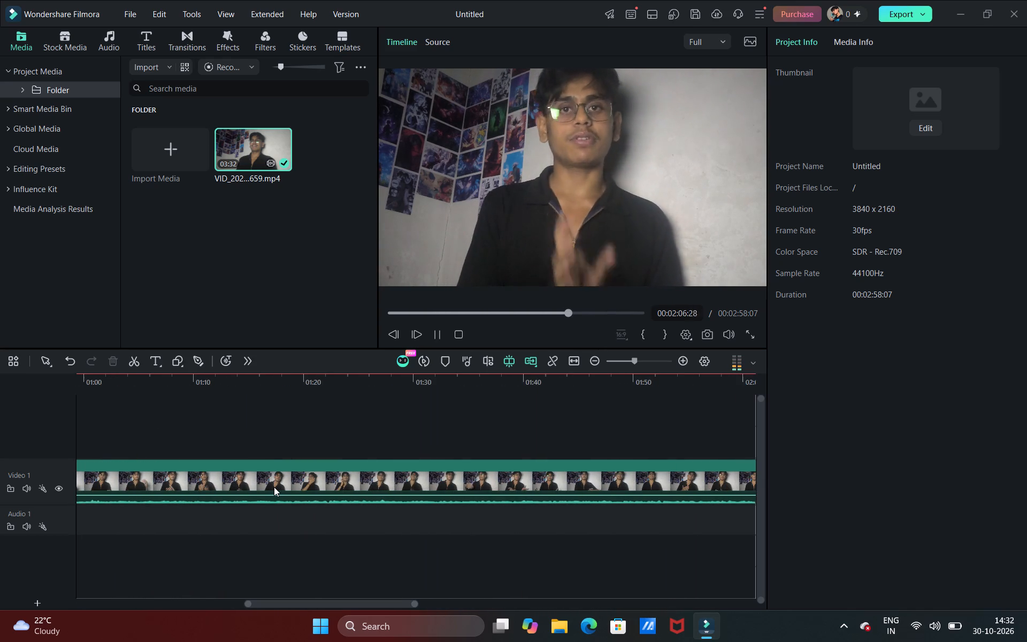
{"action": "scroll", "coordinate": [178, 461], "scroll_direction": "right", "scroll_amount": 20}
{"action": "scroll", "coordinate": [178, 461], "scroll_direction": "right", "scroll_amount": 2}
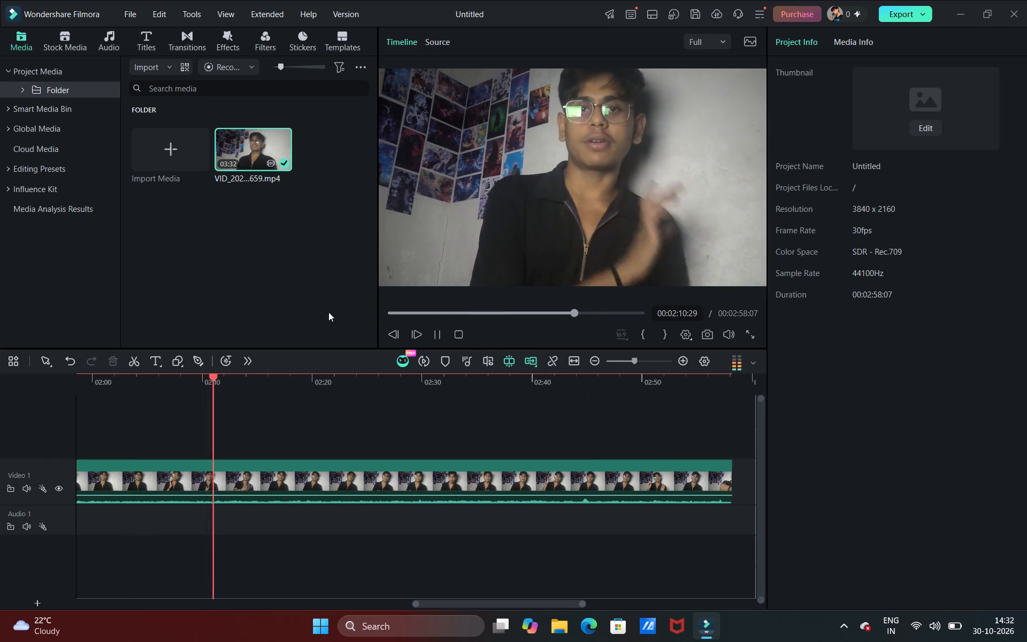
Play the footage from near the beginning and split the Video 1 clip at 00:00:20:03.
{"action": "left_click", "coordinate": [408, 314]}
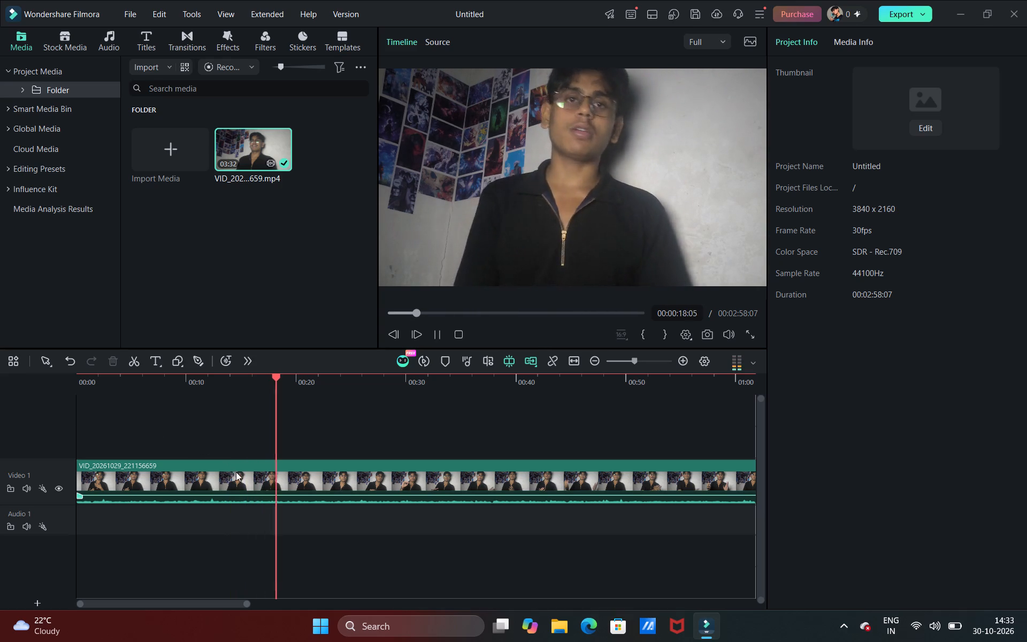
{"action": "left_click", "coordinate": [133, 360]}
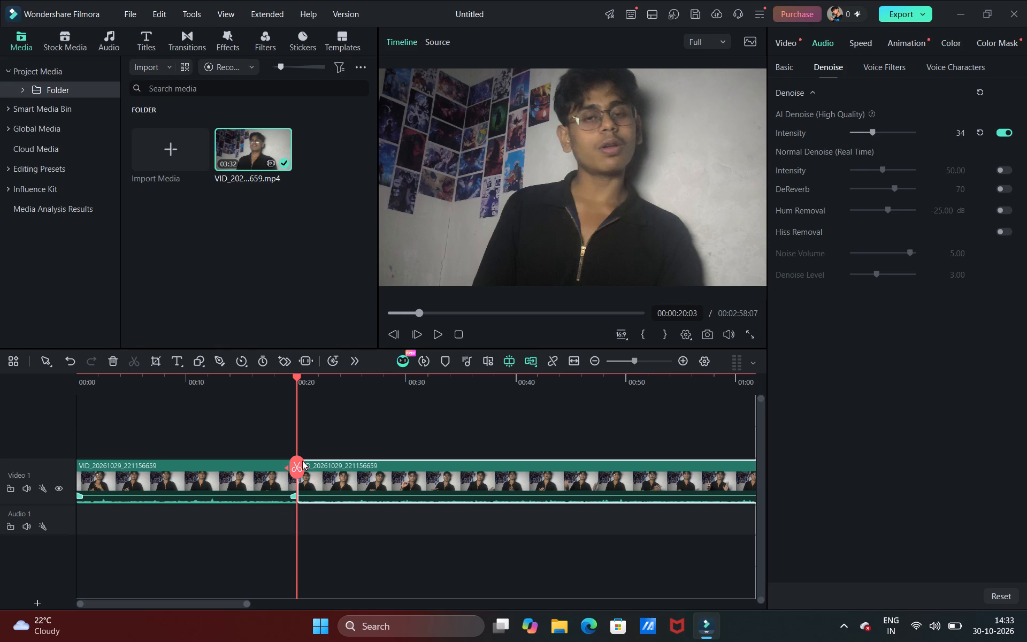
Split the opening section of the Video 1 clip again at 00:00:17:03.
{"action": "left_click_drag", "start_coordinate": [290, 461], "coordinate": [269, 458]}
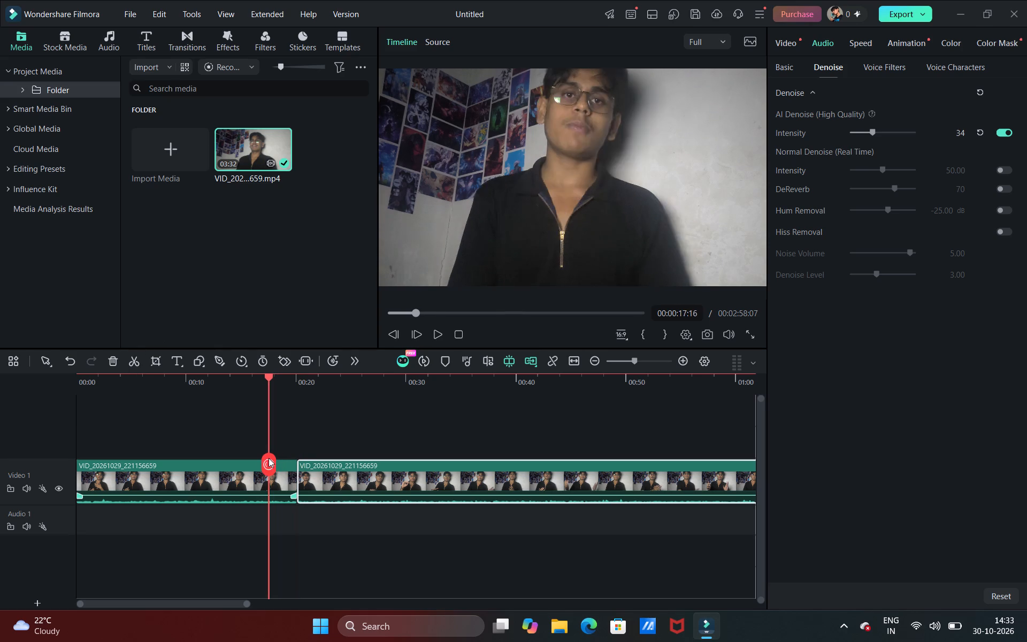
{"action": "left_click_drag", "start_coordinate": [269, 458], "coordinate": [264, 457]}
{"action": "left_click", "coordinate": [264, 457]}
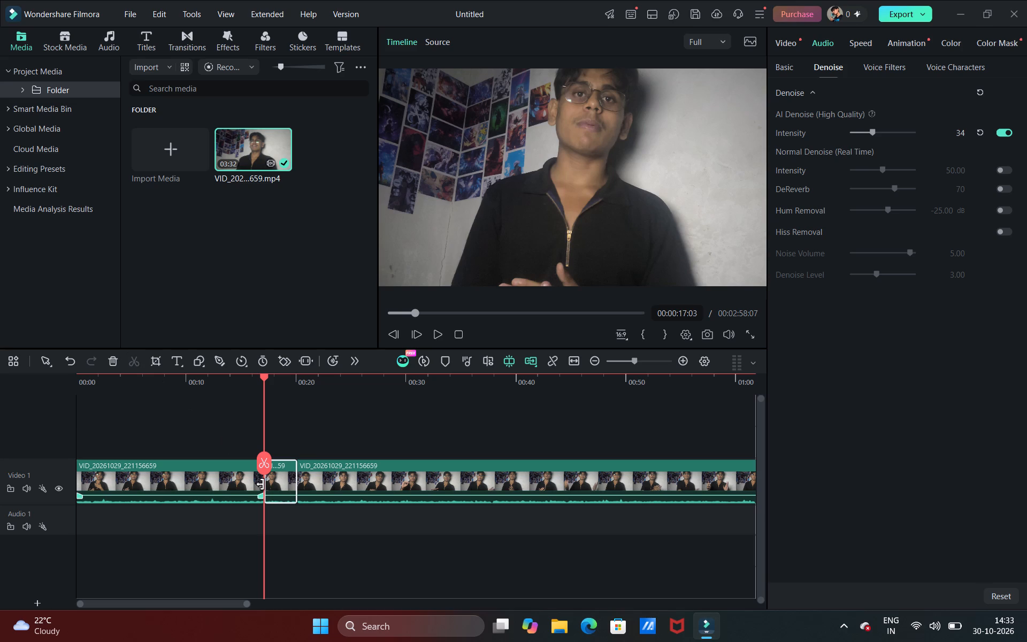
{"action": "left_click", "coordinate": [263, 473]}
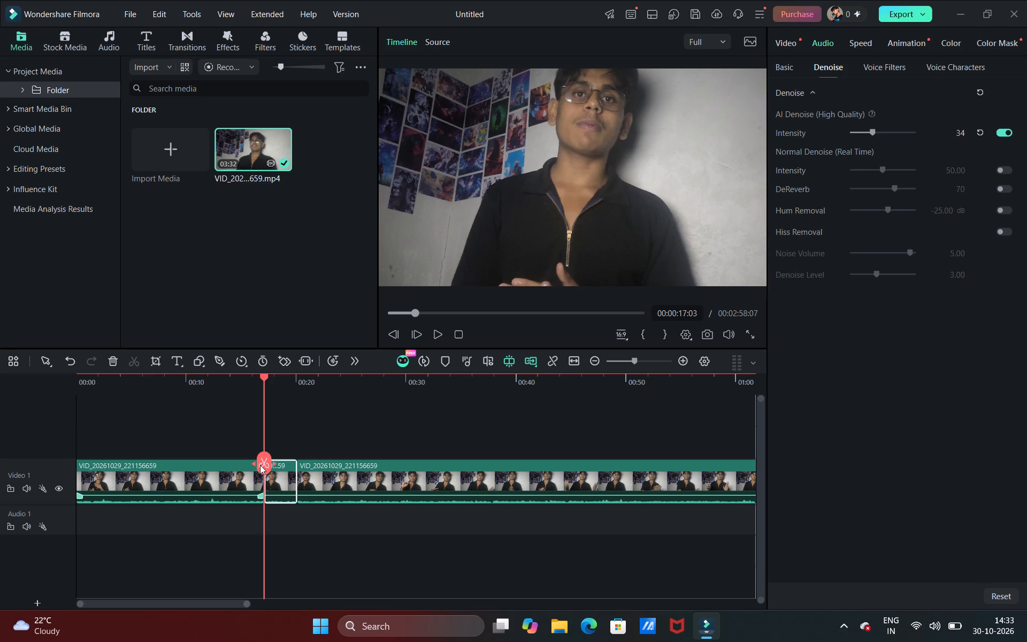
{"action": "left_click", "coordinate": [262, 464]}
{"action": "left_click", "coordinate": [262, 464]}
Delete the short segment between the cuts at 00:00:17:03 and 00:00:20:03 from the Video 1 track.
{"action": "left_click_drag", "start_coordinate": [262, 464], "coordinate": [221, 440]}
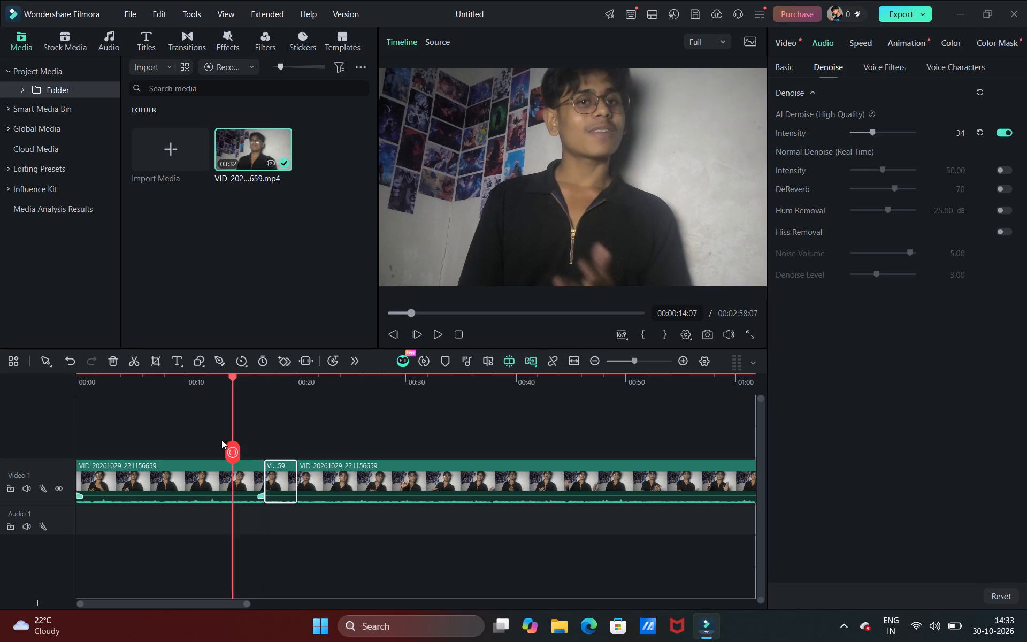
{"action": "left_click_drag", "start_coordinate": [221, 440], "coordinate": [259, 409]}
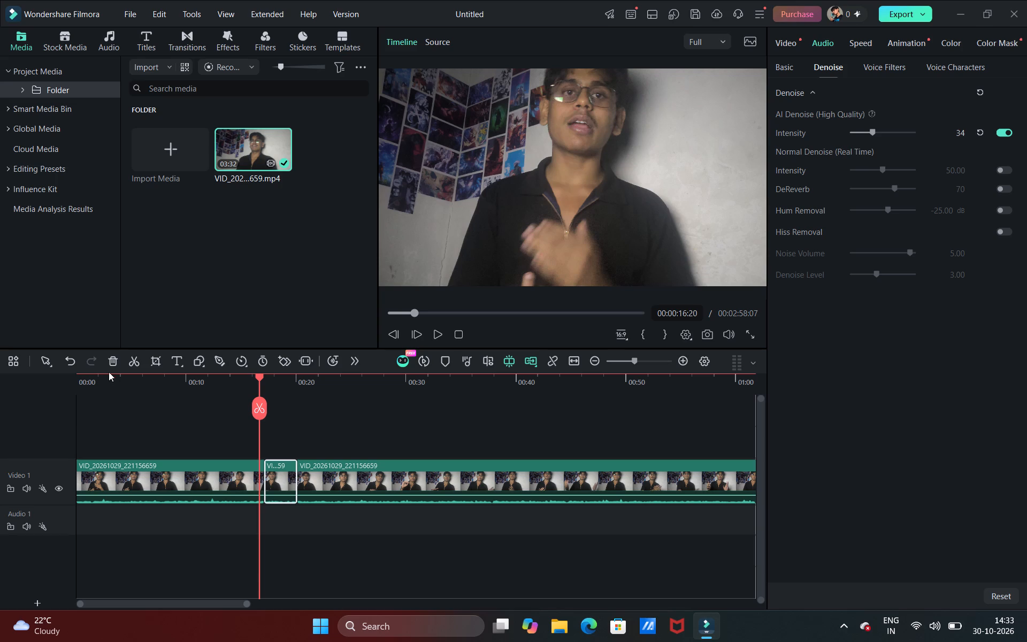
{"action": "left_click", "coordinate": [271, 478]}
{"action": "left_click", "coordinate": [113, 364]}
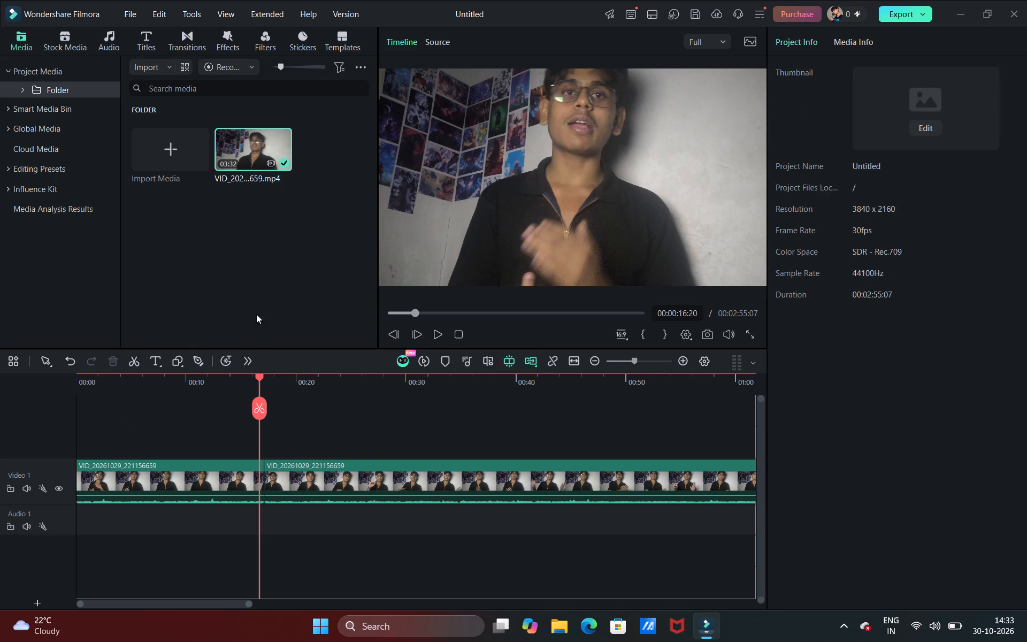
Play and scrub through the new cut near 00:00:17 to check how the two remaining clips join.
{"action": "left_click", "coordinate": [433, 334]}
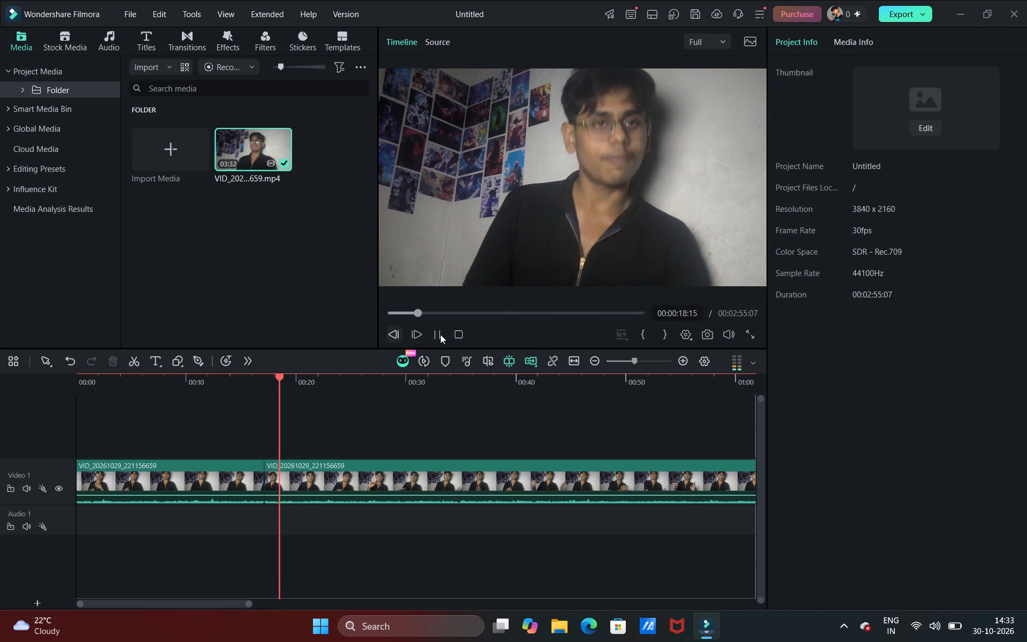
{"action": "left_click", "coordinate": [431, 335]}
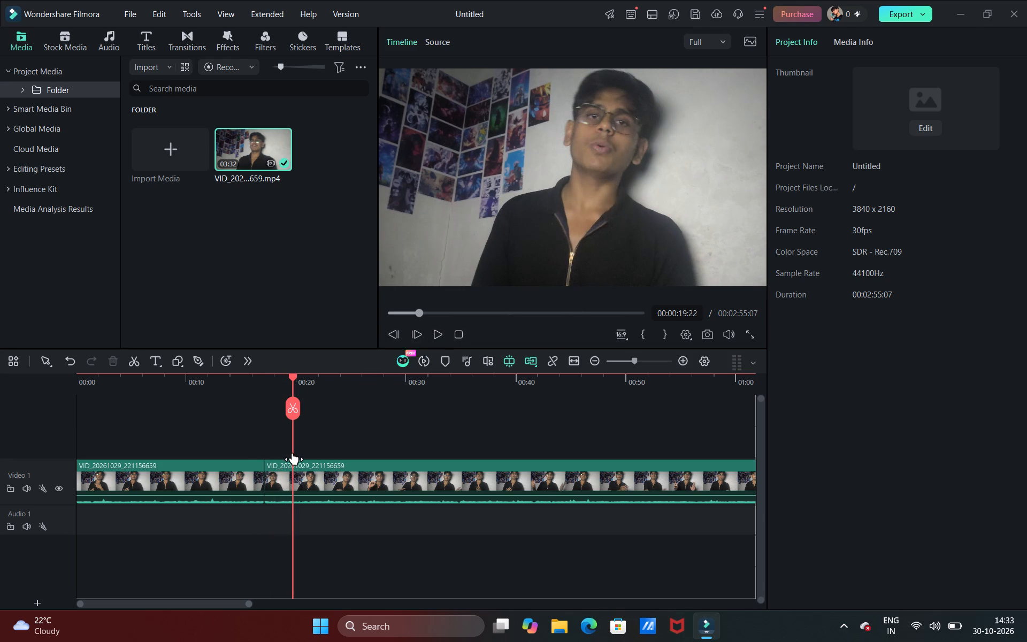
{"action": "left_click_drag", "start_coordinate": [292, 453], "coordinate": [256, 452]}
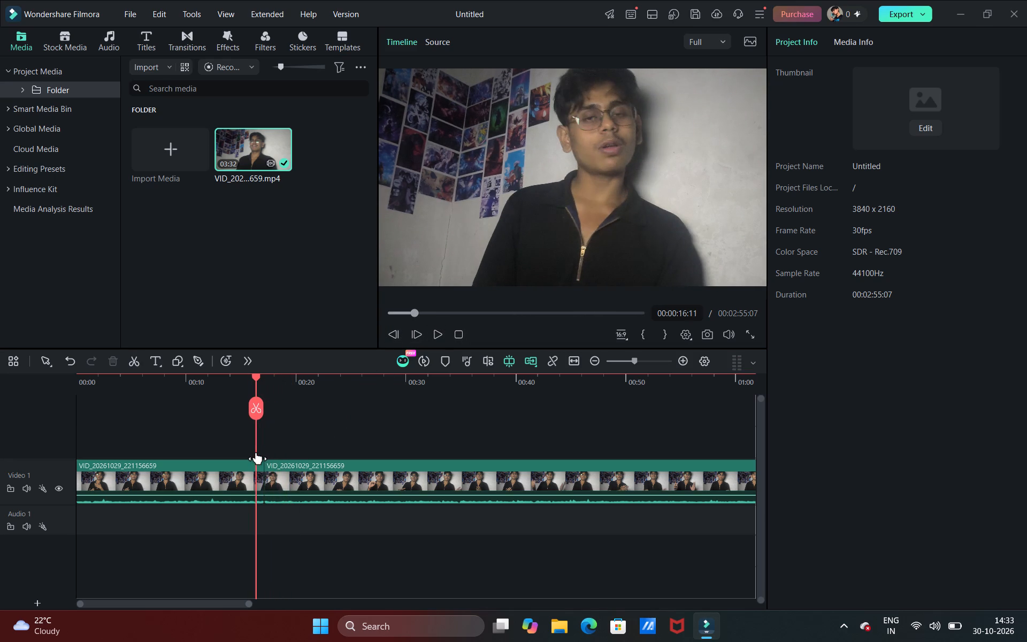
{"action": "left_click_drag", "start_coordinate": [256, 452], "coordinate": [269, 483]}
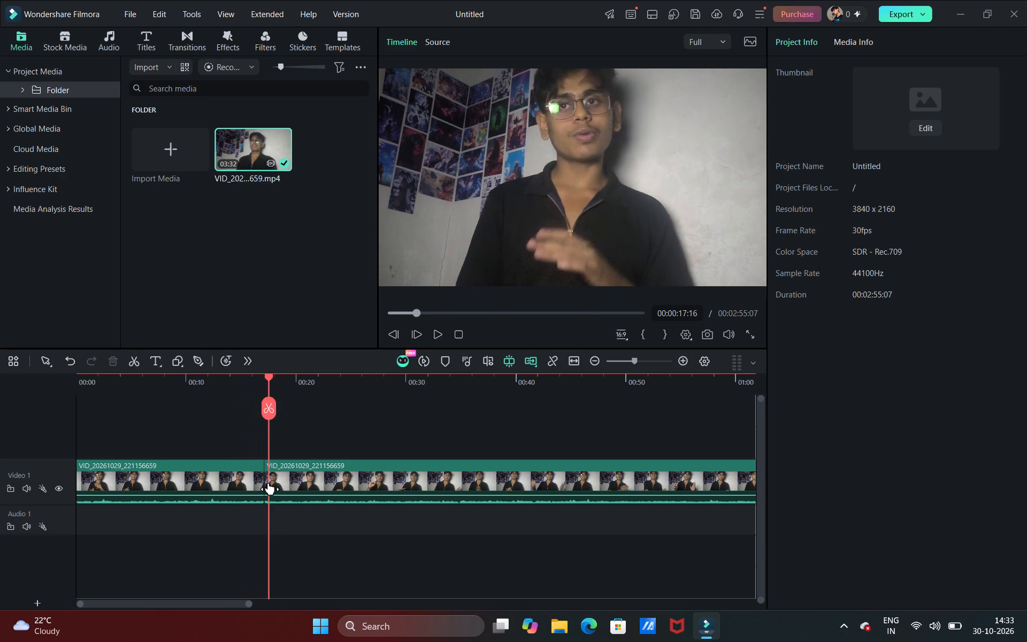
{"action": "left_click_drag", "start_coordinate": [269, 483], "coordinate": [258, 488]}
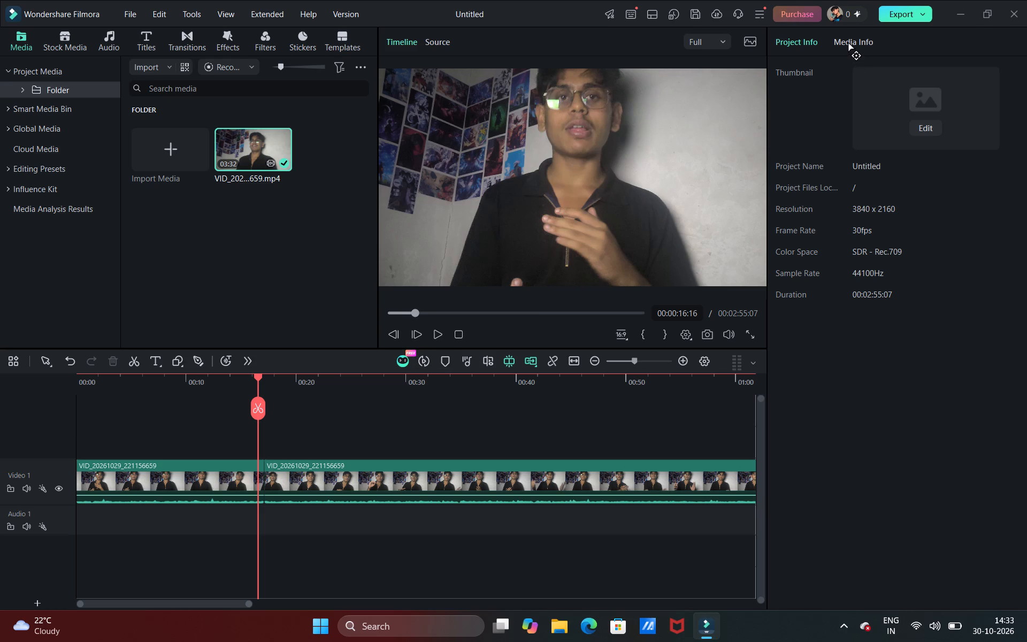
Scale the second clip on the Video 1 track to 119% in width and height.
{"action": "left_click", "coordinate": [303, 484]}
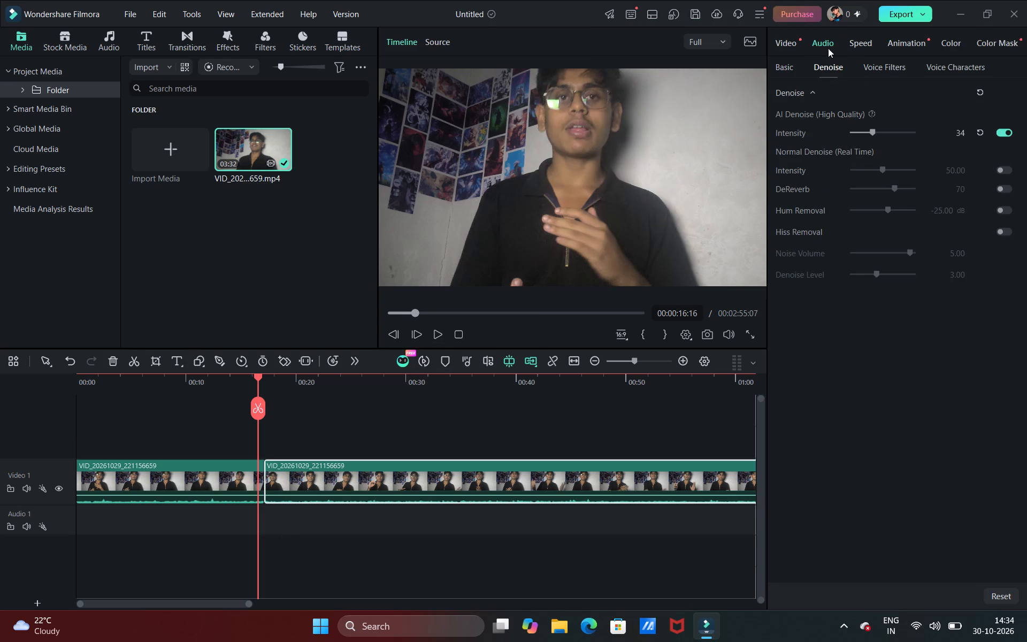
{"action": "left_click", "coordinate": [792, 41]}
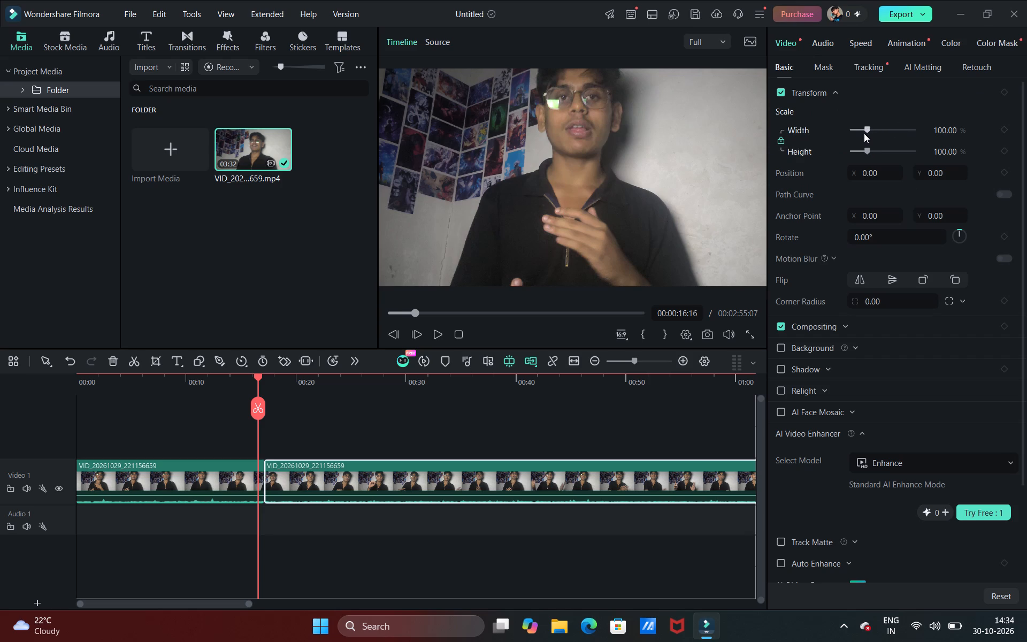
{"action": "left_click_drag", "start_coordinate": [864, 133], "coordinate": [864, 141]}
{"action": "left_click_drag", "start_coordinate": [864, 141], "coordinate": [864, 141]}
{"action": "left_click_drag", "start_coordinate": [864, 125], "coordinate": [870, 128]}
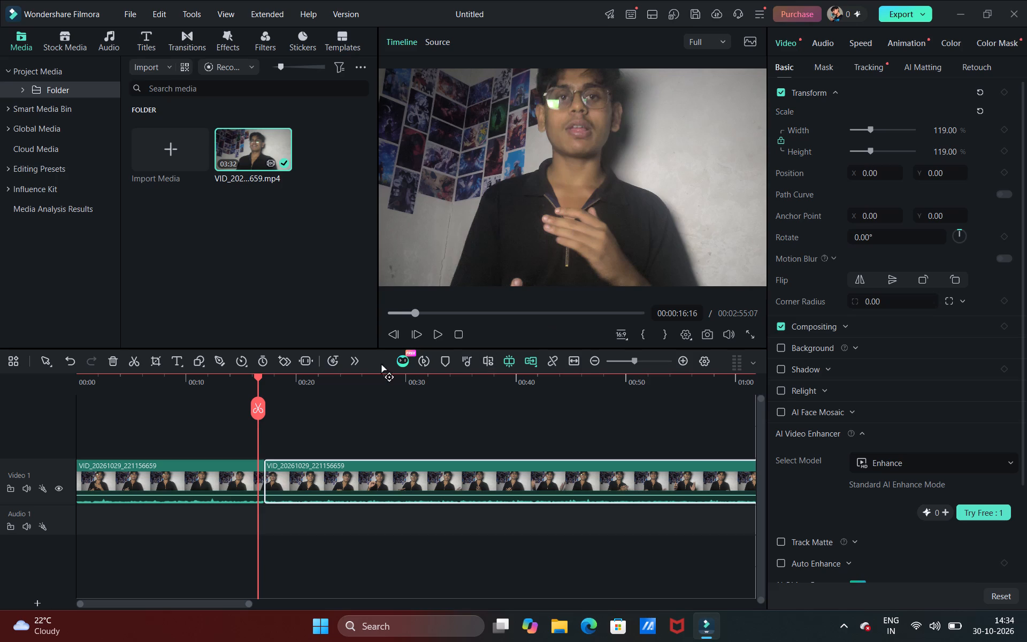
Play the video across the cut from 00:00:16:16 to check the zoomed-in second clip.
{"action": "left_click", "coordinate": [434, 330]}
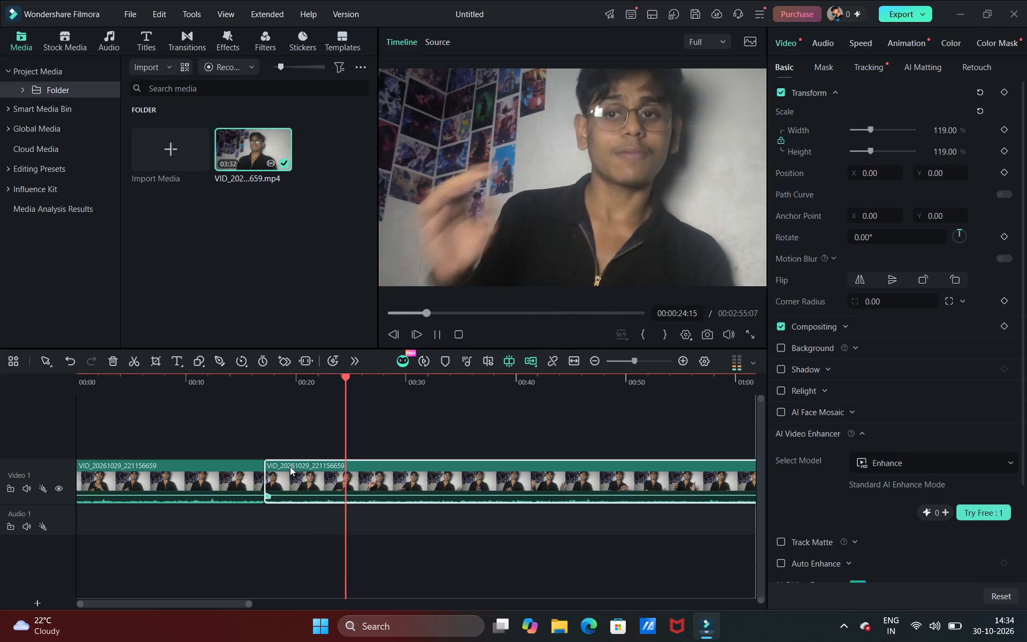
{"action": "left_click", "coordinate": [432, 338]}
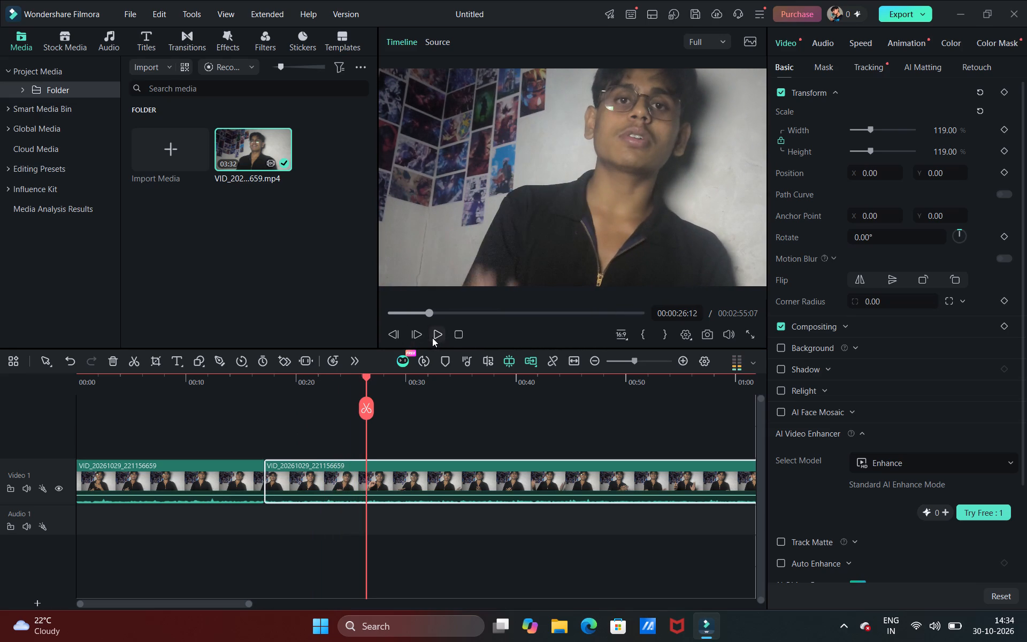
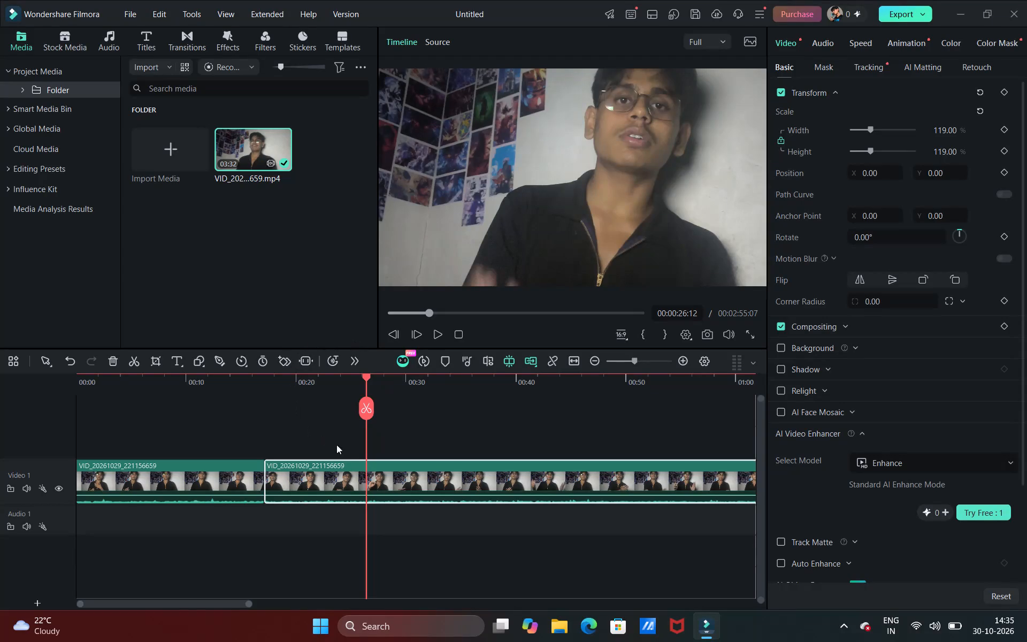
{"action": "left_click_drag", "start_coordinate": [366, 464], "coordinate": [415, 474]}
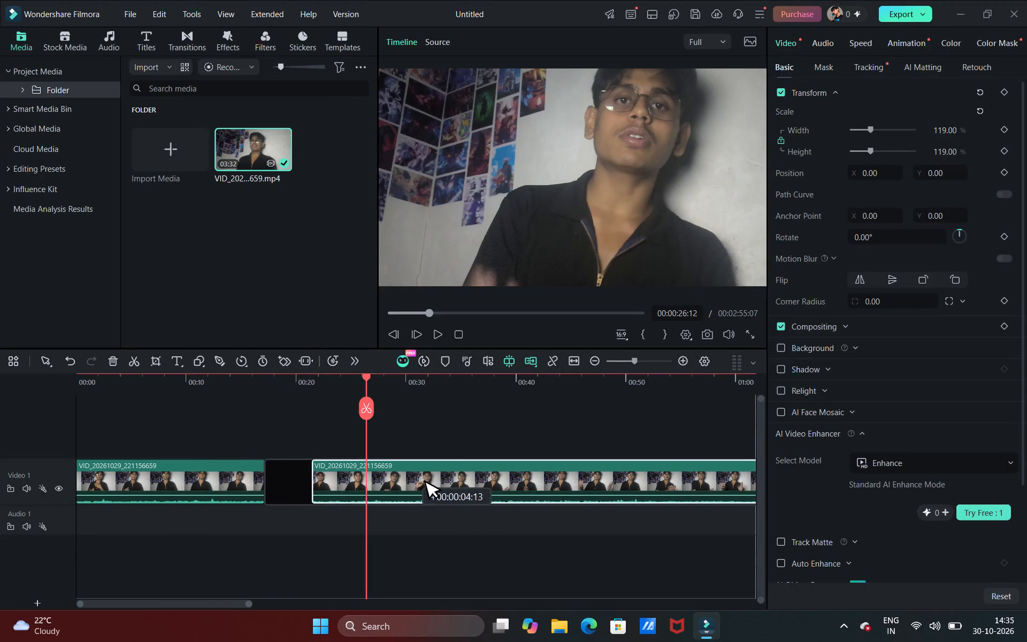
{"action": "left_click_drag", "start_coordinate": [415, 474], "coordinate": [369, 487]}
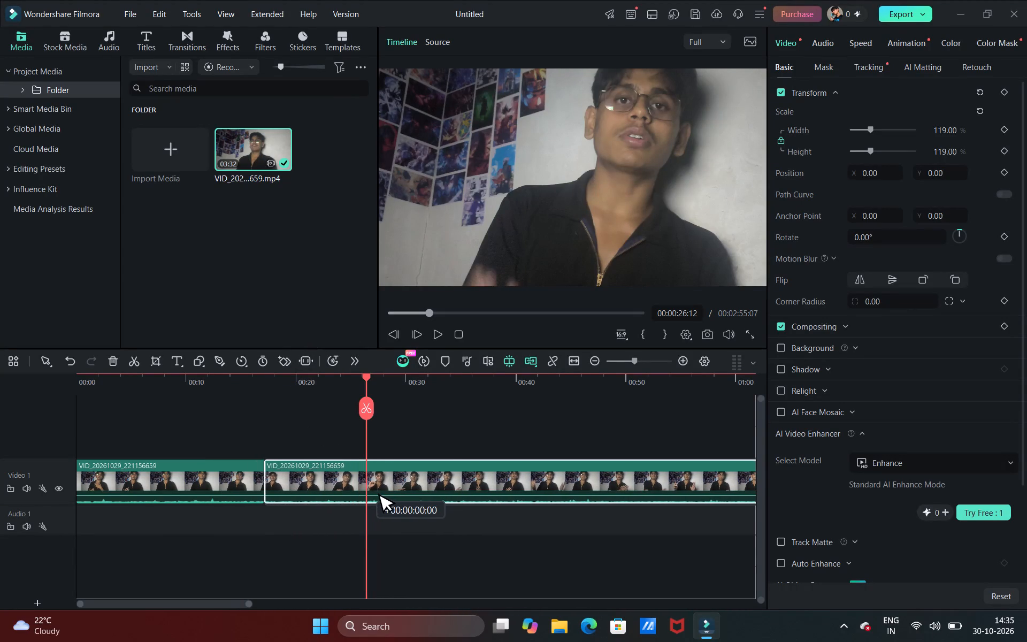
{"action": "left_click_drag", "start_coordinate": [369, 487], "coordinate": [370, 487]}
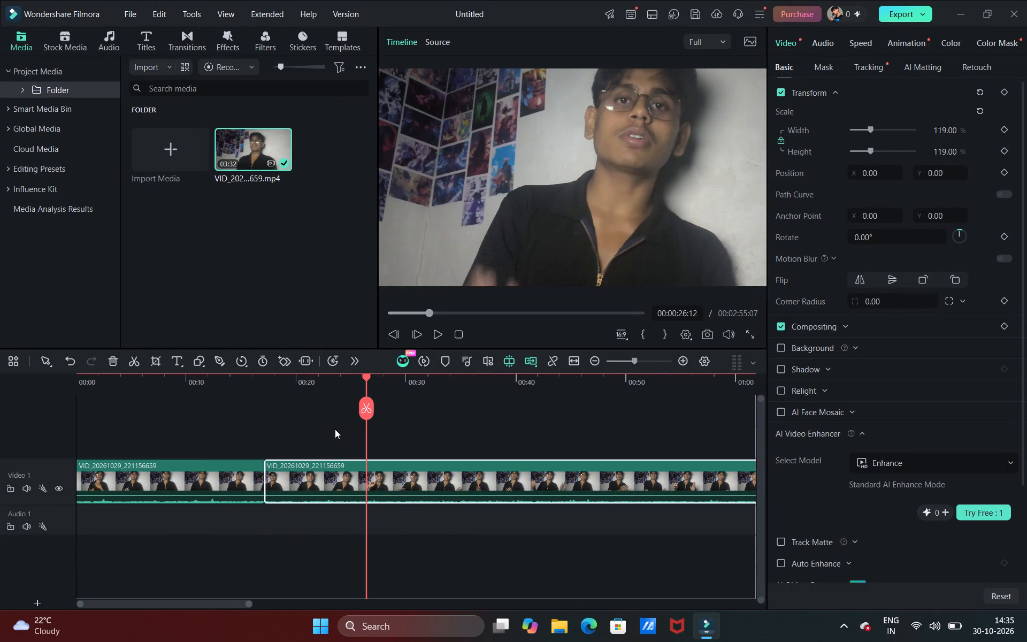
Scale the second clip on the Video 1 track down to 101% in width and height.
{"action": "left_click_drag", "start_coordinate": [364, 430], "coordinate": [297, 448]}
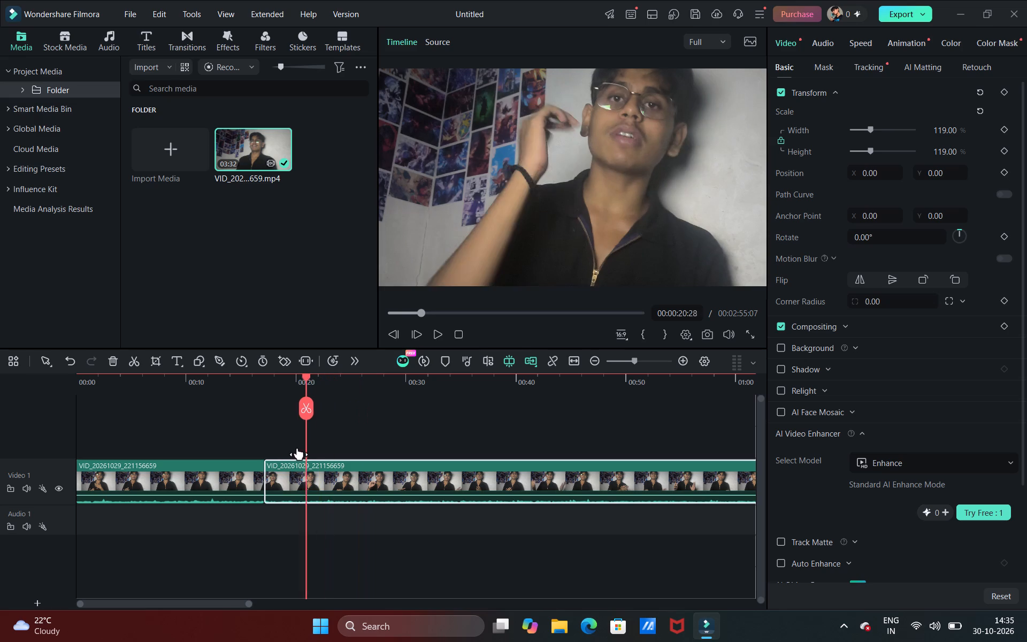
{"action": "left_click_drag", "start_coordinate": [297, 448], "coordinate": [234, 464]}
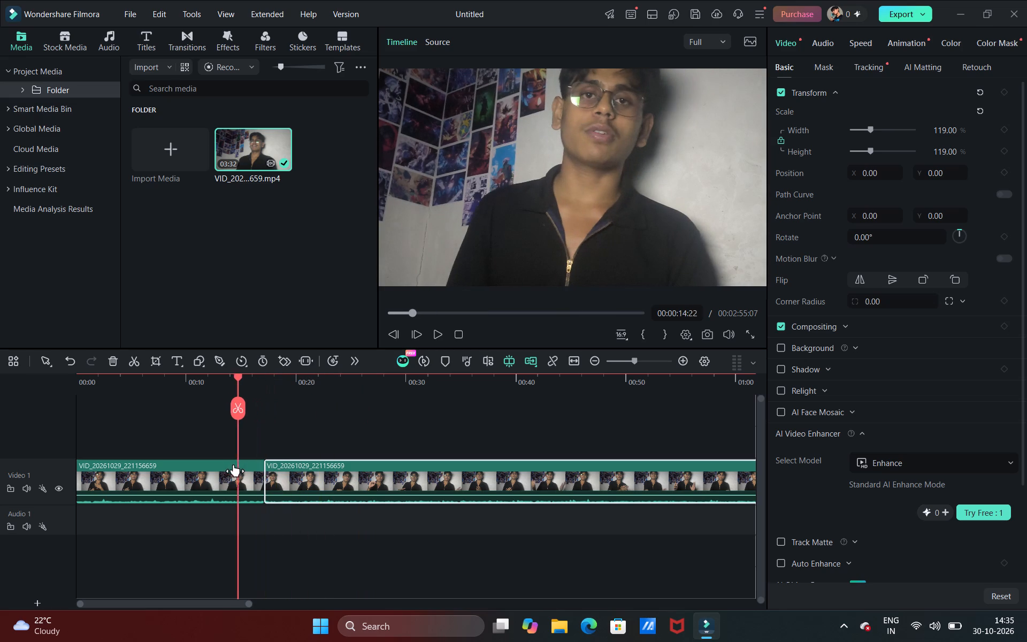
{"action": "left_click_drag", "start_coordinate": [234, 464], "coordinate": [257, 494]}
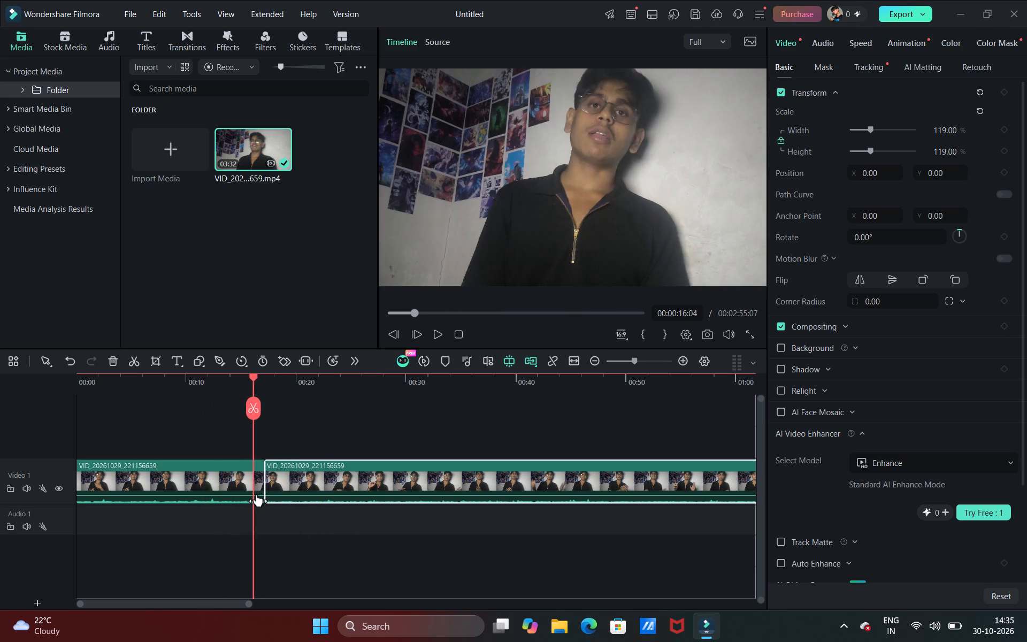
{"action": "left_click_drag", "start_coordinate": [257, 494], "coordinate": [275, 501]}
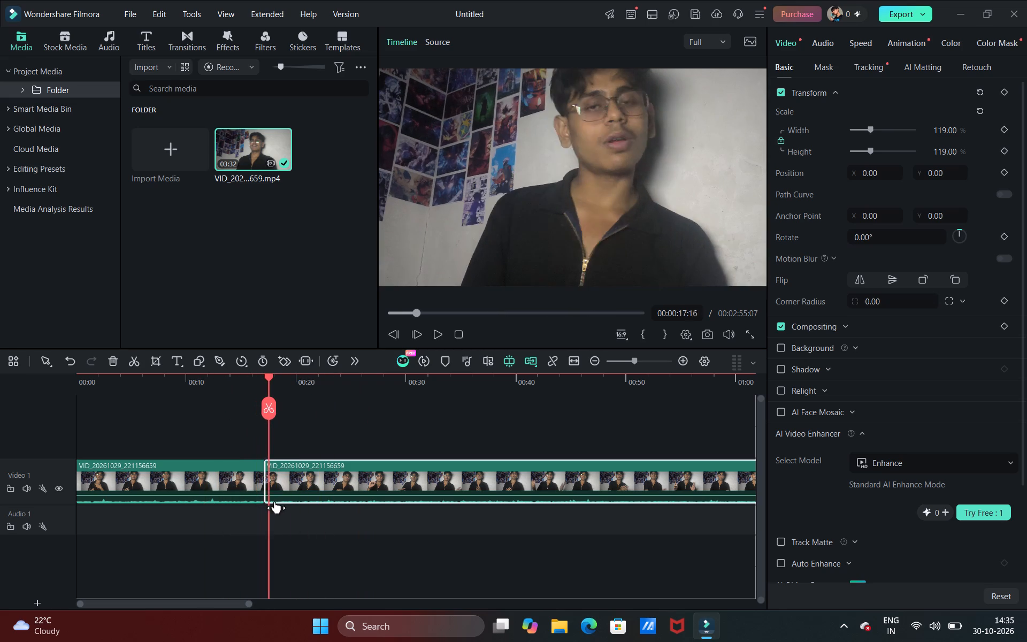
{"action": "left_click_drag", "start_coordinate": [275, 501], "coordinate": [284, 505]}
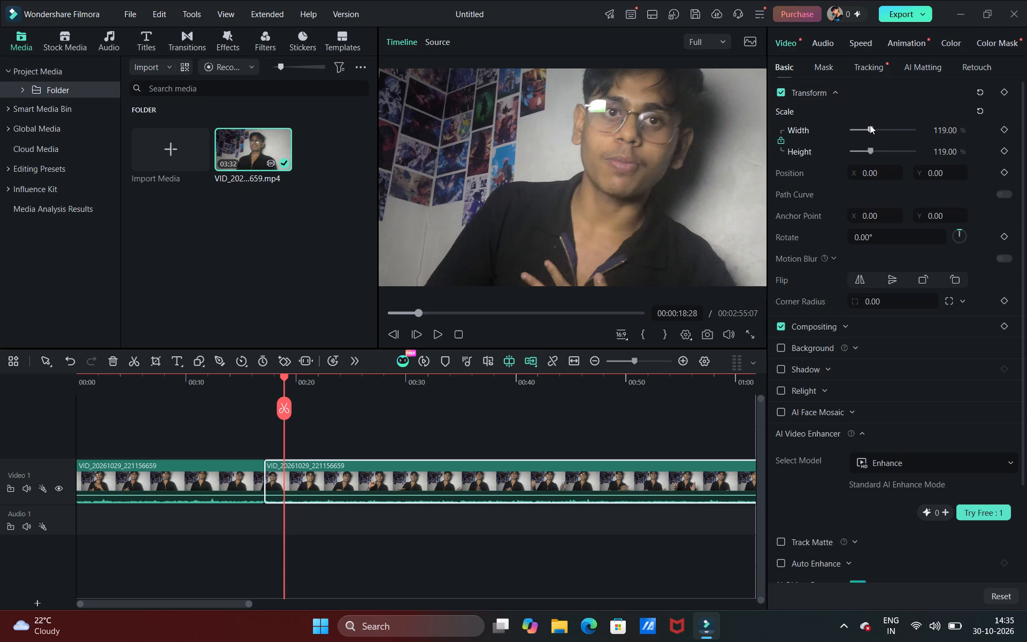
{"action": "left_click_drag", "start_coordinate": [870, 125], "coordinate": [868, 131]}
{"action": "left_click_drag", "start_coordinate": [868, 131], "coordinate": [857, 151]}
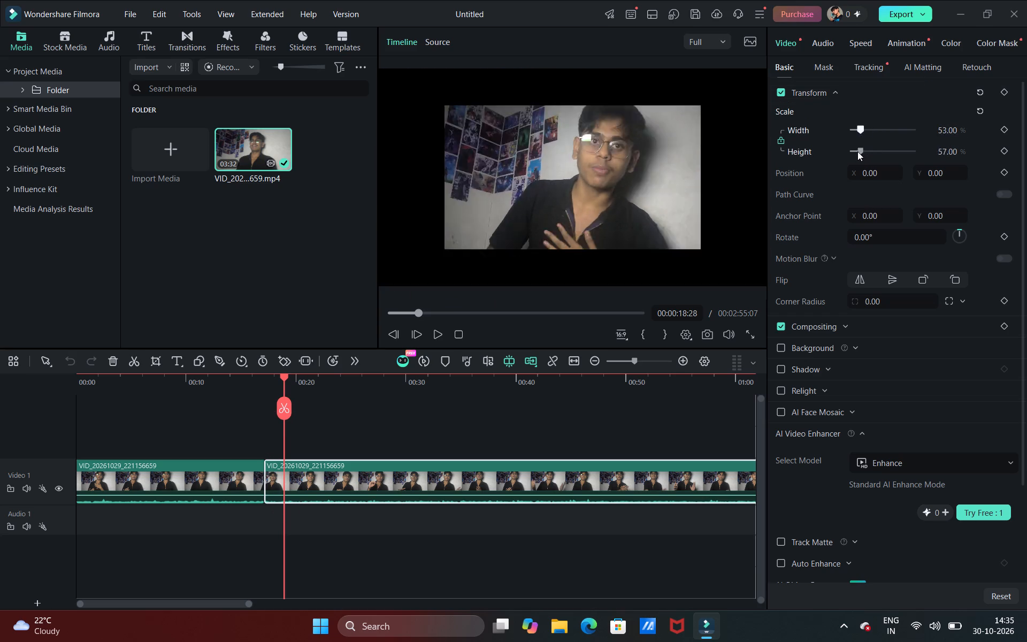
{"action": "left_click_drag", "start_coordinate": [857, 151], "coordinate": [861, 162]}
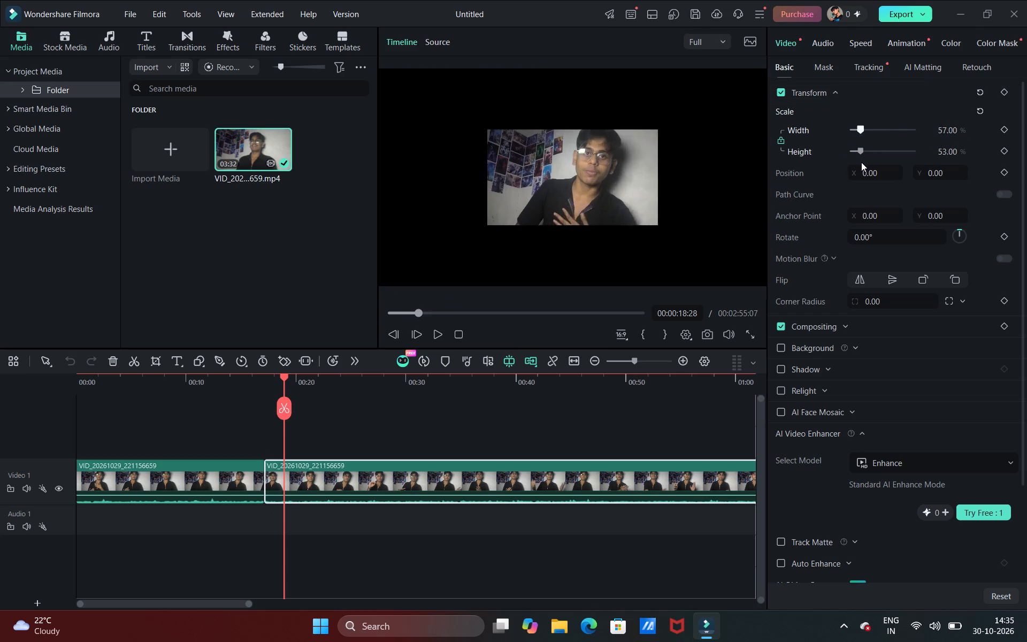
{"action": "left_click_drag", "start_coordinate": [861, 162], "coordinate": [870, 170]}
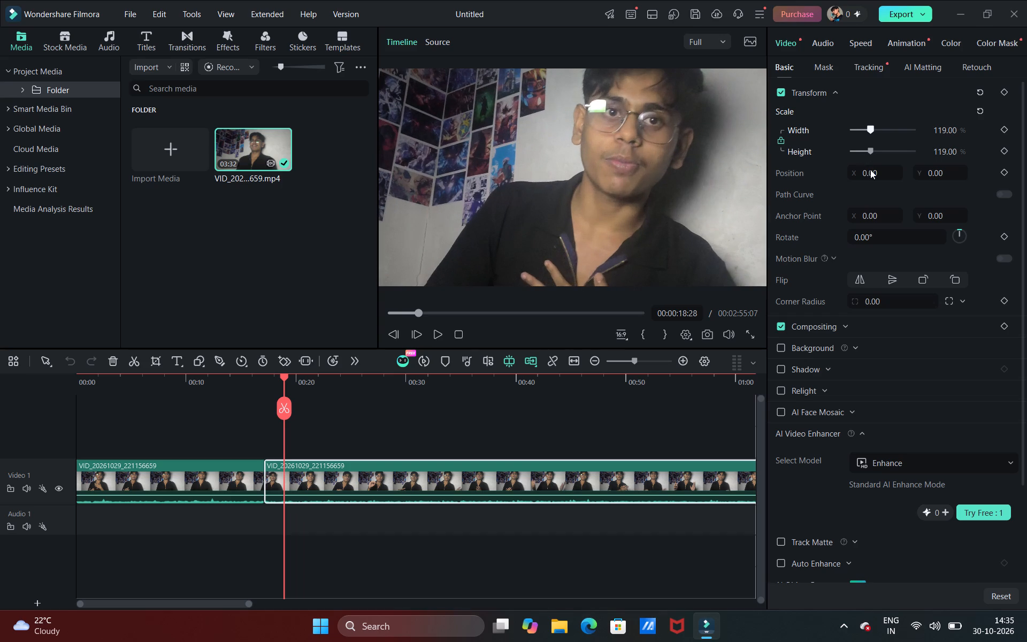
{"action": "left_click_drag", "start_coordinate": [870, 170], "coordinate": [871, 175]}
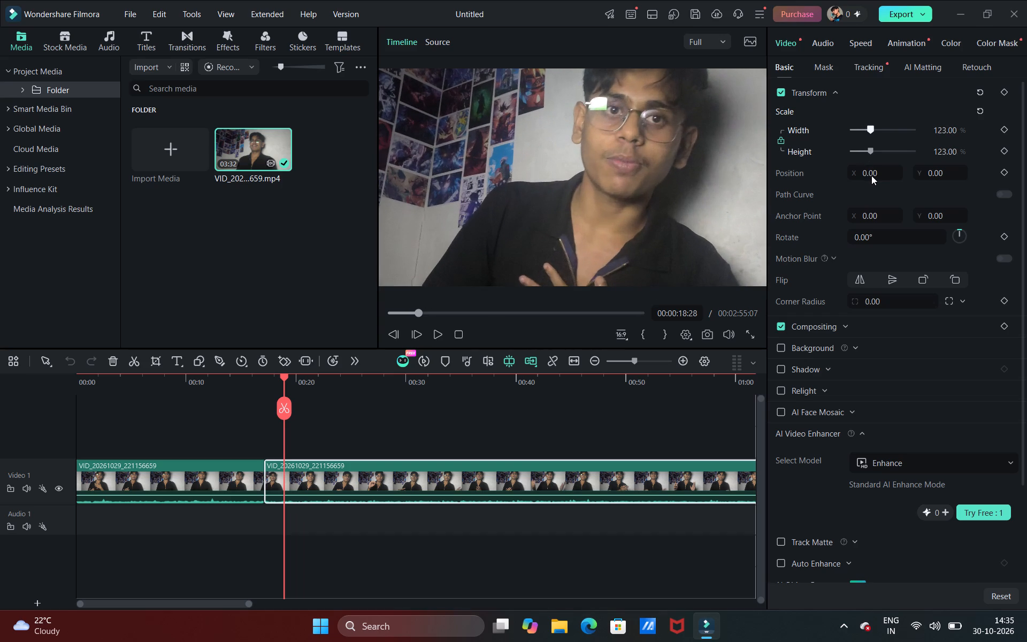
{"action": "left_click_drag", "start_coordinate": [871, 175], "coordinate": [869, 175]}
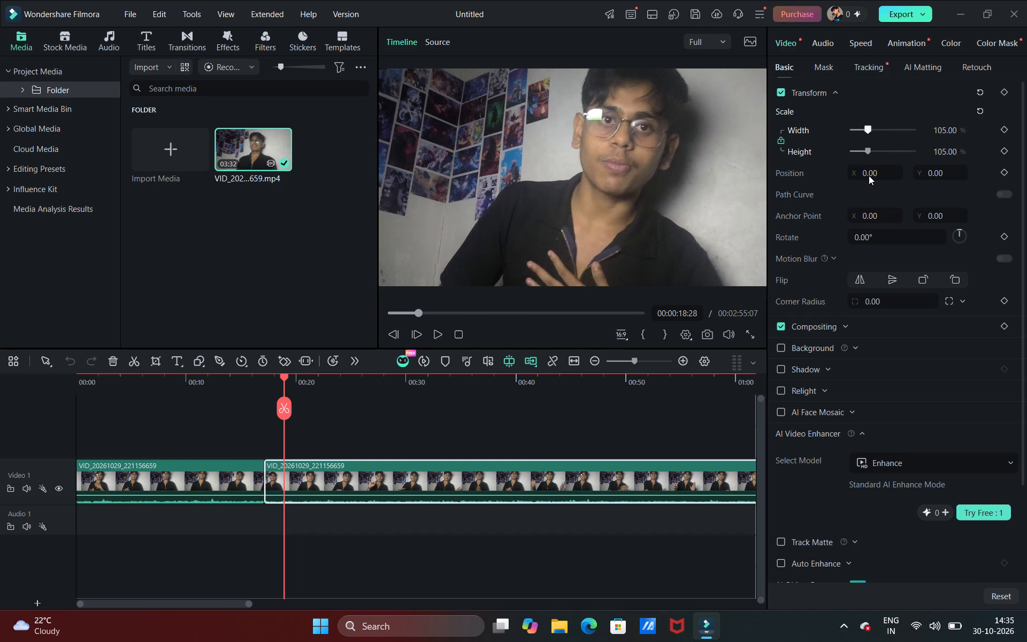
{"action": "left_click_drag", "start_coordinate": [869, 175], "coordinate": [868, 175]}
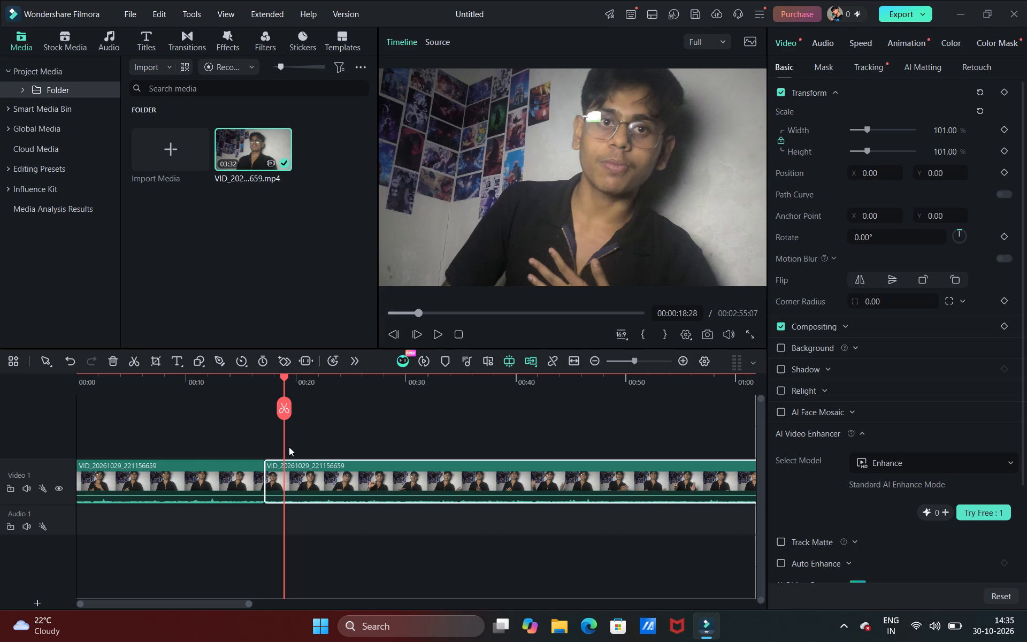
Cut the second clip at 00:00:55:23 and 00:00:51:14 and delete the segment between the two cuts from the Video 1 track.
{"action": "left_click", "coordinate": [409, 311]}
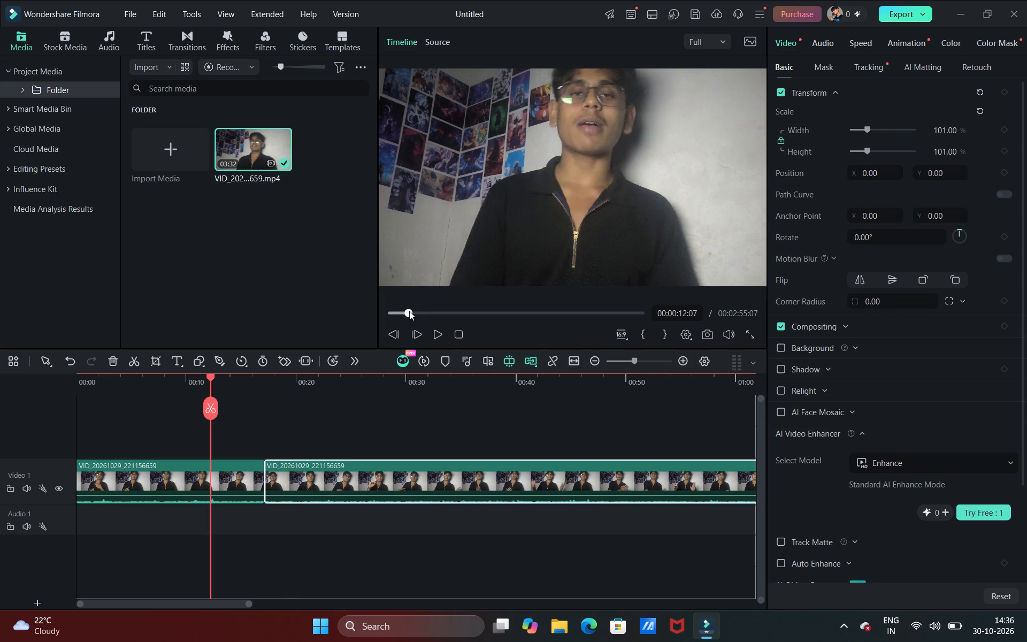
{"action": "left_click", "coordinate": [434, 337]}
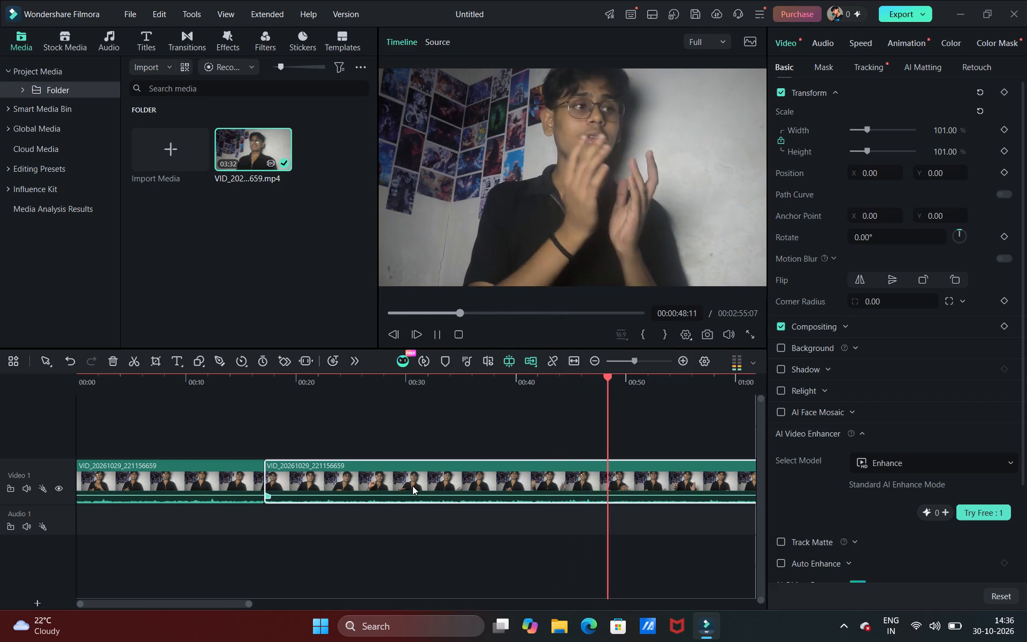
{"action": "left_click", "coordinate": [243, 456]}
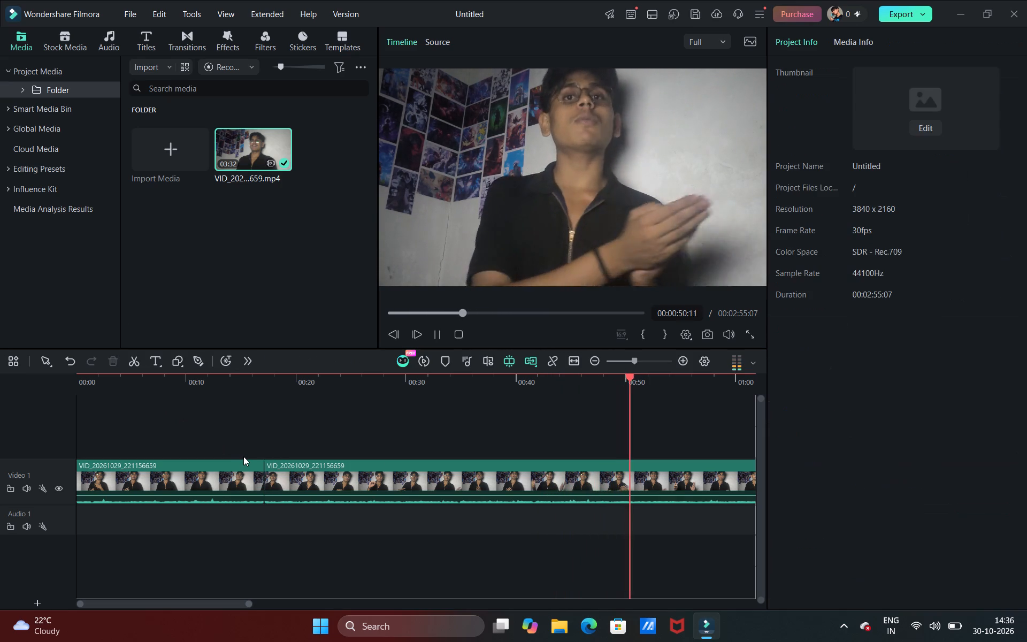
{"action": "left_click", "coordinate": [597, 498]}
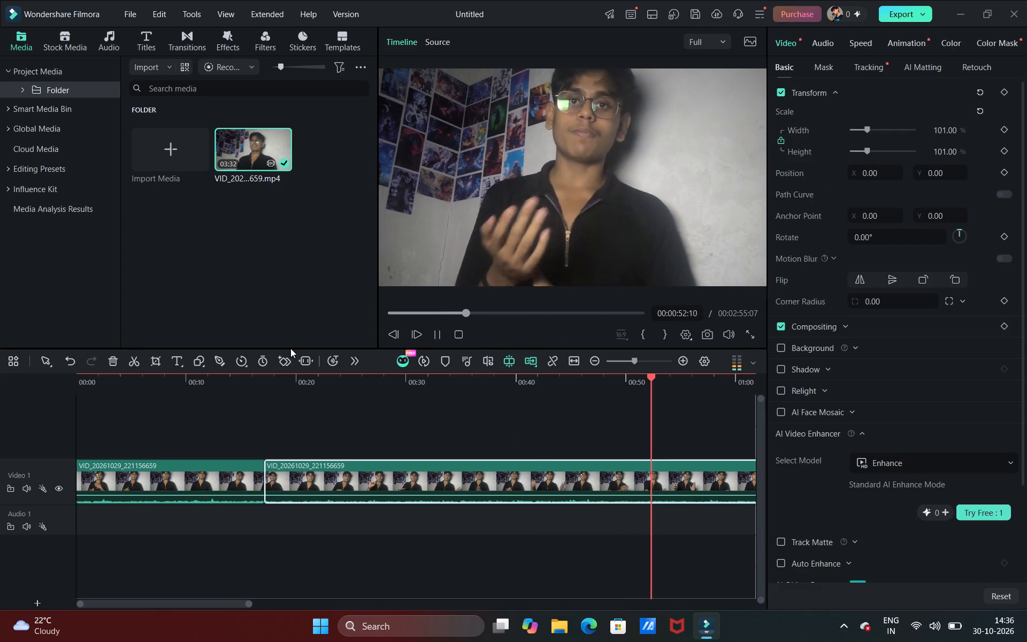
{"action": "left_click", "coordinate": [663, 468]}
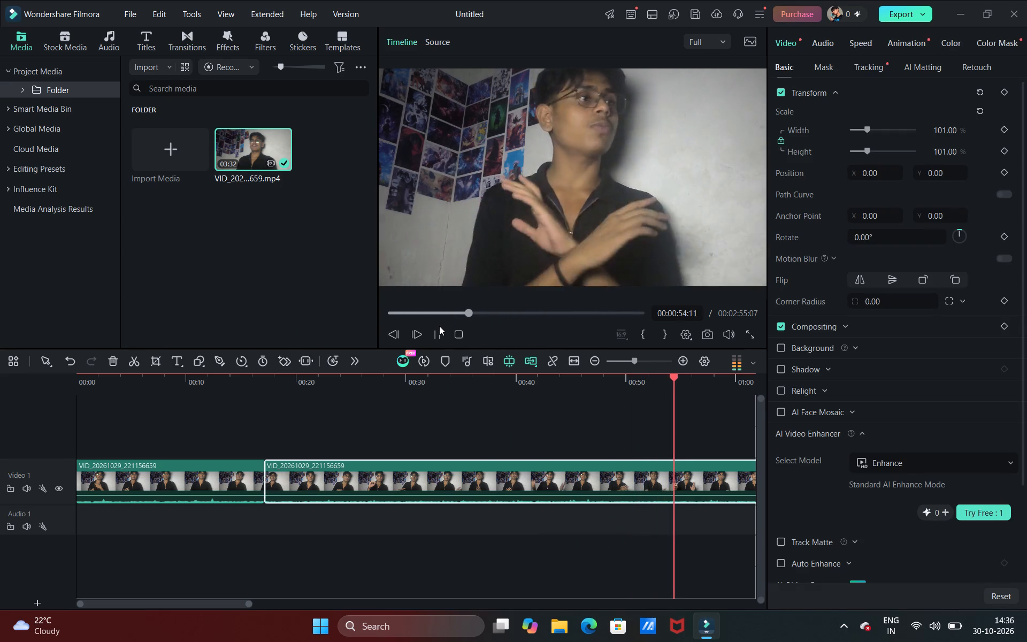
{"action": "left_click", "coordinate": [438, 338]}
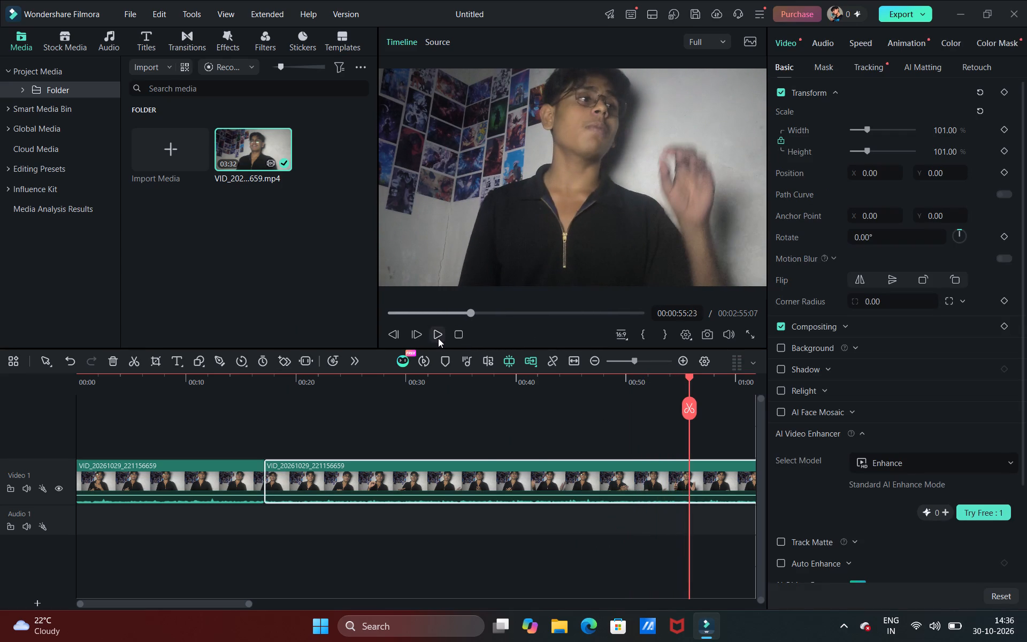
{"action": "left_click", "coordinate": [686, 407]}
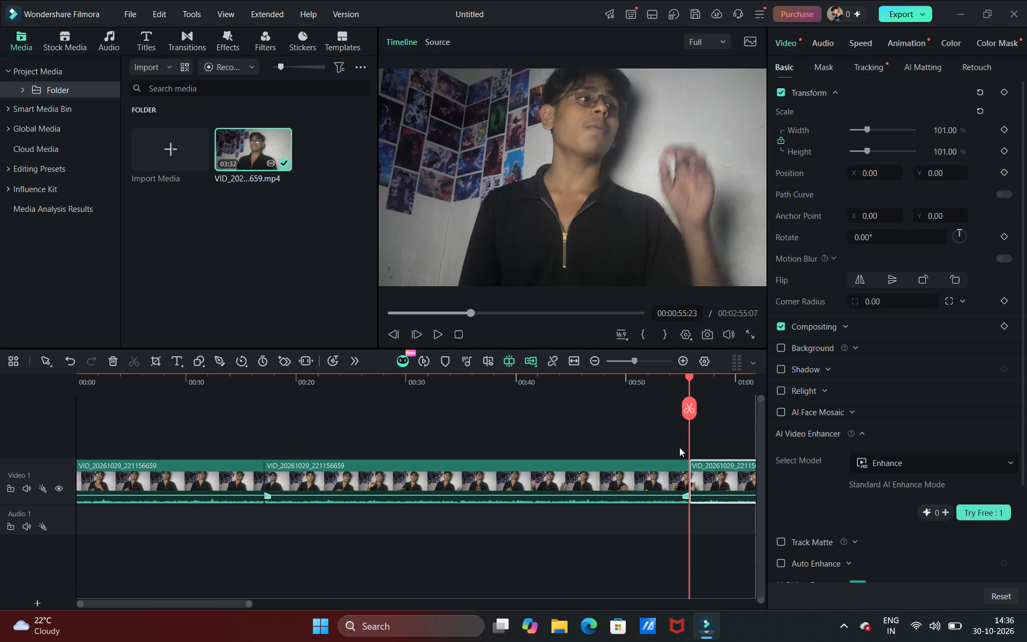
{"action": "left_click_drag", "start_coordinate": [690, 456], "coordinate": [642, 453]}
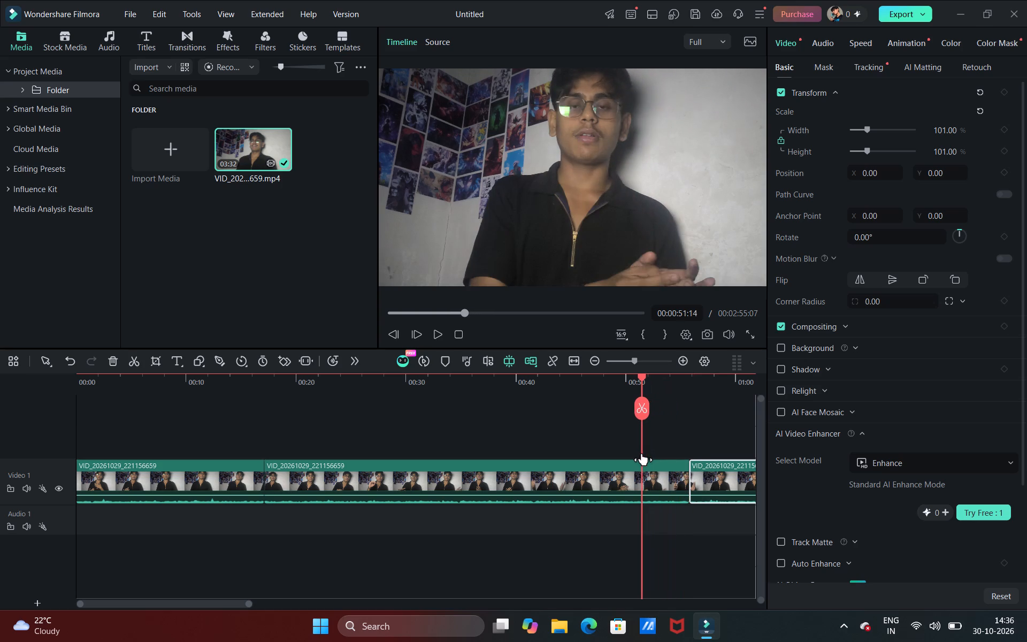
{"action": "left_click", "coordinate": [643, 415]}
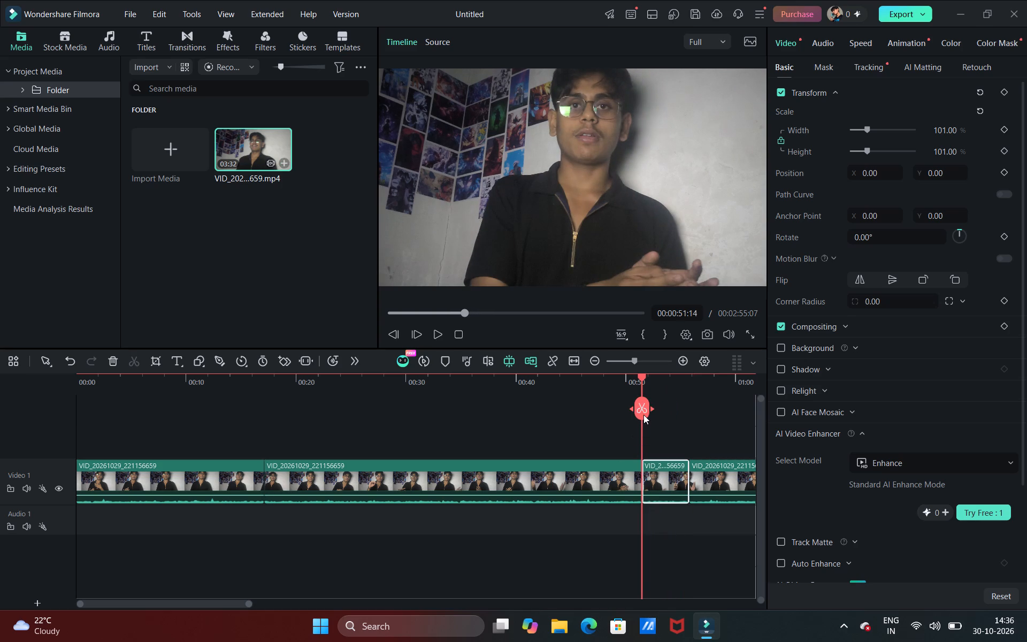
{"action": "left_click", "coordinate": [666, 463]}
{"action": "left_click", "coordinate": [113, 360]}
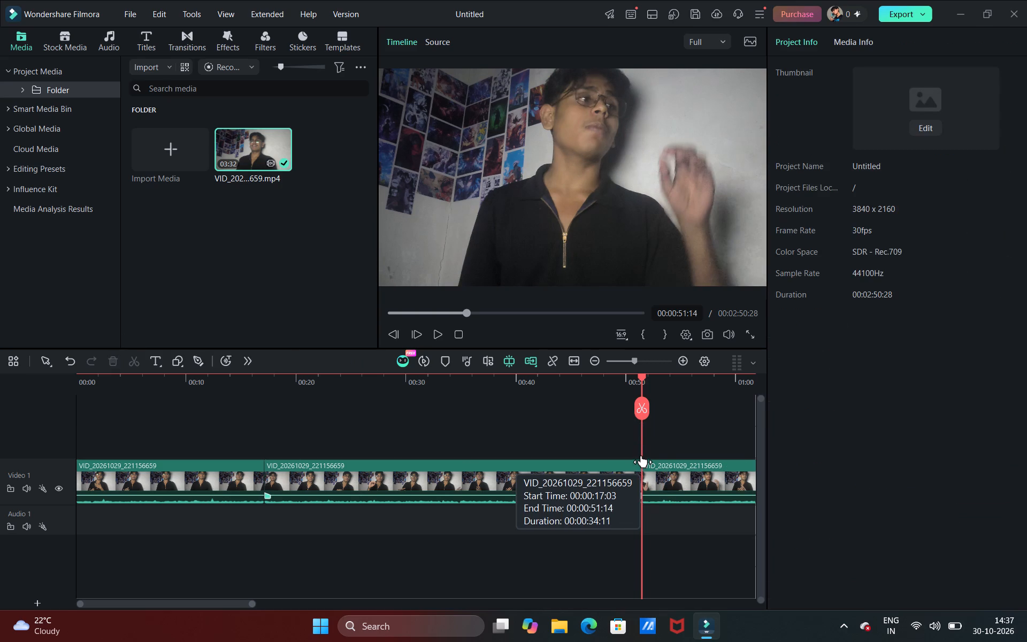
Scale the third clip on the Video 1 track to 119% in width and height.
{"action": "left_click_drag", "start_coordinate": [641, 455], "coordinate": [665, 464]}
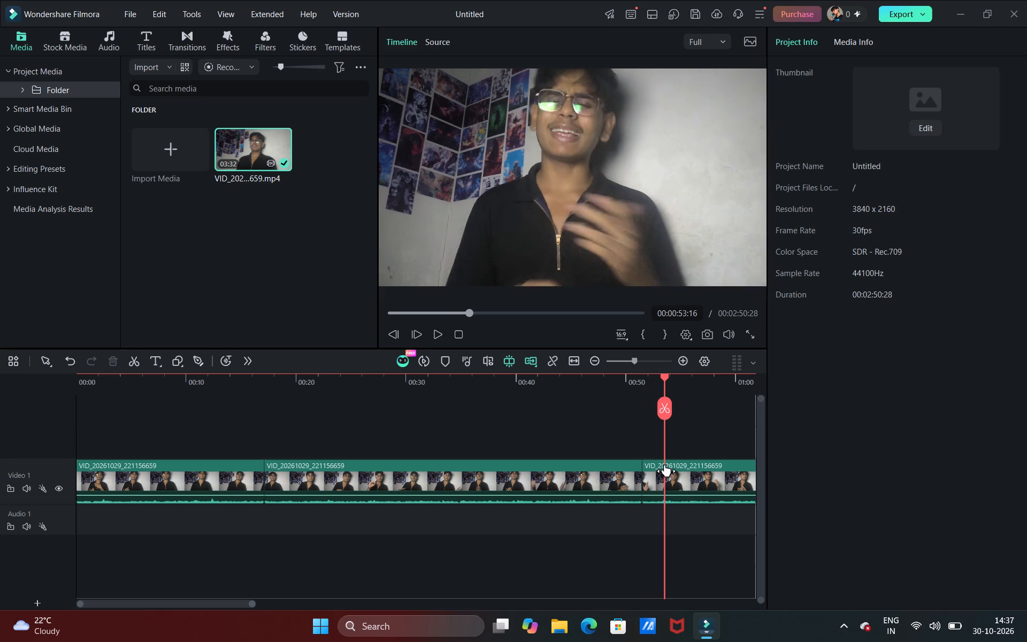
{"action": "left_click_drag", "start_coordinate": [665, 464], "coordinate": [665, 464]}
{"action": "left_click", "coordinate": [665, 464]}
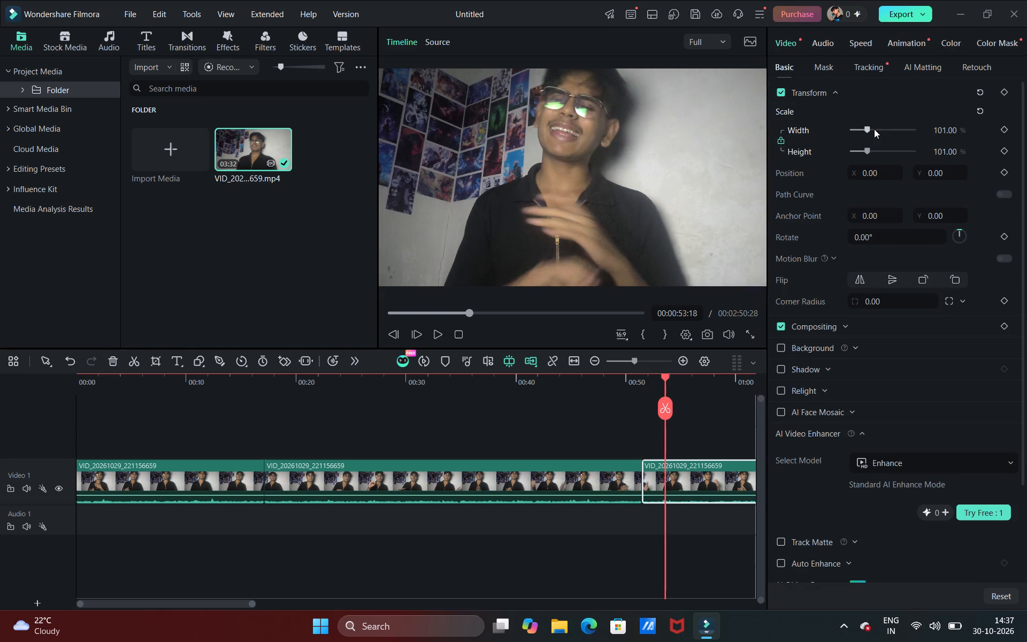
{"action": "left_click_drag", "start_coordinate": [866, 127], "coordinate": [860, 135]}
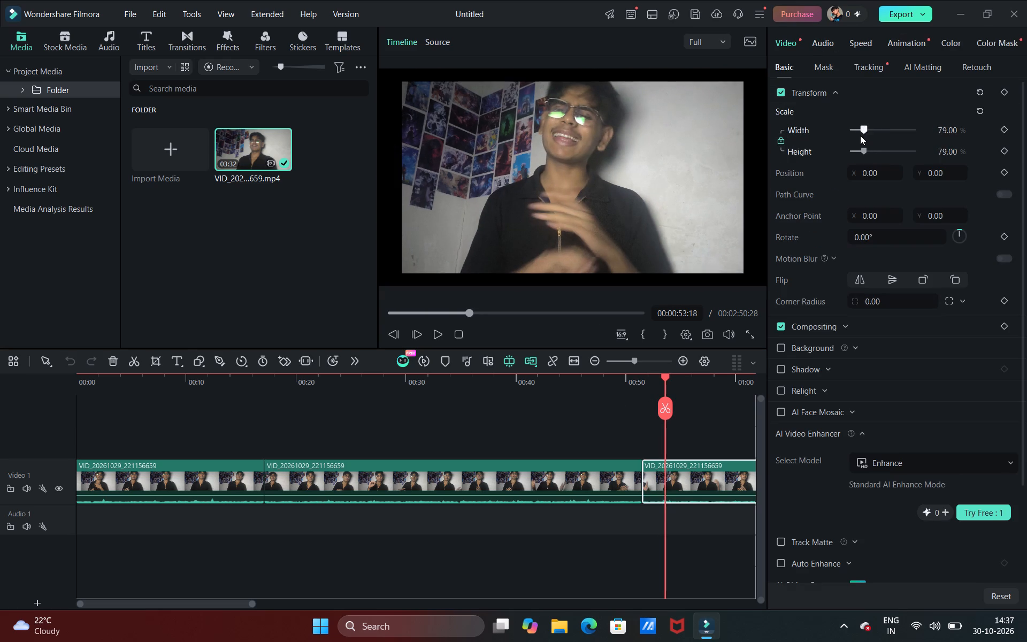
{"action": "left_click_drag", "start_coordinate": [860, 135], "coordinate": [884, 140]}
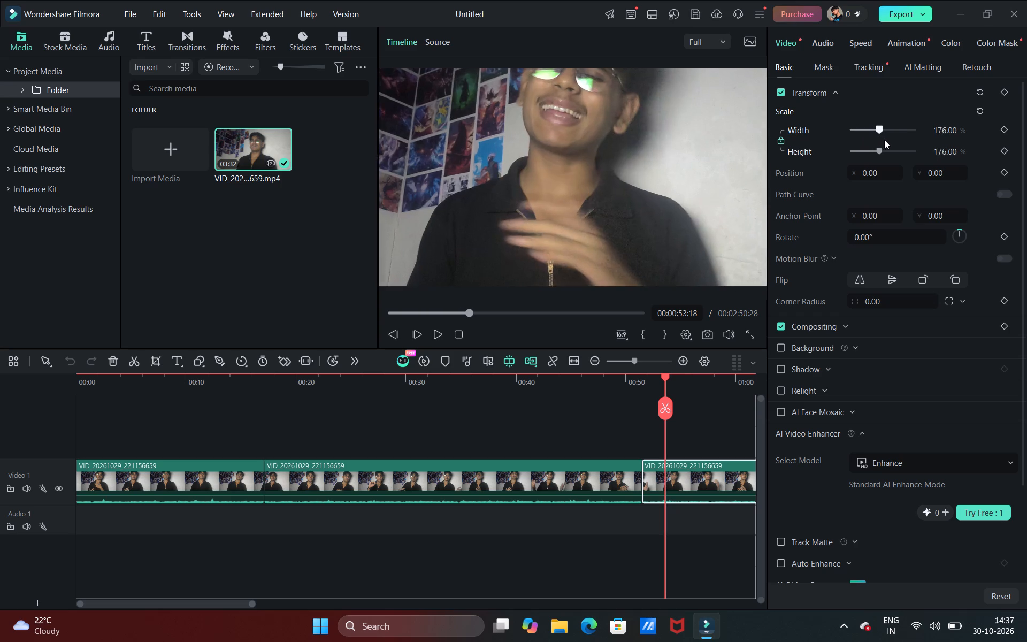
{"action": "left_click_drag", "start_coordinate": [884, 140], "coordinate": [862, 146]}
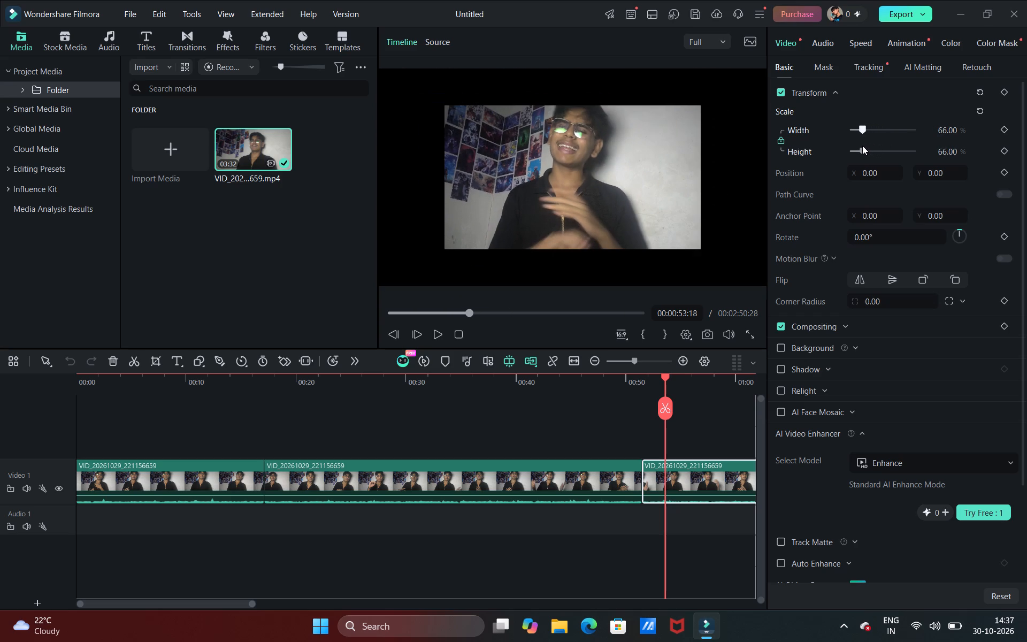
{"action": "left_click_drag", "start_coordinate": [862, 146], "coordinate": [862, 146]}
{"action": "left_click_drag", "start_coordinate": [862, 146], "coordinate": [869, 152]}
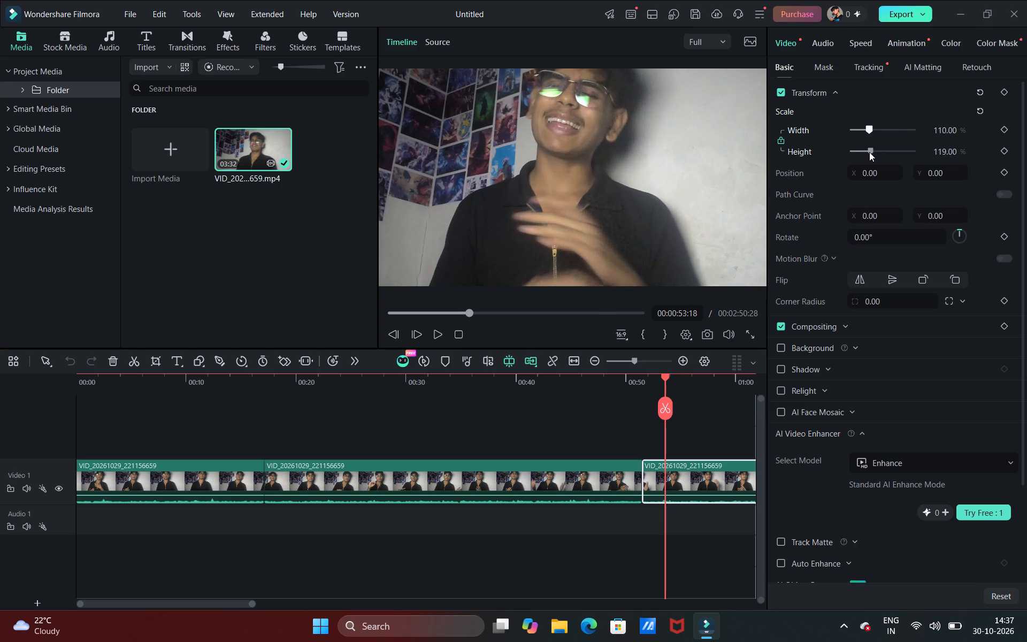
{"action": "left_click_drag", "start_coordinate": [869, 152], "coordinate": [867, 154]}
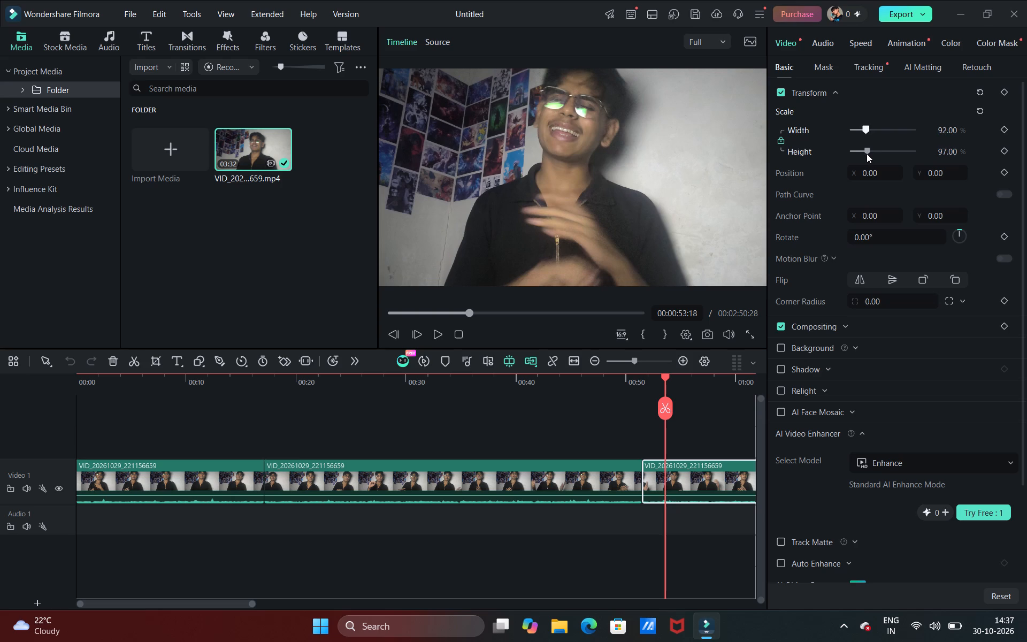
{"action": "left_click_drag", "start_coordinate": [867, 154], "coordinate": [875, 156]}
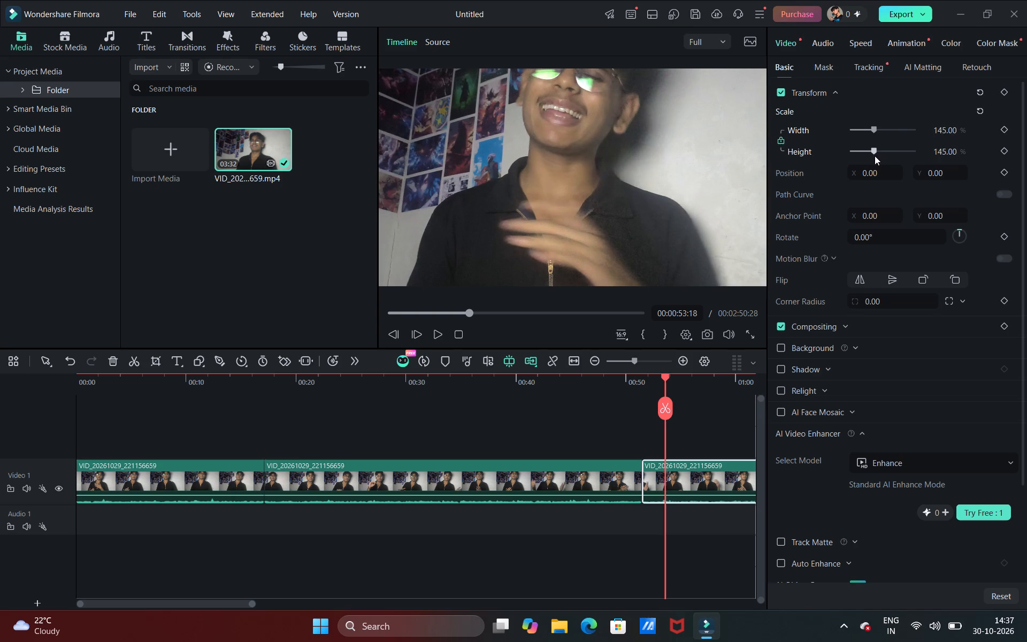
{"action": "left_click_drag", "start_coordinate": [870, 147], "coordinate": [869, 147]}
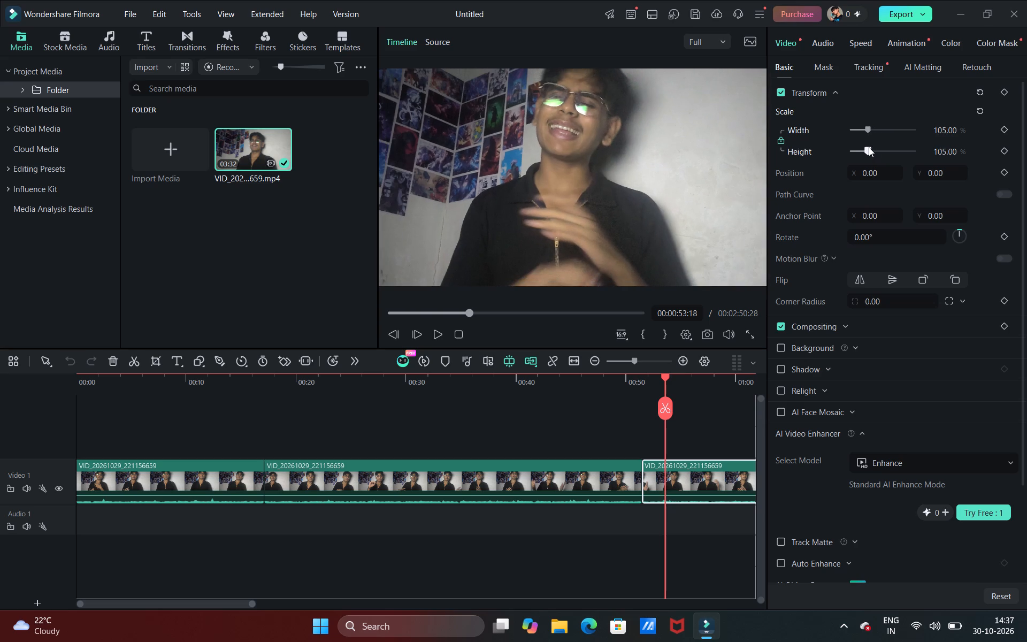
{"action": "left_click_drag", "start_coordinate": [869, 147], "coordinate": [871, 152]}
Play the video across the cut at 00:00:51:14, starting from 00:00:49:23, to check the zoomed-in third clip.
{"action": "left_click", "coordinate": [572, 462]}
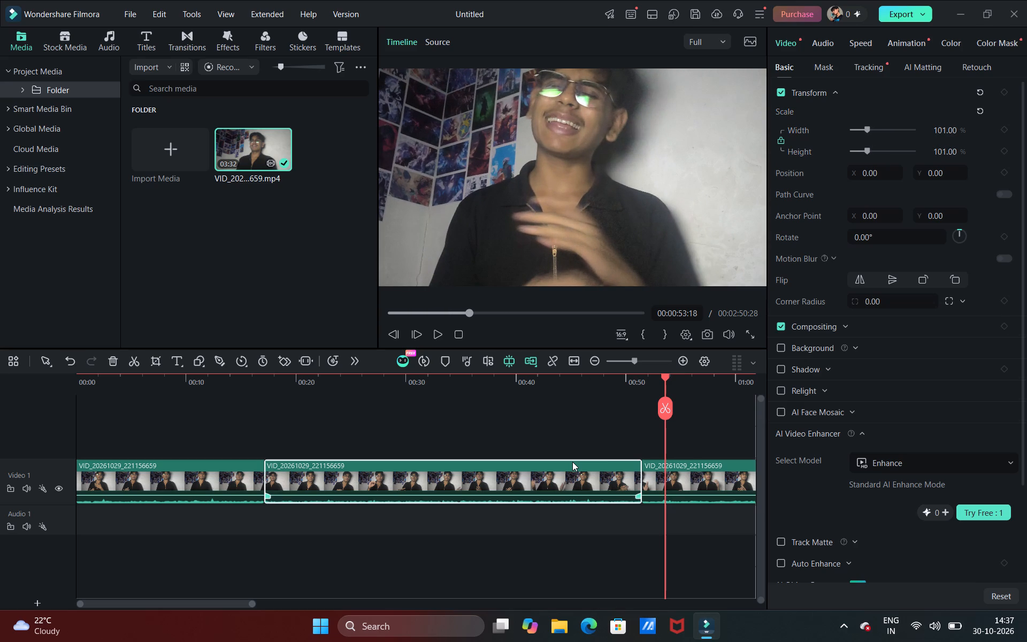
{"action": "left_click_drag", "start_coordinate": [663, 428], "coordinate": [633, 439]}
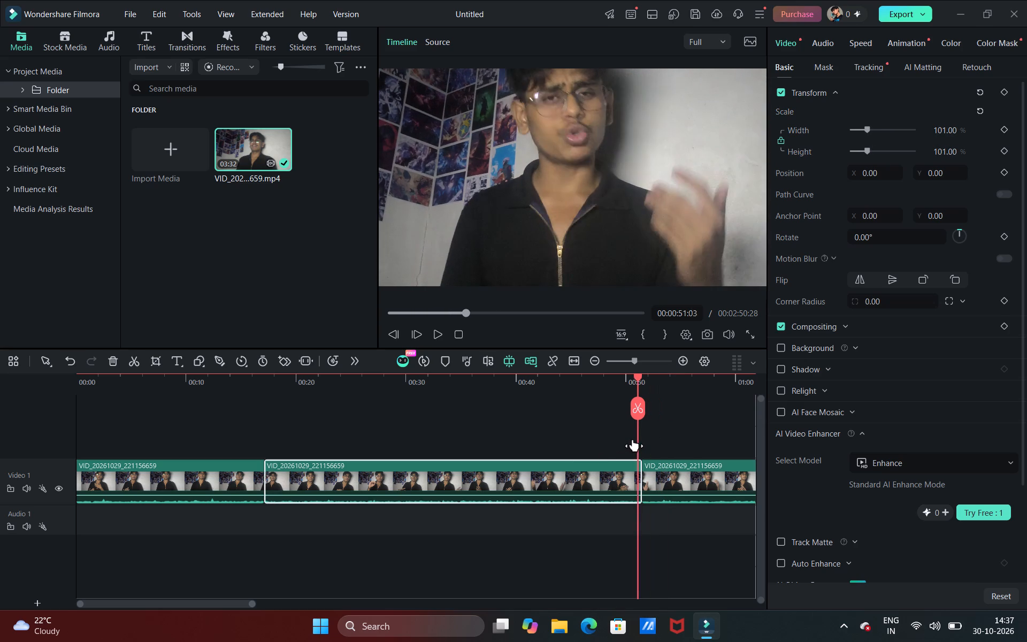
{"action": "left_click_drag", "start_coordinate": [633, 439], "coordinate": [623, 440]}
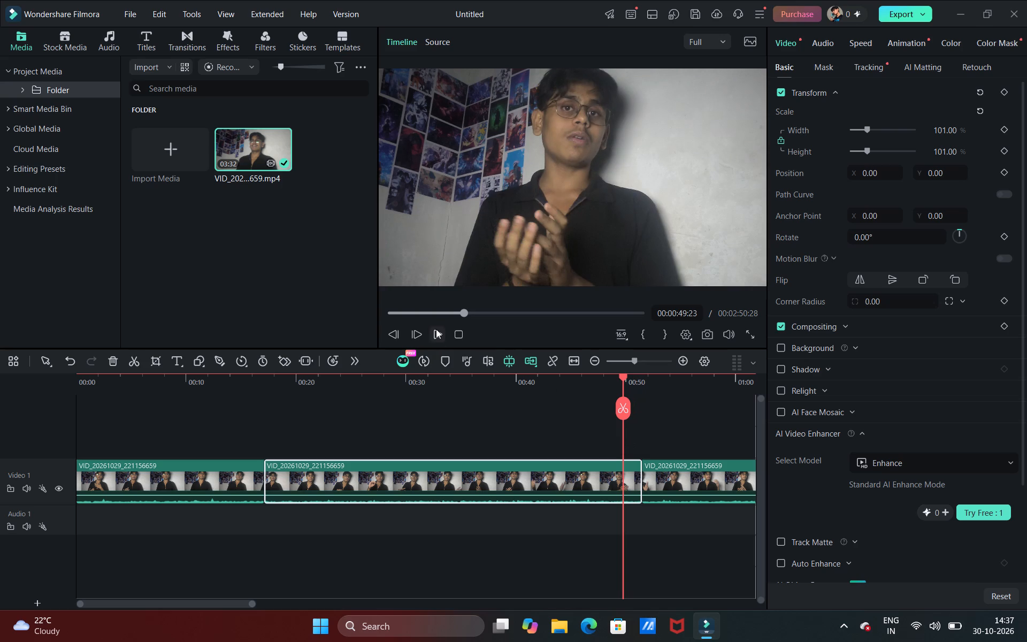
{"action": "left_click", "coordinate": [436, 329]}
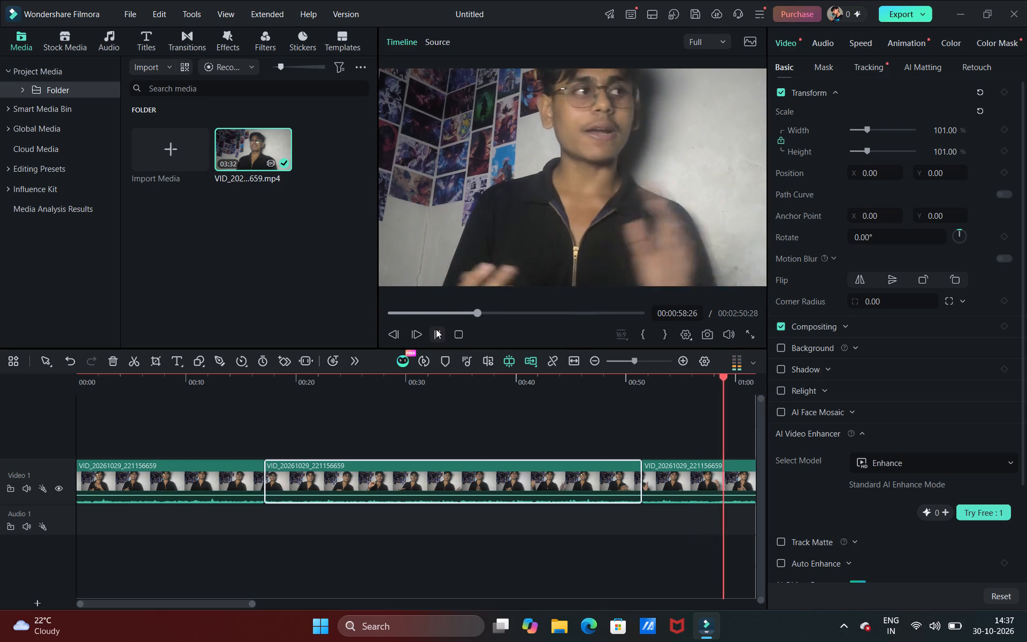
{"action": "left_click", "coordinate": [744, 438]}
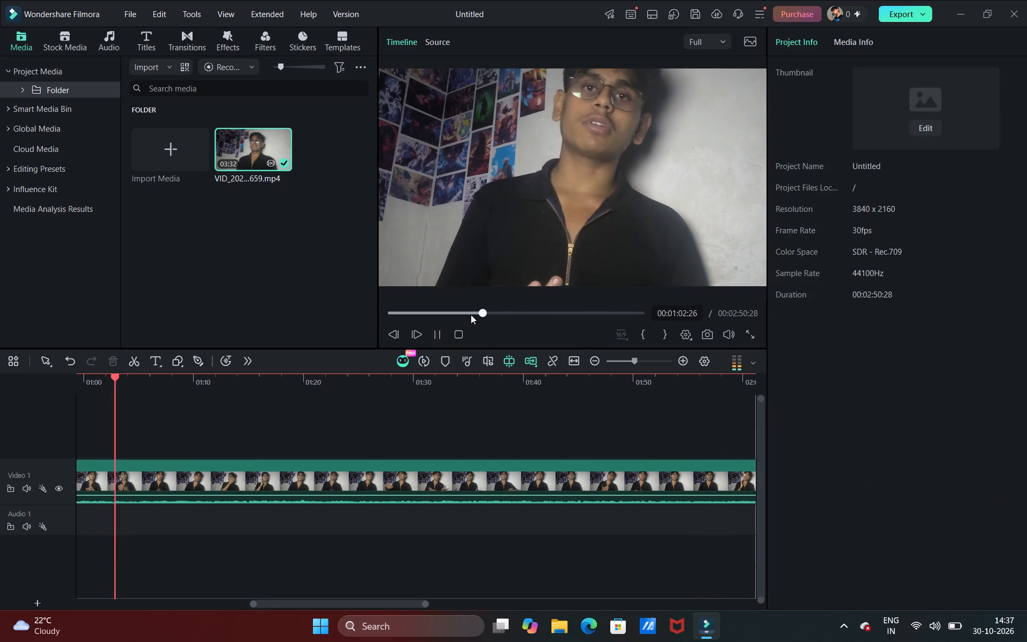
{"action": "left_click", "coordinate": [465, 312]}
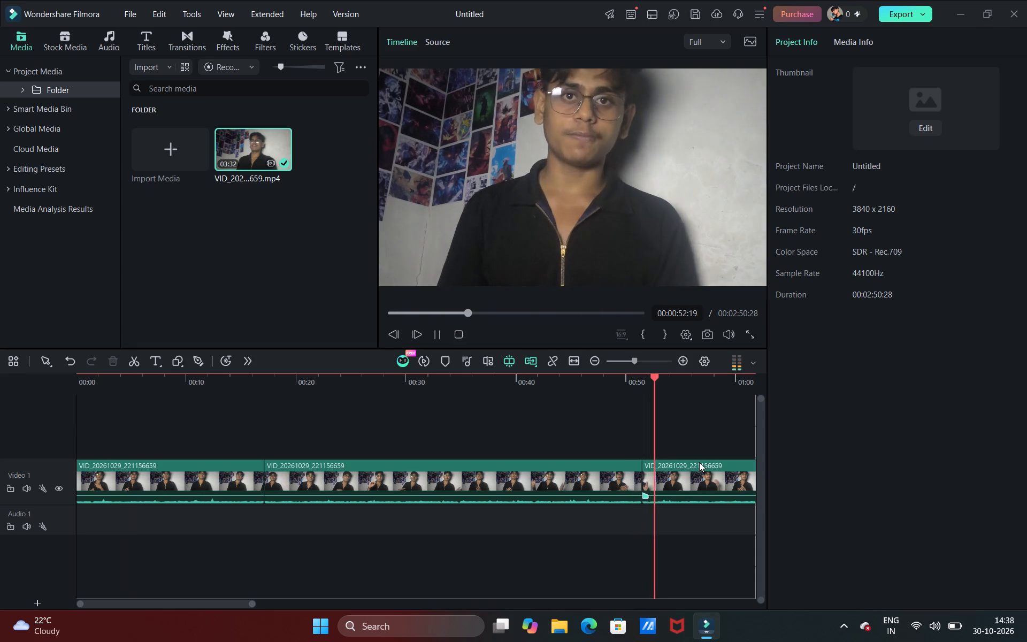
{"action": "left_click", "coordinate": [679, 431]}
{"action": "left_click_drag", "start_coordinate": [679, 431], "coordinate": [691, 444]}
{"action": "left_click", "coordinate": [691, 444]}
{"action": "left_click_drag", "start_coordinate": [691, 444], "coordinate": [612, 457]}
{"action": "left_click", "coordinate": [456, 311]}
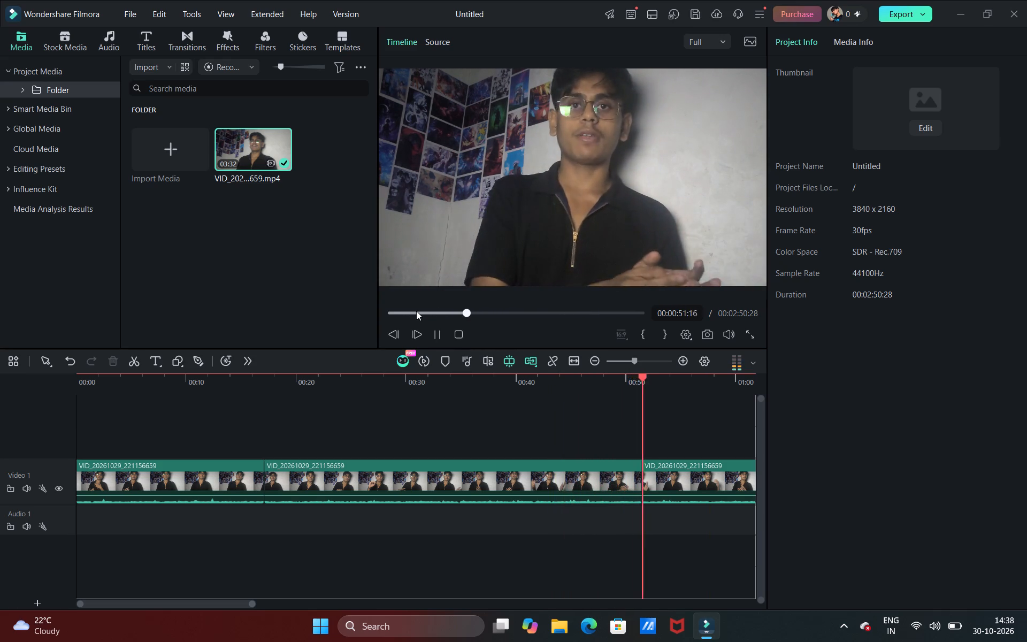
{"action": "left_click", "coordinate": [435, 338]}
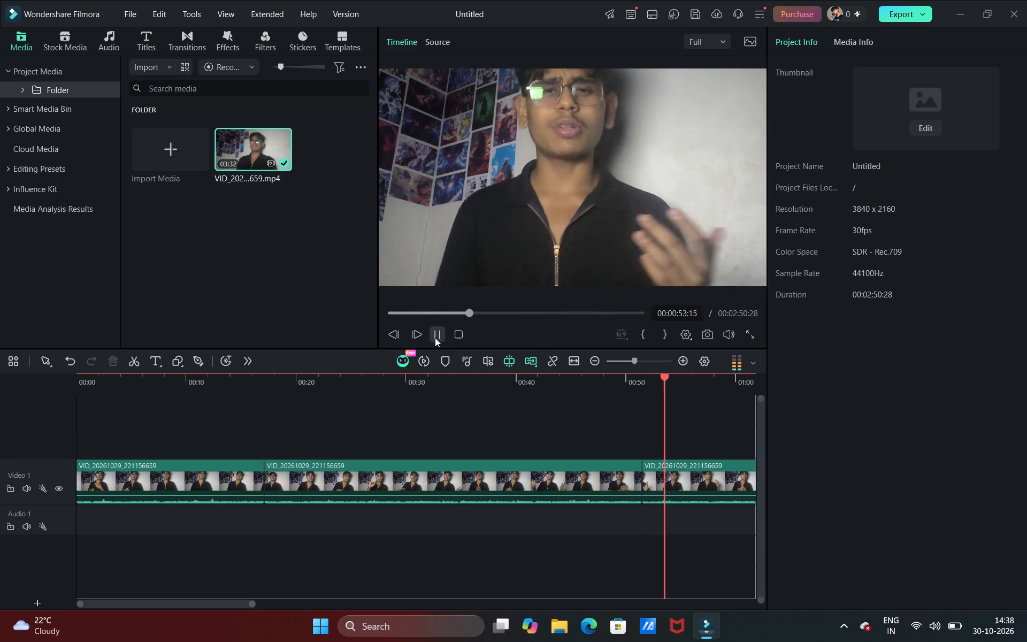
{"action": "left_click", "coordinate": [435, 338]}
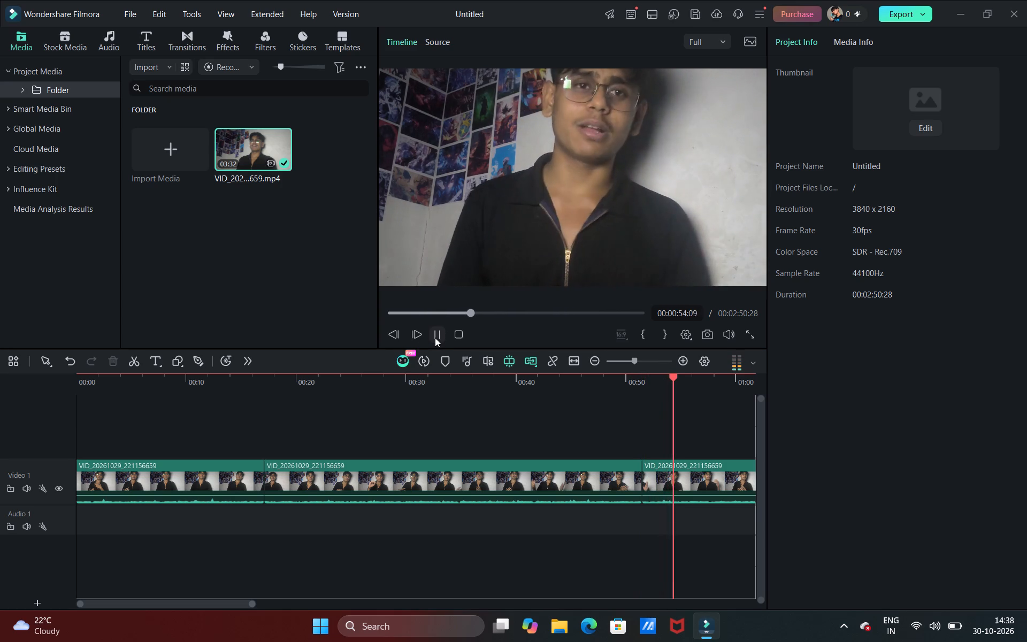
{"action": "left_click", "coordinate": [435, 338]}
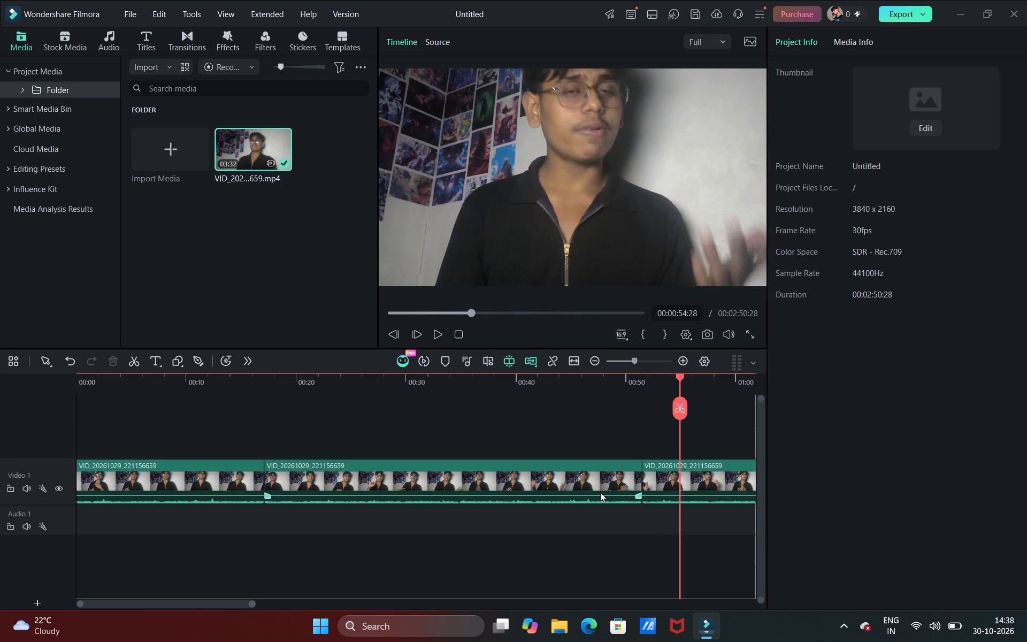
Scale the third clip on the Video 1 track down to 101% in width and height.
{"action": "left_click", "coordinate": [659, 479]}
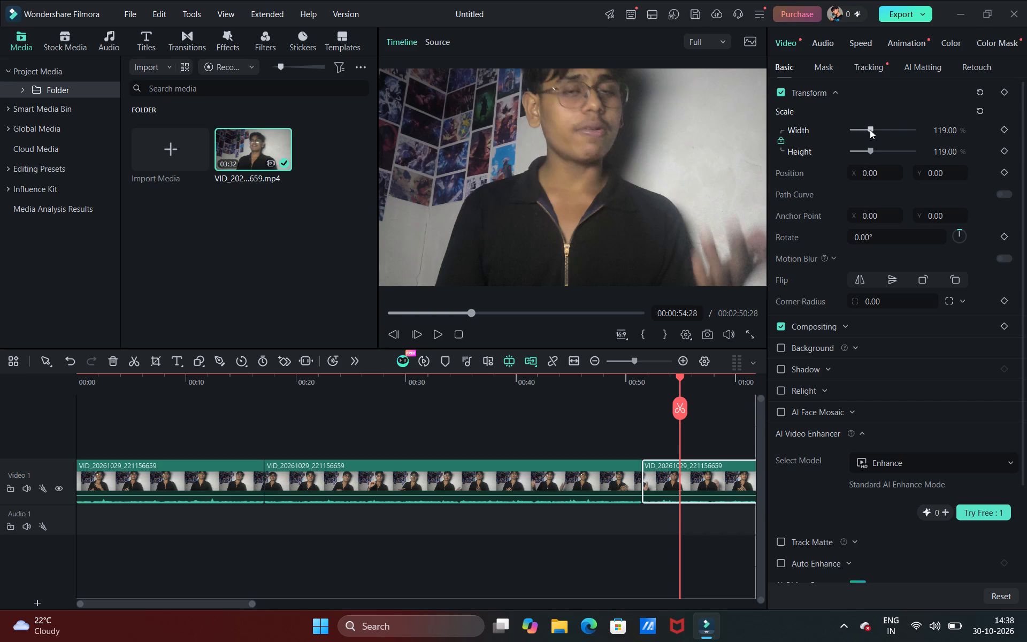
{"action": "left_click_drag", "start_coordinate": [870, 129], "coordinate": [865, 136]}
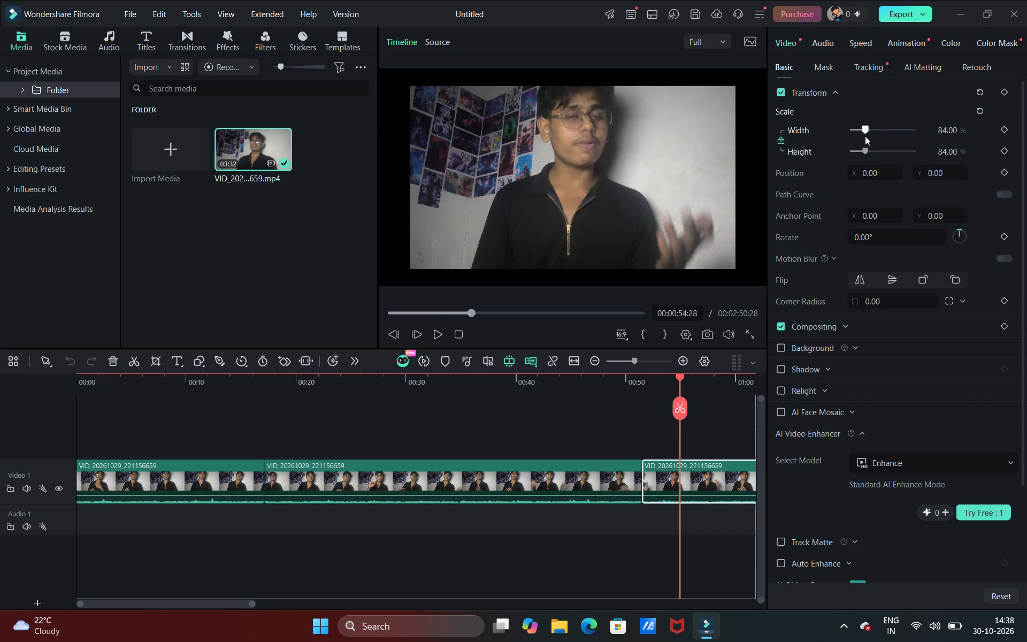
{"action": "left_click_drag", "start_coordinate": [865, 136], "coordinate": [864, 137]}
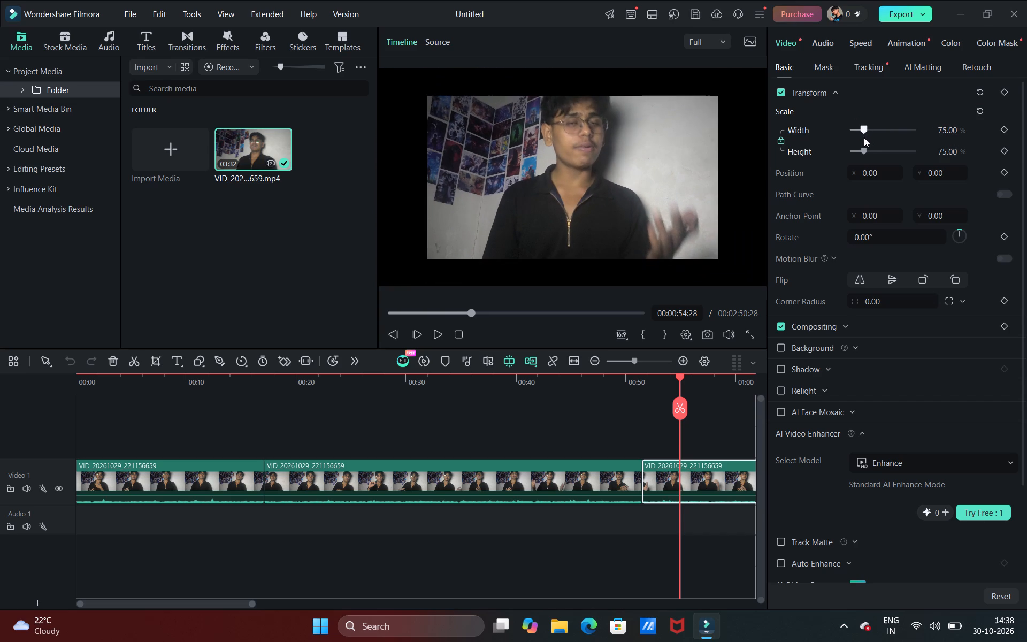
{"action": "left_click_drag", "start_coordinate": [864, 137], "coordinate": [869, 144]}
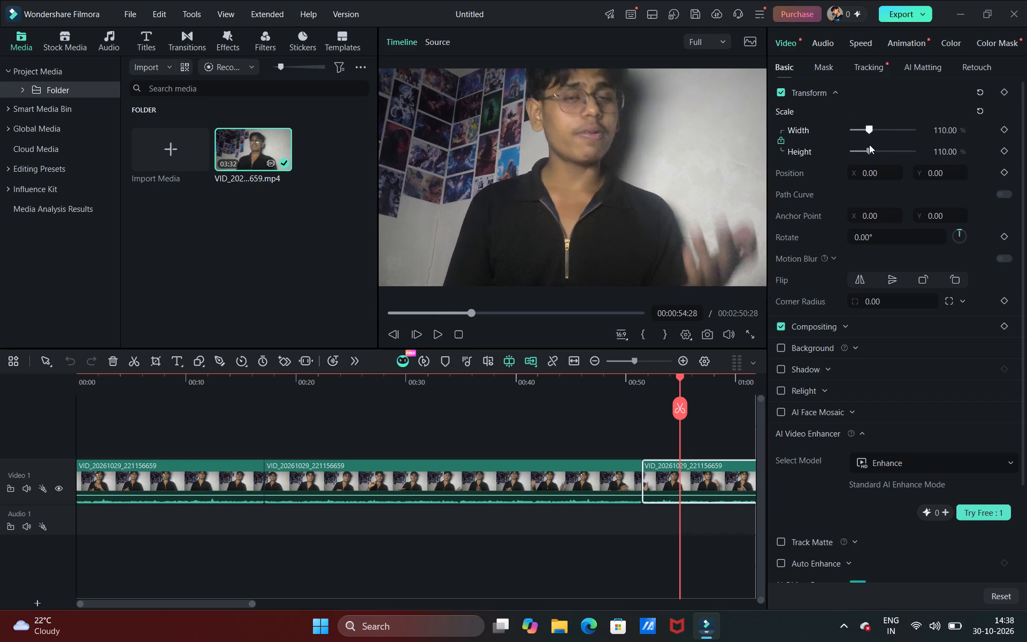
{"action": "left_click_drag", "start_coordinate": [869, 144], "coordinate": [869, 147]}
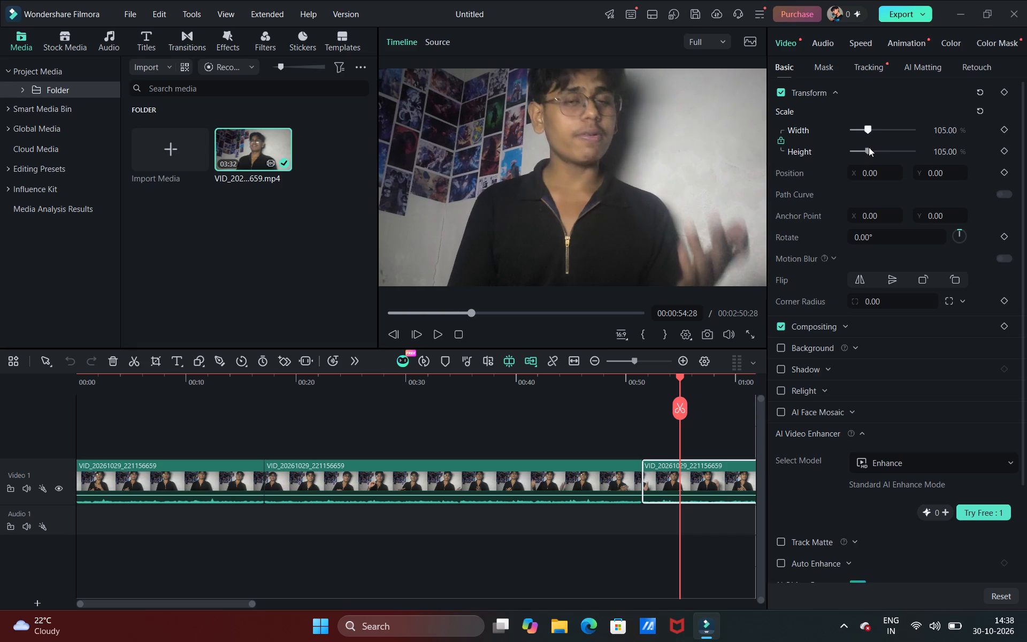
{"action": "left_click_drag", "start_coordinate": [869, 147], "coordinate": [868, 147]}
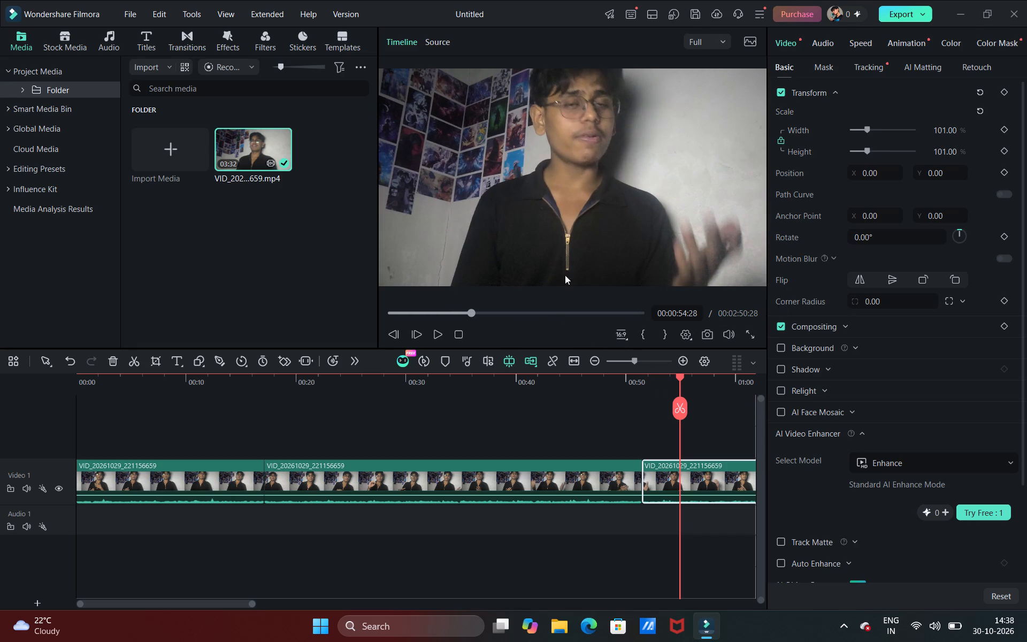
Play back the second and third clips to review both cuts, and place the playhead at 00:00:18:22 in the second clip.
{"action": "left_click", "coordinate": [583, 476]}
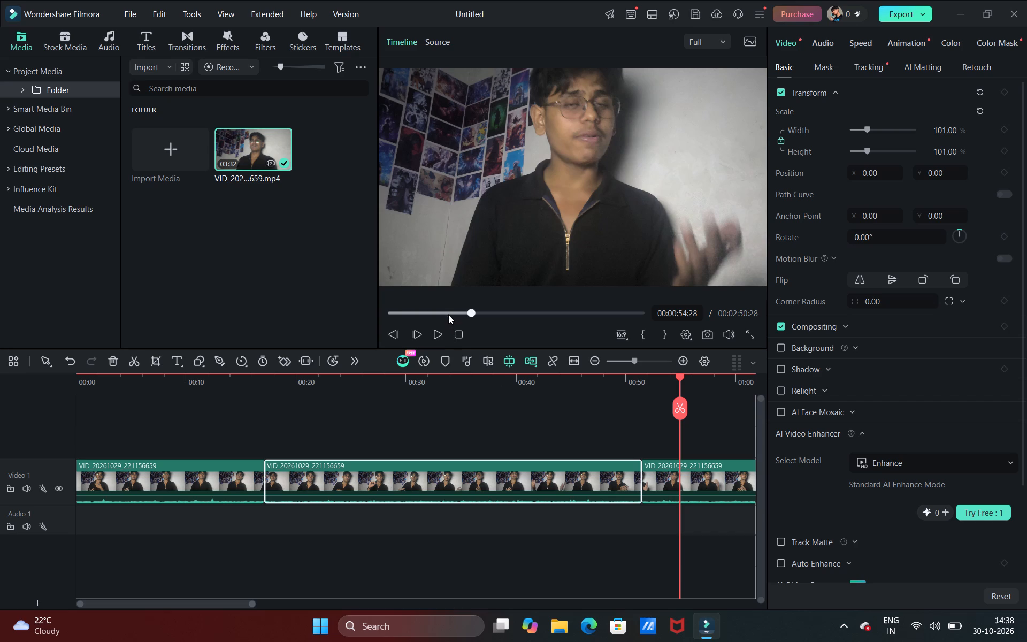
{"action": "left_click", "coordinate": [448, 314]}
{"action": "left_click", "coordinate": [438, 337]}
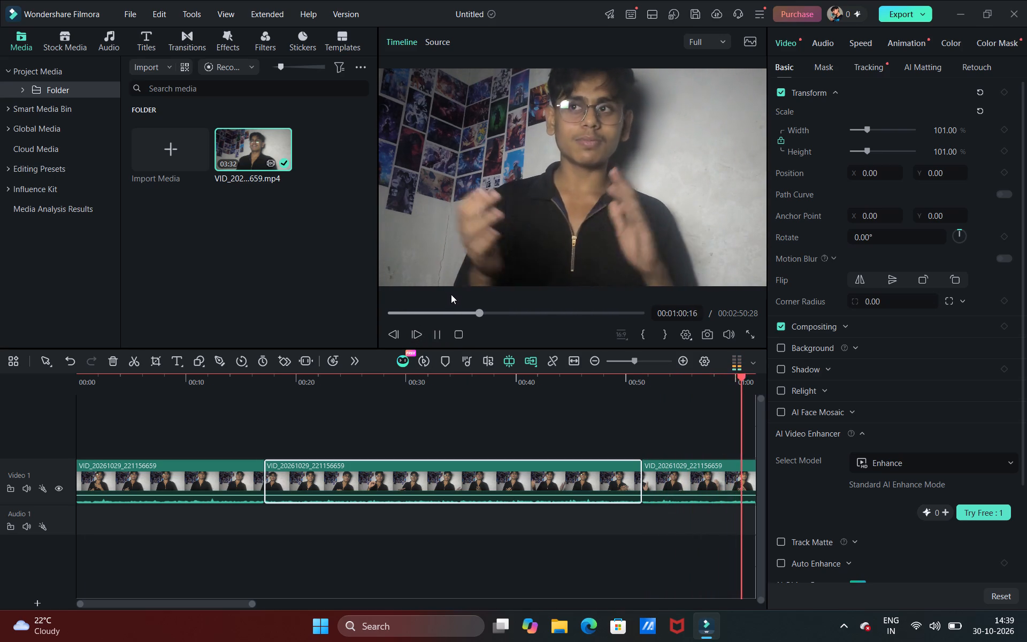
{"action": "left_click", "coordinate": [461, 315]}
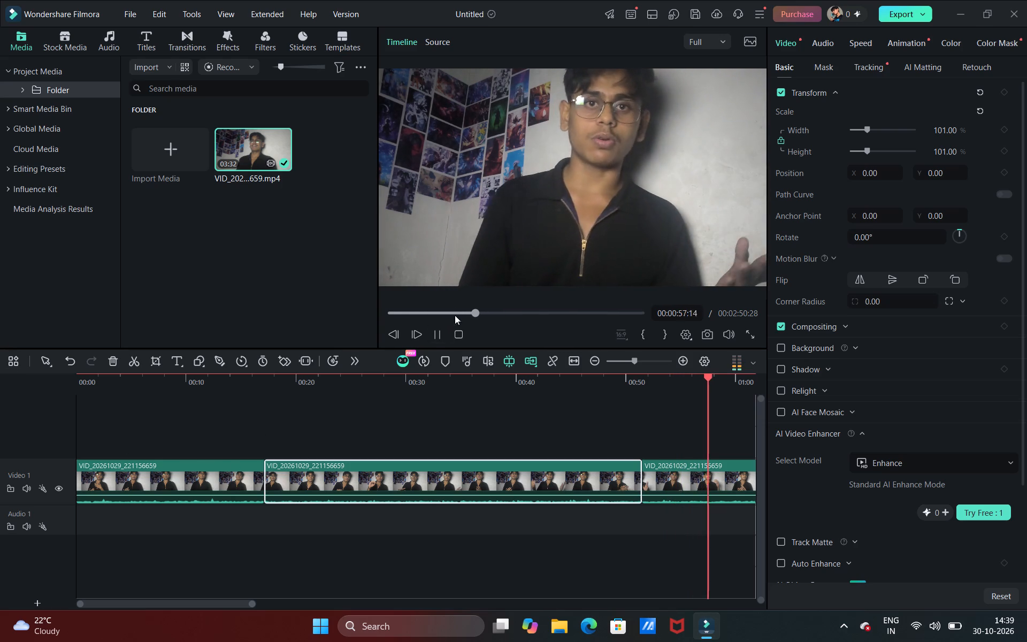
{"action": "left_click", "coordinate": [443, 309]}
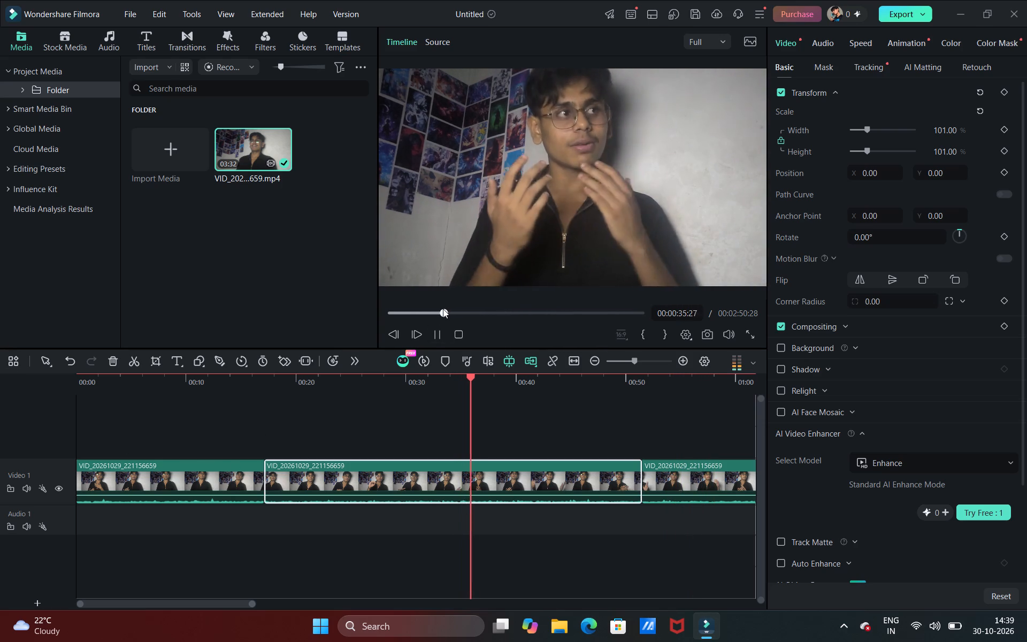
{"action": "left_click", "coordinate": [405, 309]}
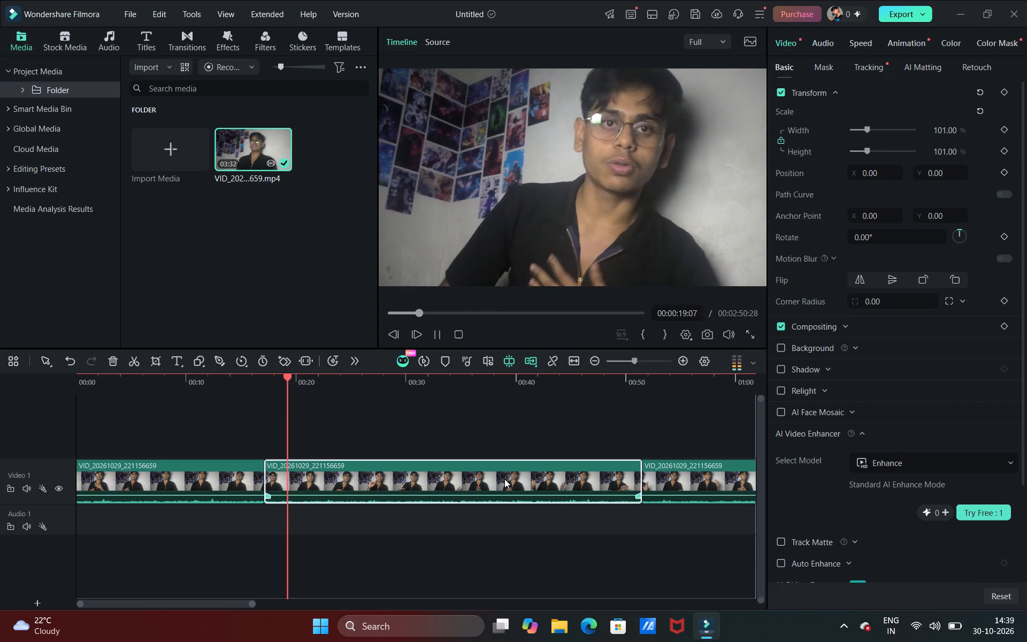
{"action": "left_click", "coordinate": [277, 470]}
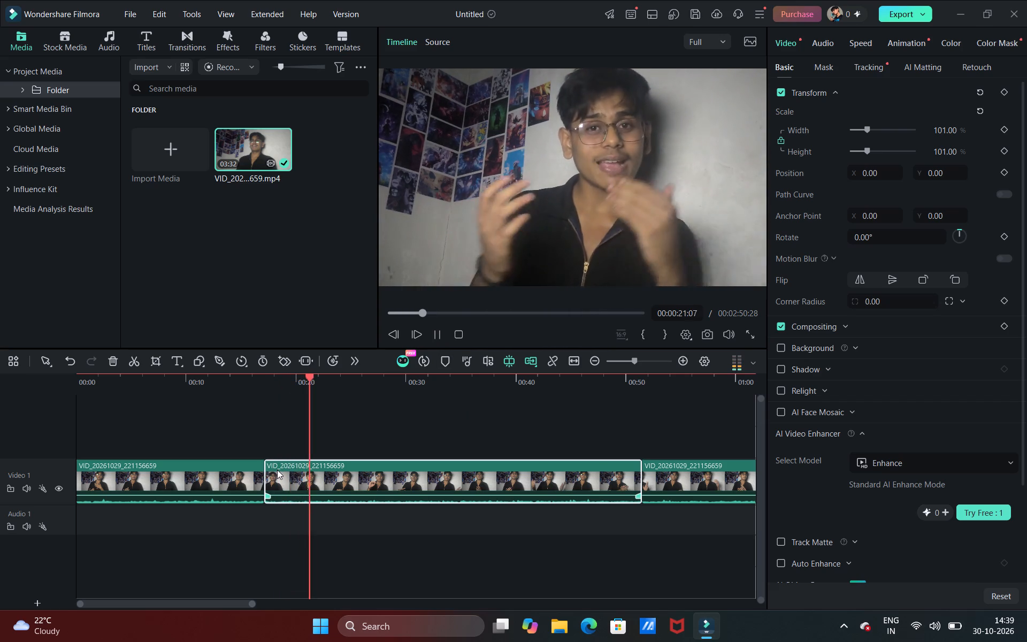
{"action": "scroll", "coordinate": [277, 470], "scroll_direction": "right", "scroll_amount": 1}
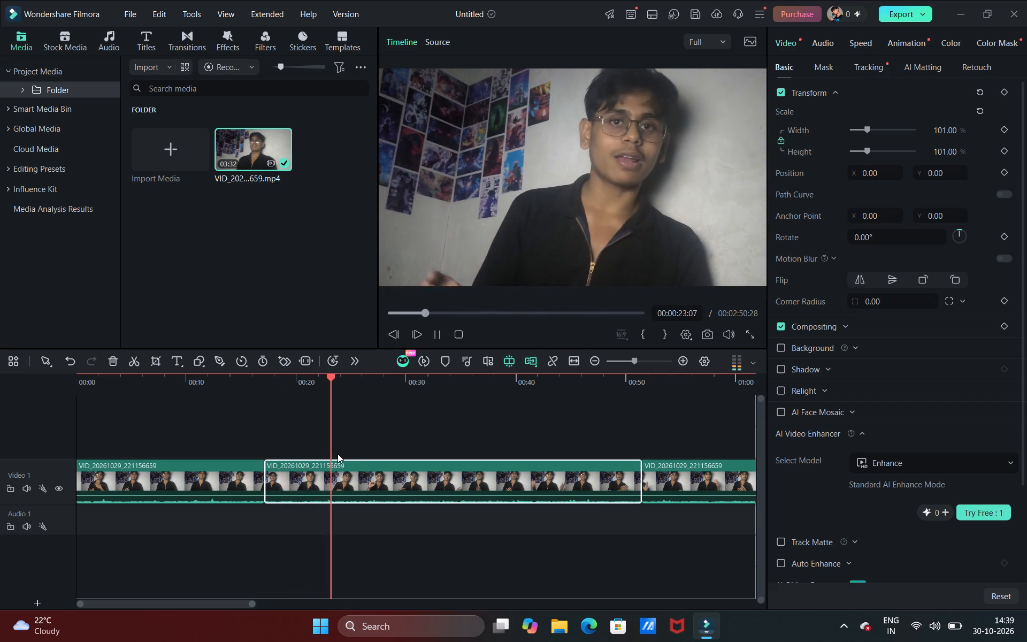
{"action": "left_click", "coordinate": [338, 454]}
{"action": "left_click_drag", "start_coordinate": [338, 454], "coordinate": [435, 334]}
{"action": "left_click_drag", "start_coordinate": [435, 334], "coordinate": [441, 338]}
{"action": "left_click", "coordinate": [441, 338]}
{"action": "left_click", "coordinate": [441, 338]}
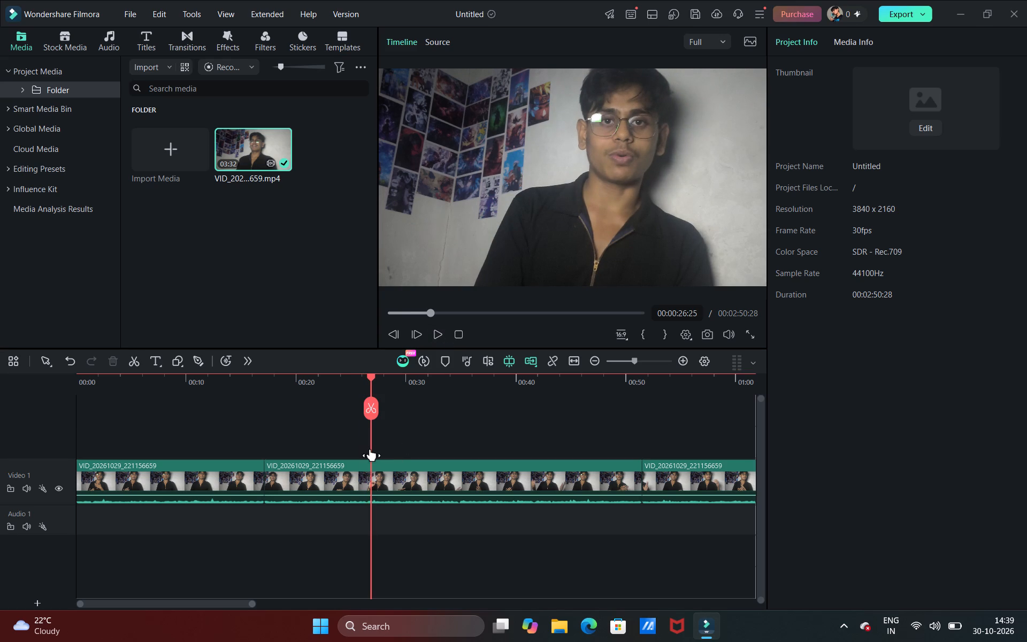
{"action": "left_click_drag", "start_coordinate": [370, 449], "coordinate": [282, 446]}
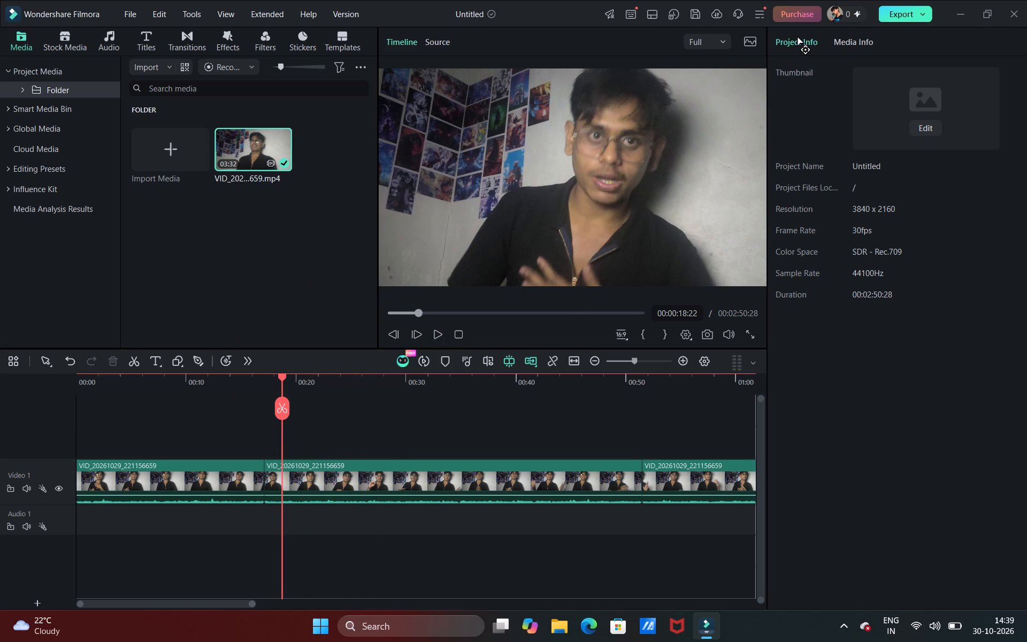
Scale the second clip on the Video 1 track to 127% in width and height.
{"action": "left_click", "coordinate": [386, 496]}
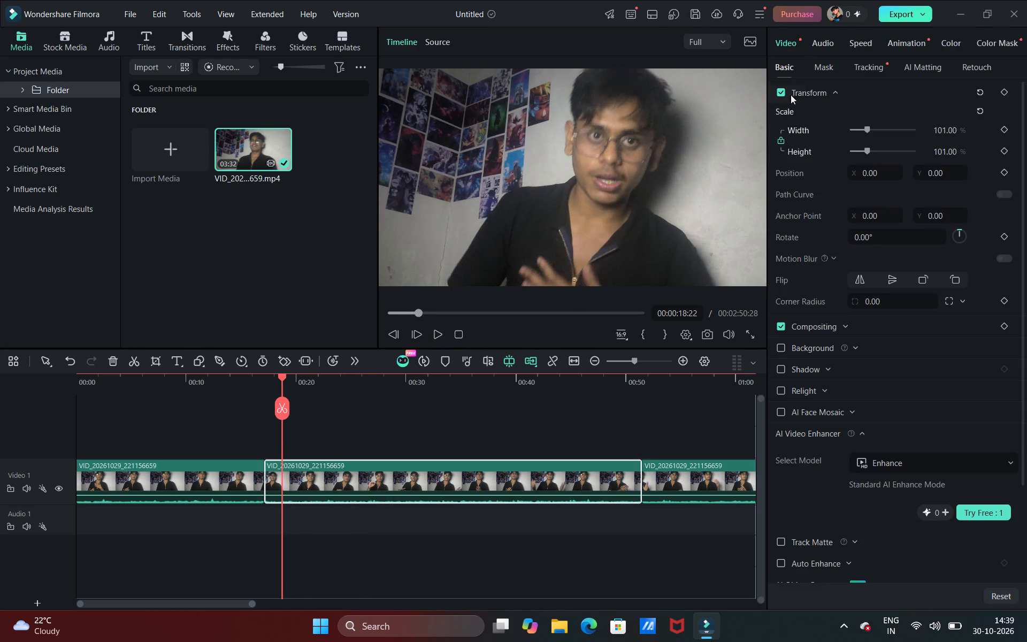
{"action": "left_click_drag", "start_coordinate": [868, 133], "coordinate": [871, 141]}
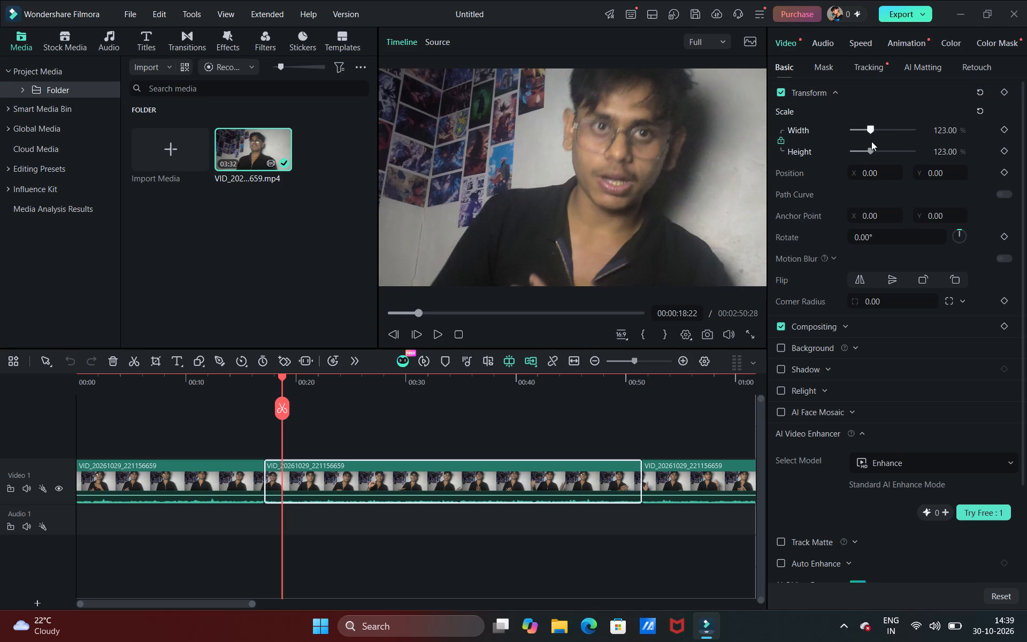
{"action": "left_click_drag", "start_coordinate": [871, 141], "coordinate": [868, 143]}
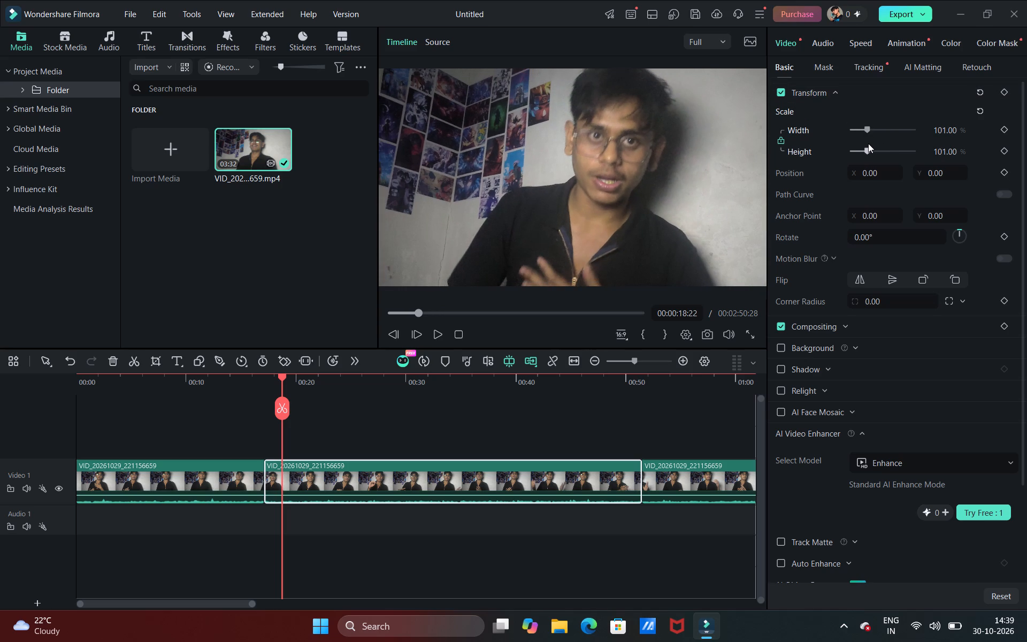
{"action": "left_click", "coordinate": [868, 134]}
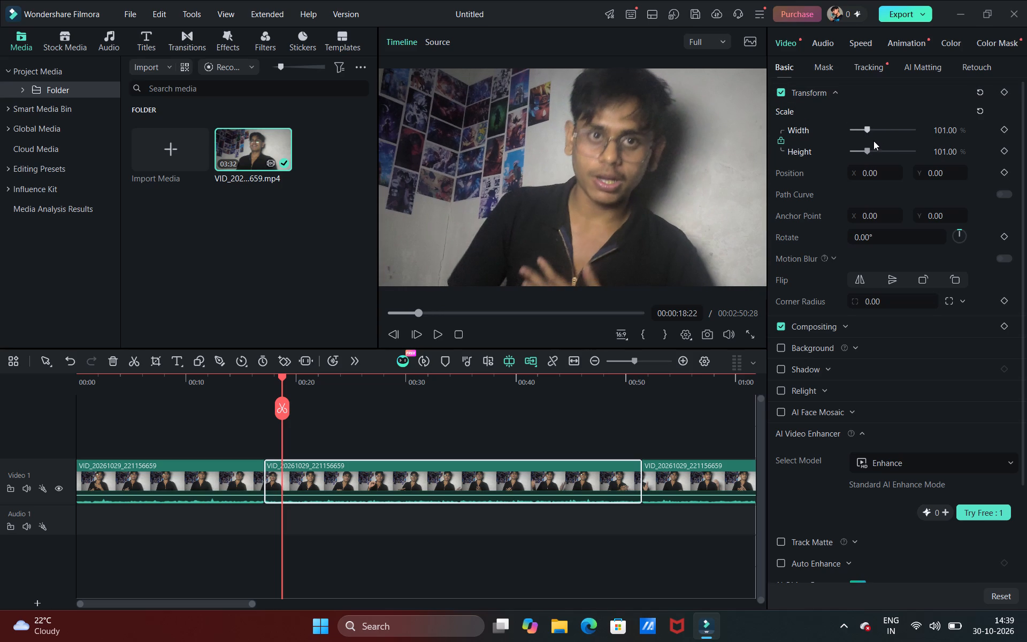
{"action": "left_click", "coordinate": [869, 130]}
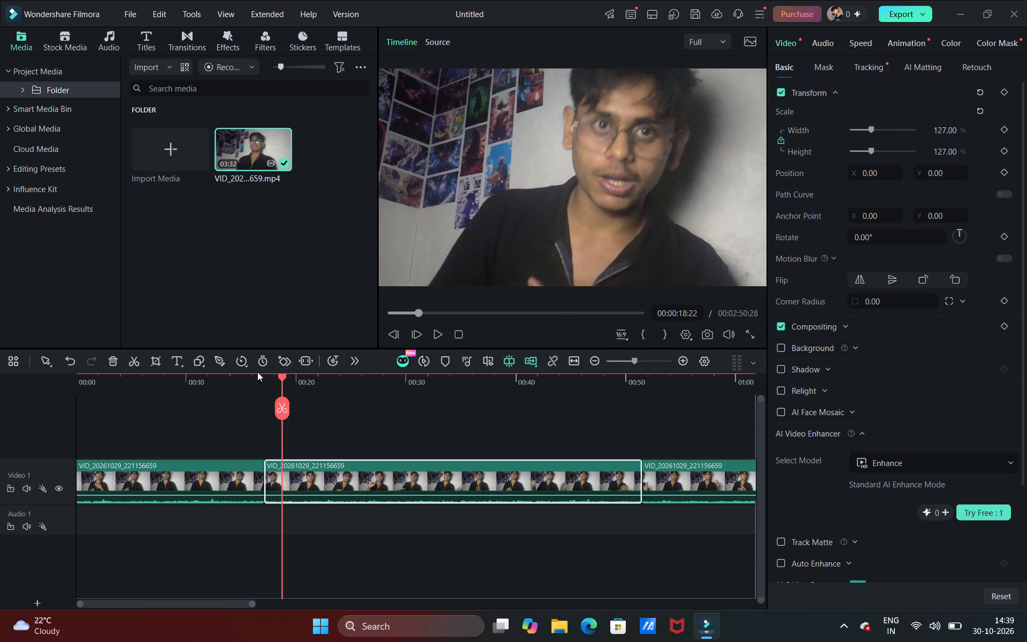
Play the video across the first cut from 00:00:12:26 to check the zoomed-in second clip, pausing at 00:00:21:25.
{"action": "left_click", "coordinate": [223, 419]}
{"action": "scroll", "coordinate": [223, 419], "scroll_direction": "right", "scroll_amount": 1}
{"action": "left_click", "coordinate": [218, 492]}
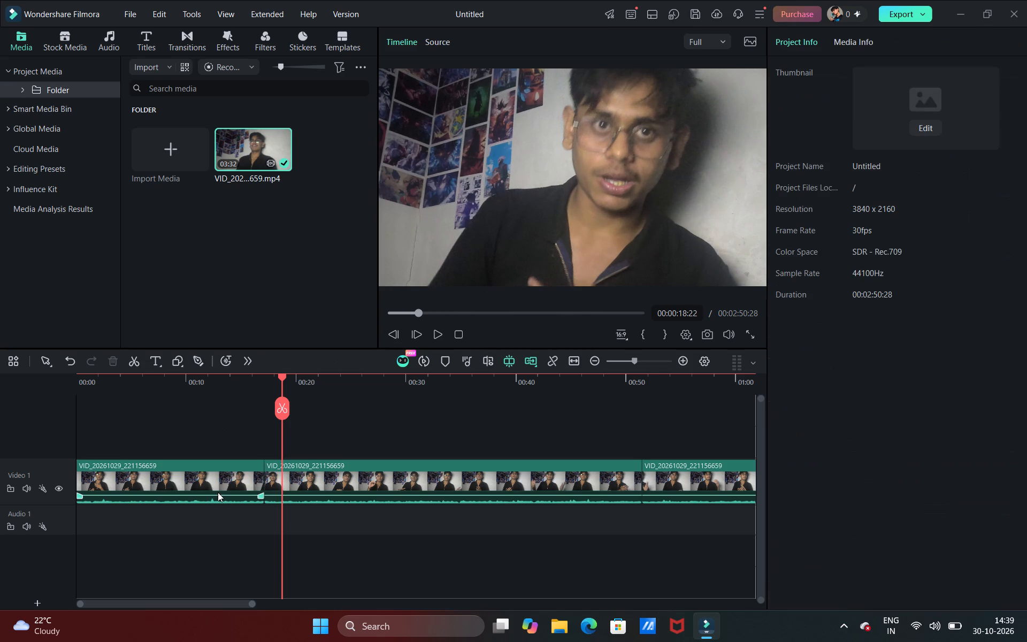
{"action": "left_click", "coordinate": [411, 311]}
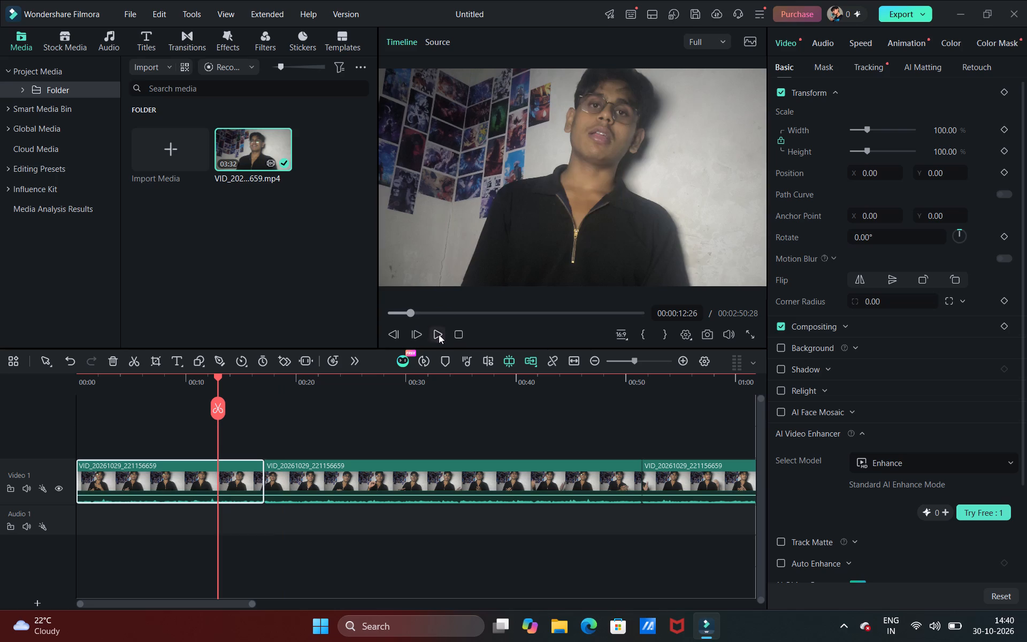
{"action": "left_click", "coordinate": [439, 334]}
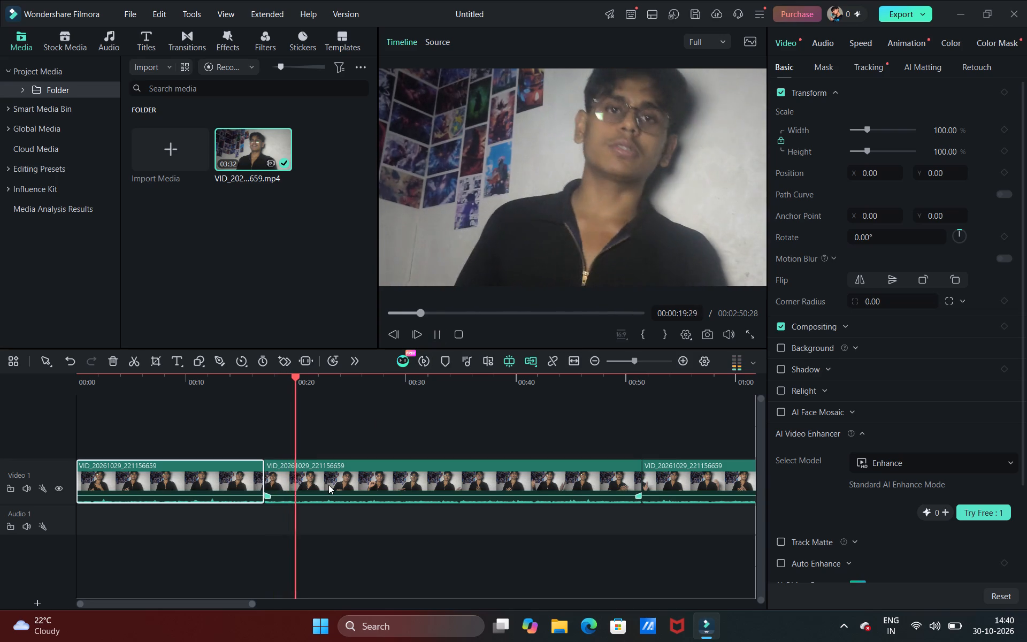
{"action": "left_click", "coordinate": [443, 340]}
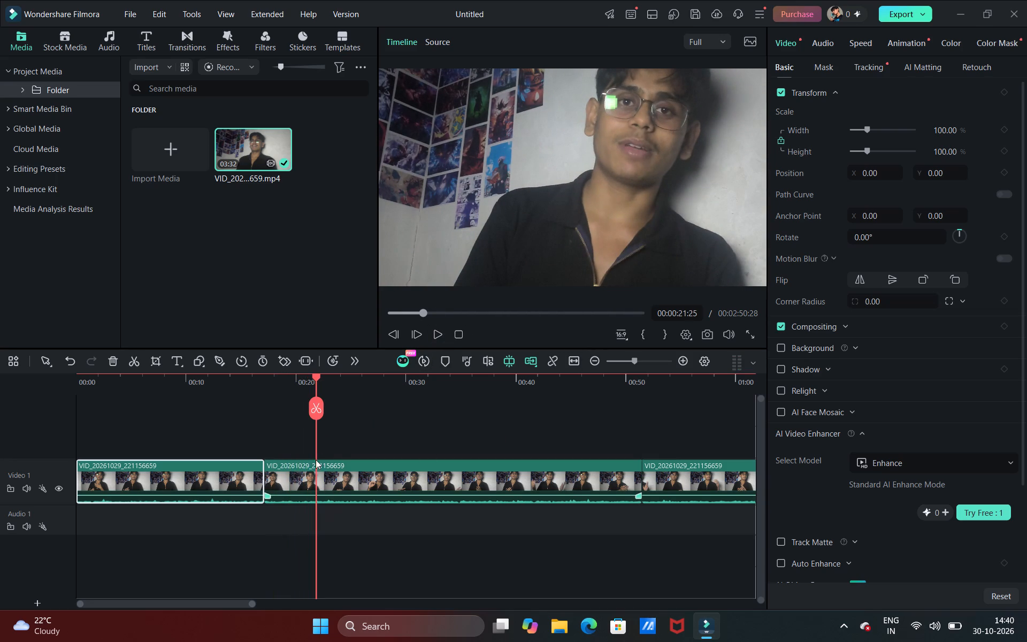
Split the second clip at 00:00:21:25 and scale the part after the split to 101% in width and height.
{"action": "left_click", "coordinate": [313, 406]}
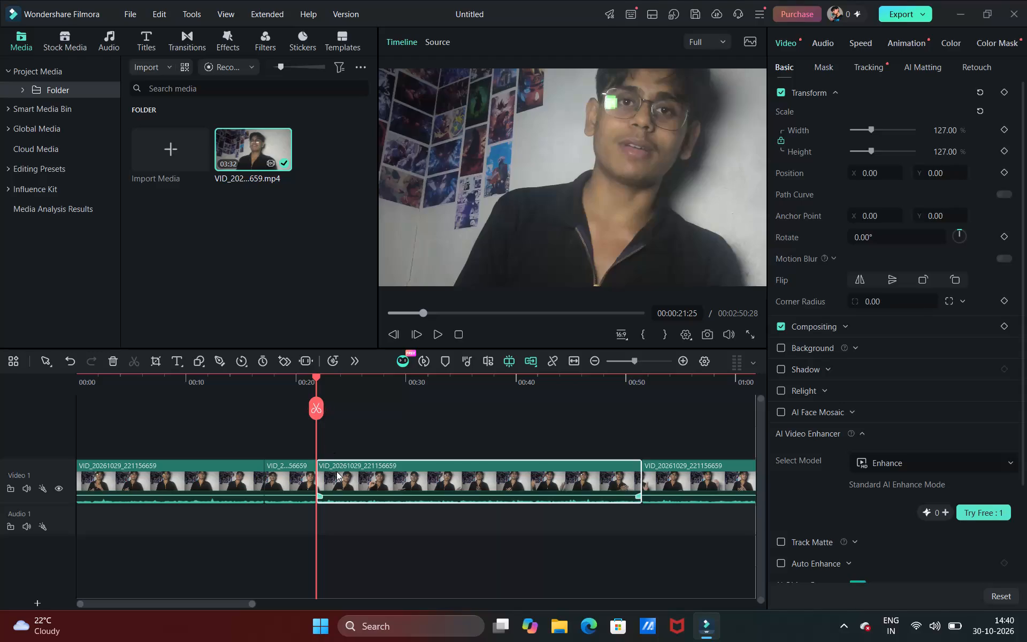
{"action": "left_click", "coordinate": [869, 127]}
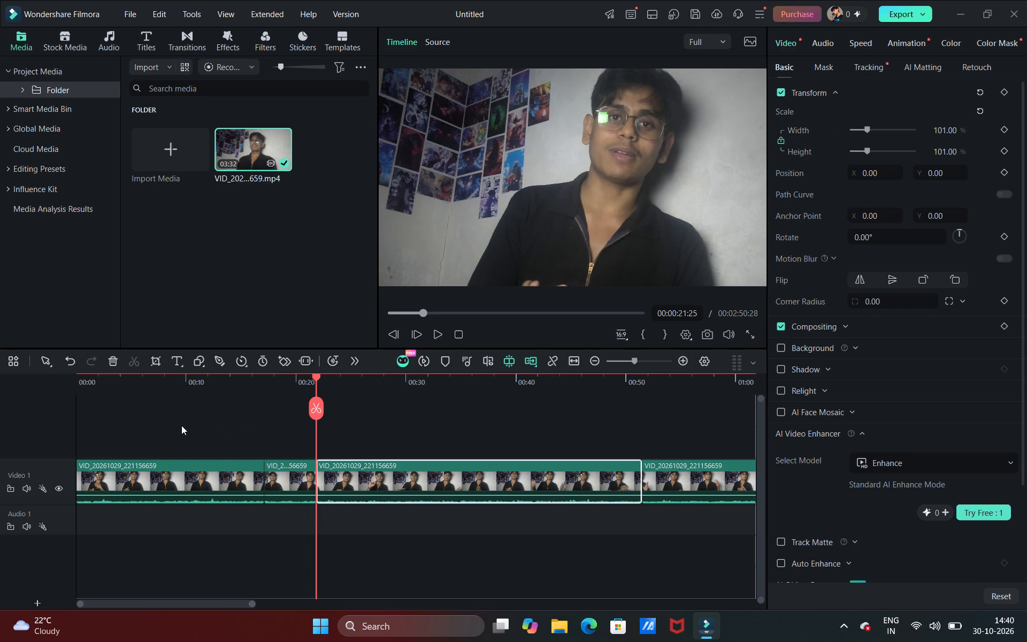
Play the video across the new cut at 00:00:21:25 to check the change in zoom, stopping around 00:00:26:10.
{"action": "scroll", "coordinate": [187, 478], "scroll_direction": "right", "scroll_amount": 2}
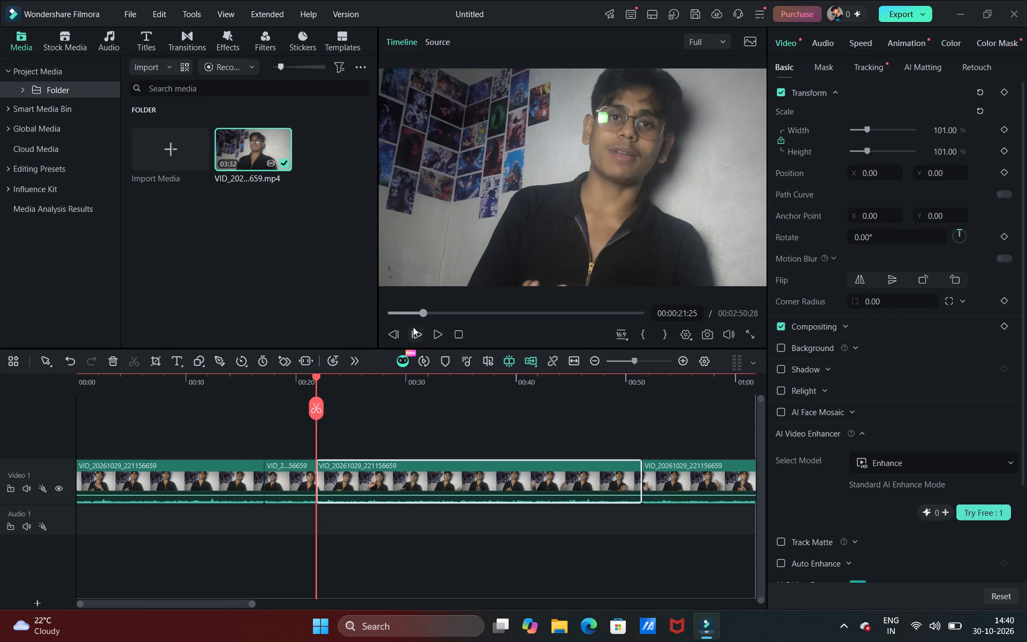
{"action": "left_click", "coordinate": [413, 317]}
{"action": "left_click", "coordinate": [430, 334]}
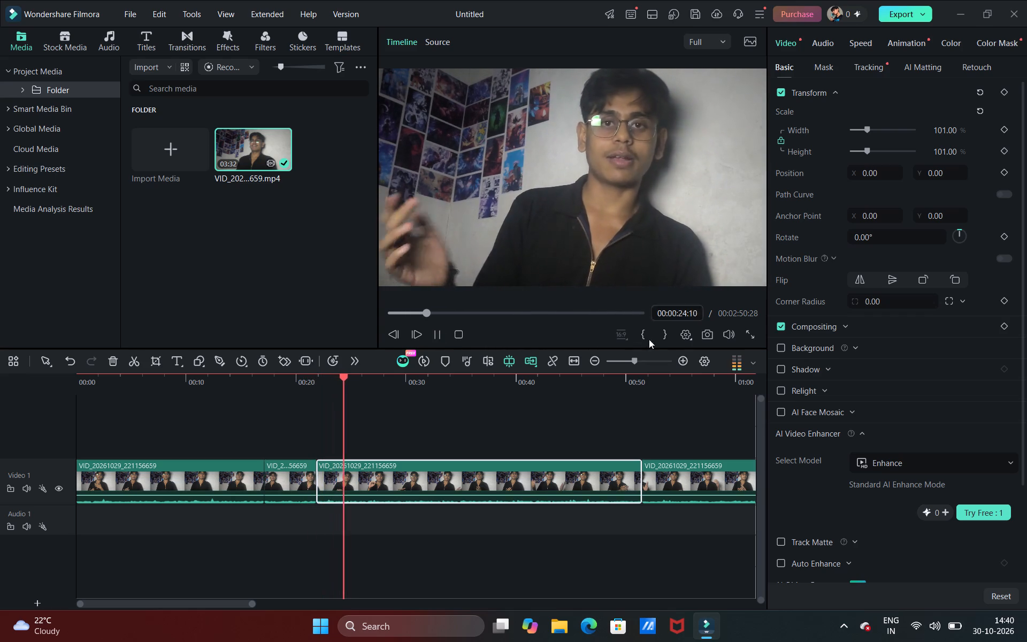
{"action": "left_click", "coordinate": [430, 333]}
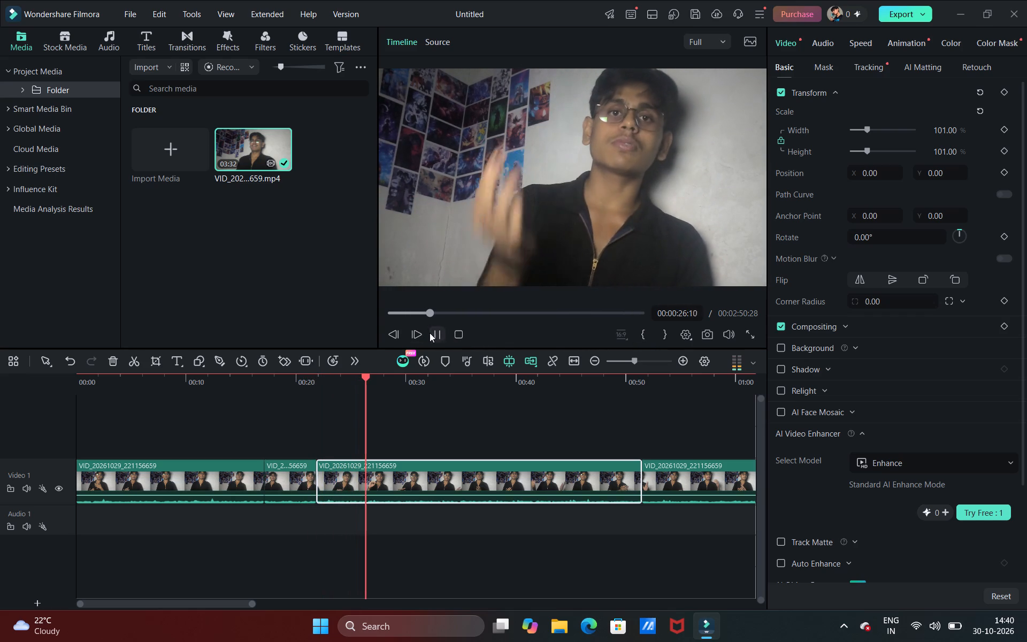
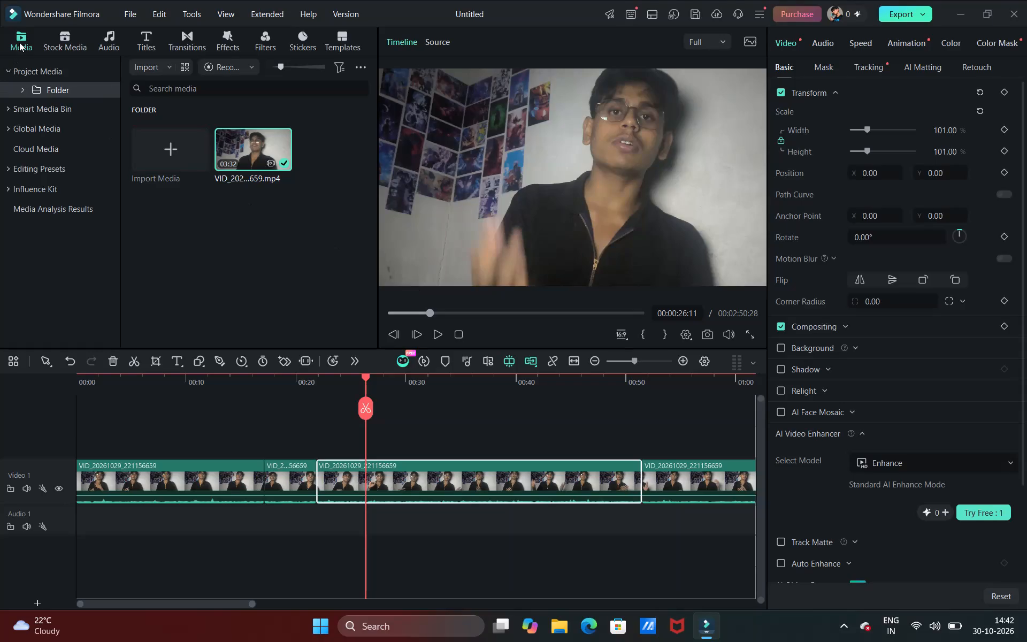
Add a basic text title on a new track above Video 1, starting at 00:00:26:11.
{"action": "left_click", "coordinate": [136, 37]}
{"action": "left_click", "coordinate": [141, 108]}
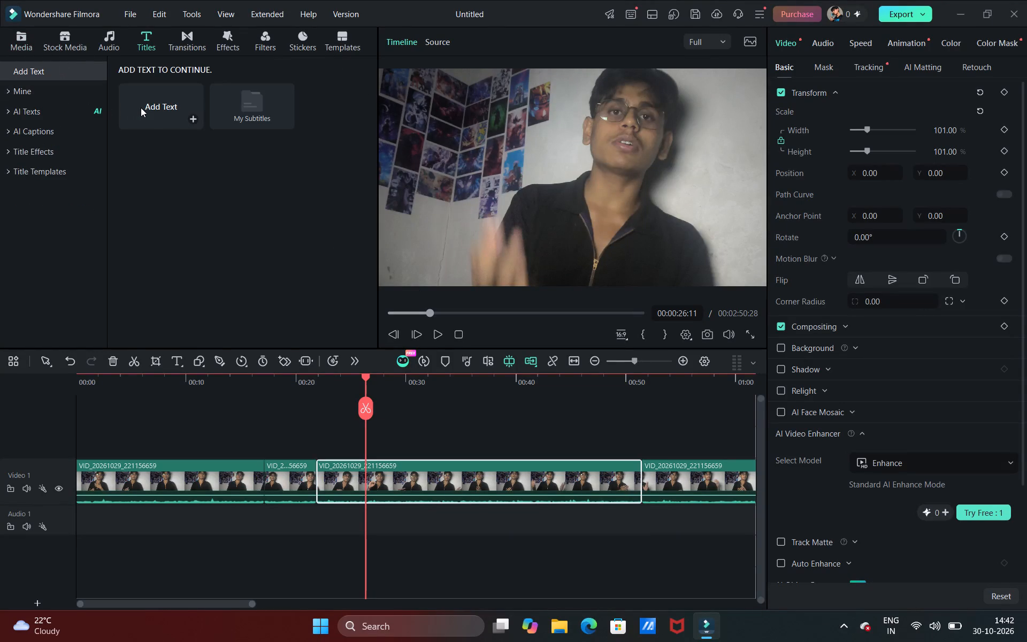
{"action": "left_click", "coordinate": [141, 108]}
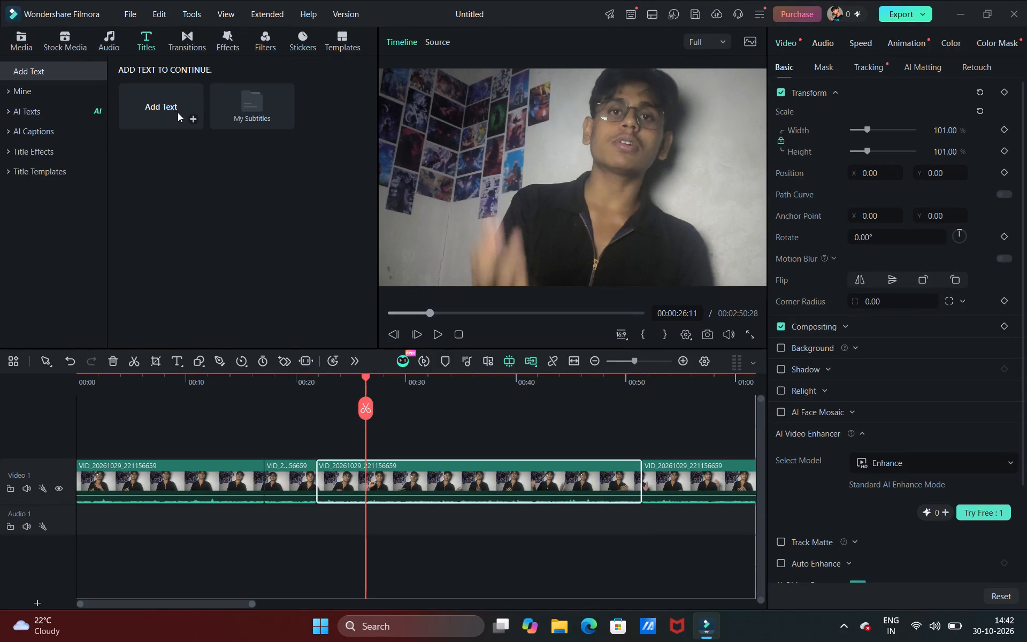
{"action": "left_click", "coordinate": [186, 119]}
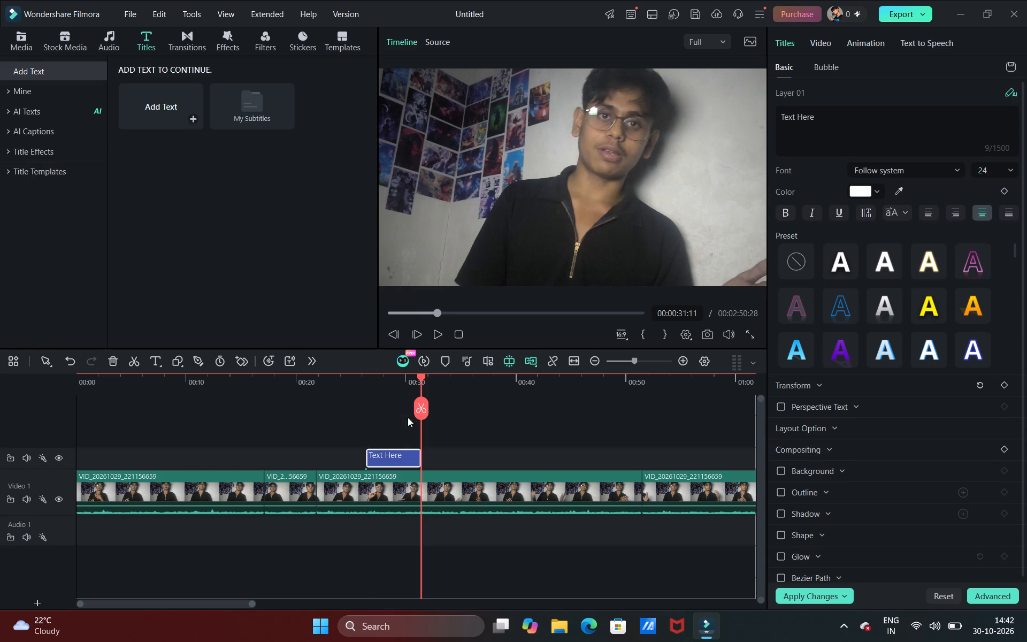
Extend the end of the title clip to just past 00:00:53:04, slightly beyond the third video clip's end.
{"action": "left_click_drag", "start_coordinate": [420, 445], "coordinate": [479, 465]}
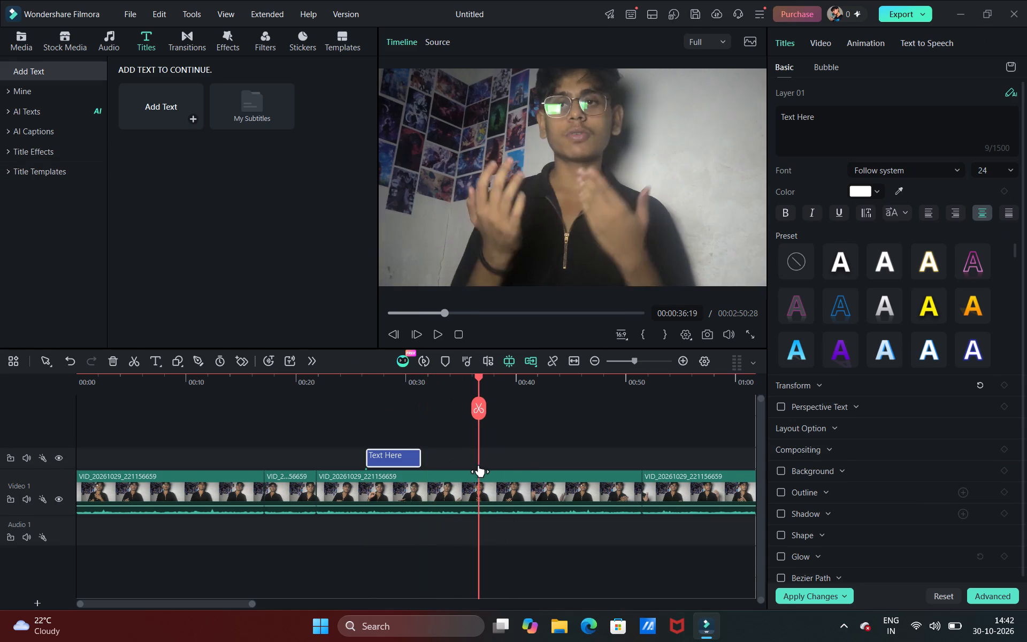
{"action": "left_click_drag", "start_coordinate": [420, 457], "coordinate": [662, 489]}
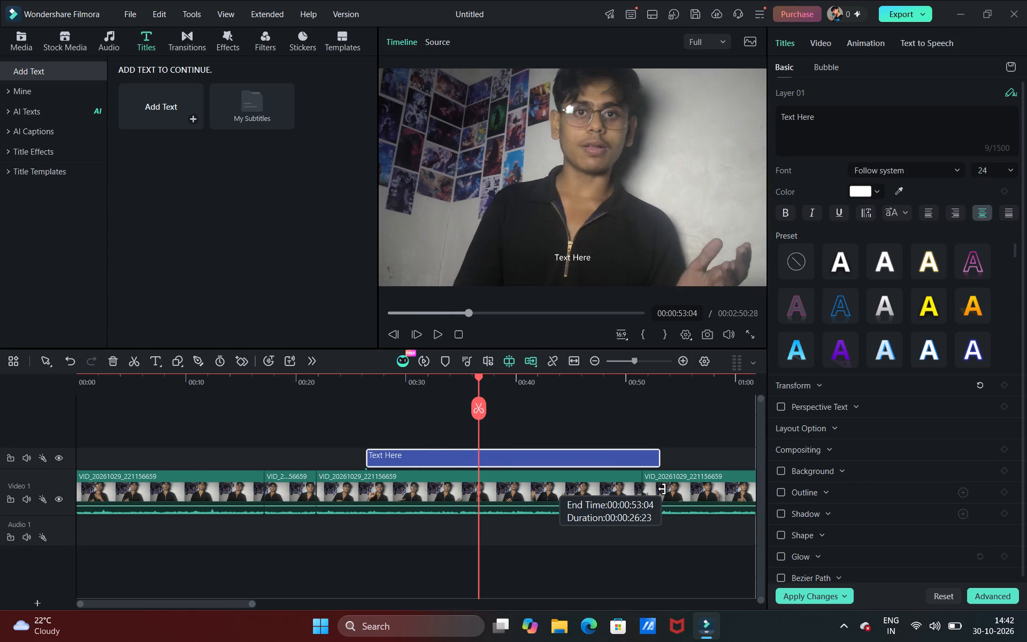
{"action": "left_click_drag", "start_coordinate": [662, 489], "coordinate": [664, 489]}
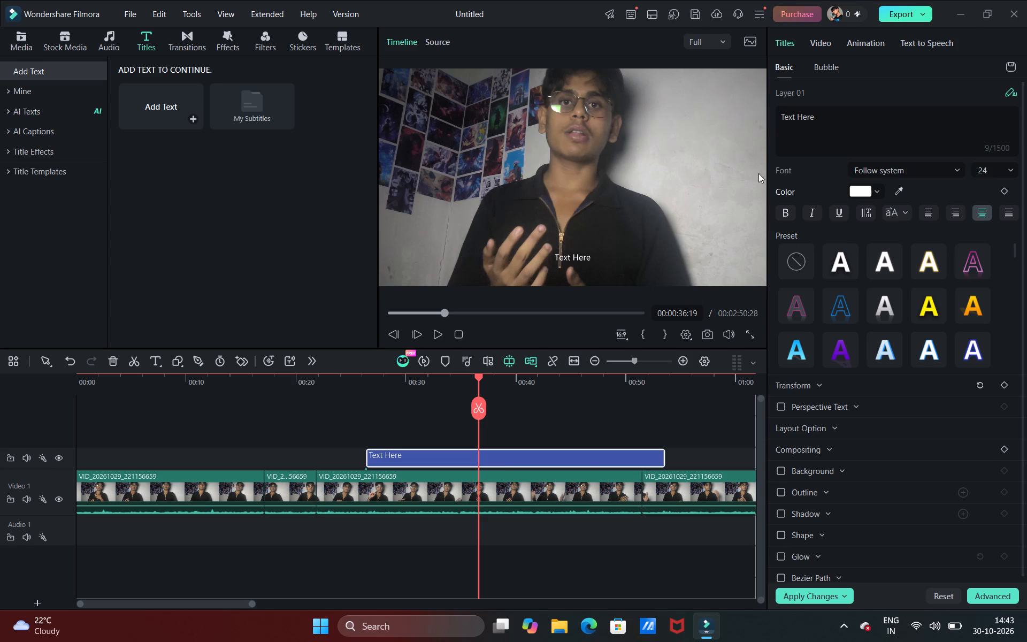
Move the title in the preview from the speaker's chest to the blank wall beside his head.
{"action": "left_click_drag", "start_coordinate": [584, 262], "coordinate": [733, 173]}
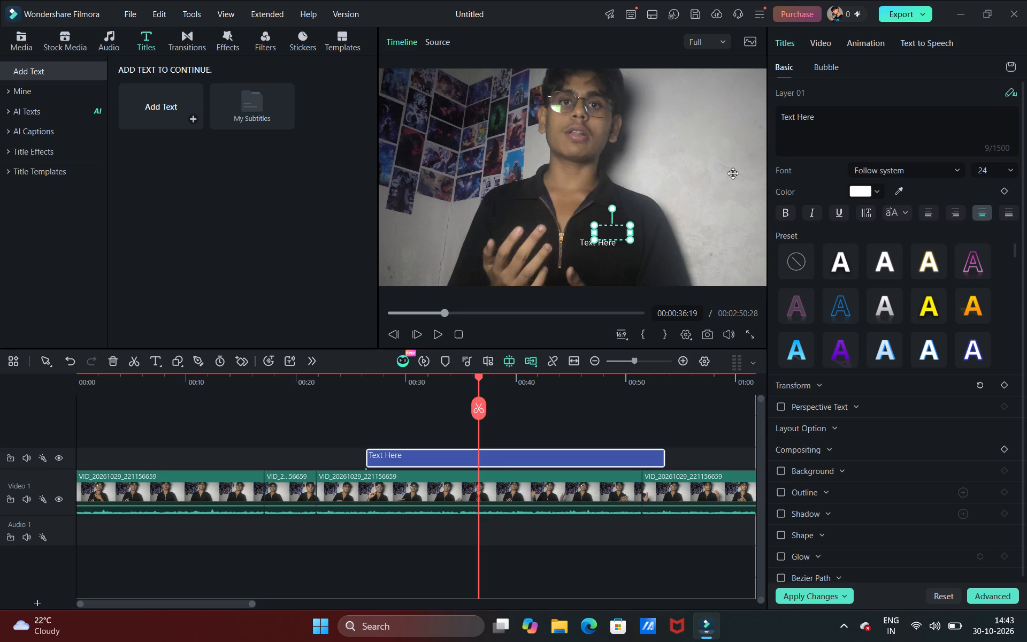
{"action": "left_click_drag", "start_coordinate": [733, 173], "coordinate": [717, 169]}
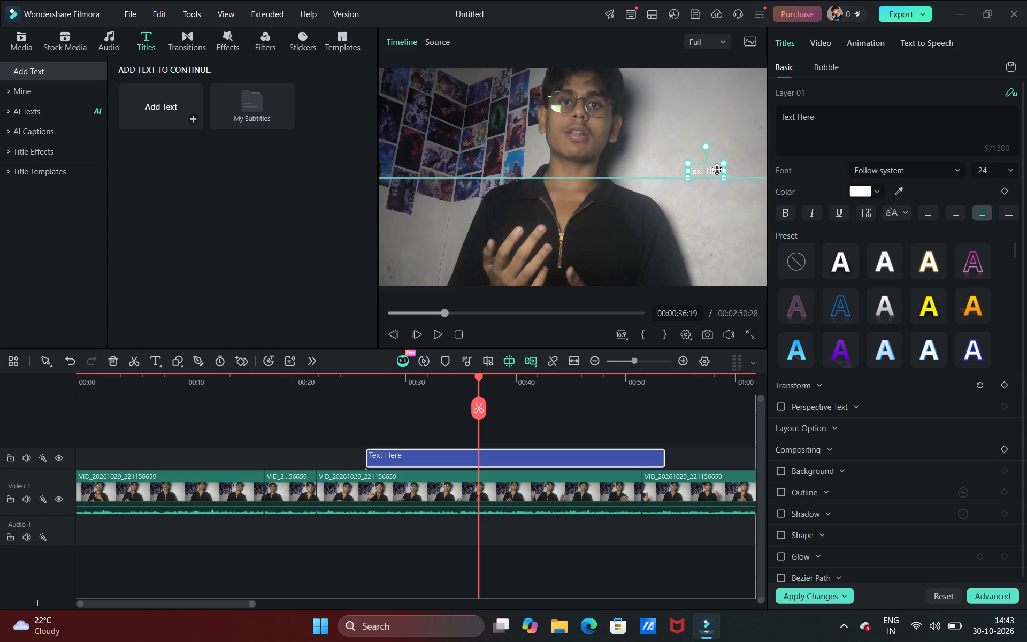
{"action": "left_click_drag", "start_coordinate": [717, 169], "coordinate": [709, 160]}
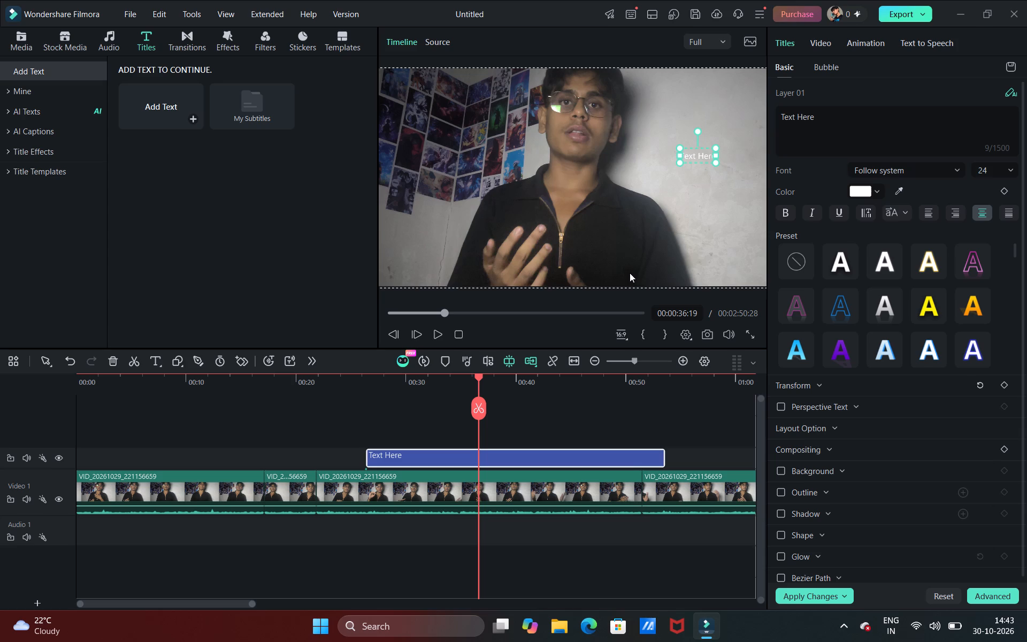
Clear the title's placeholder text.
{"action": "left_click", "coordinate": [694, 154]}
{"action": "left_click", "coordinate": [694, 154]}
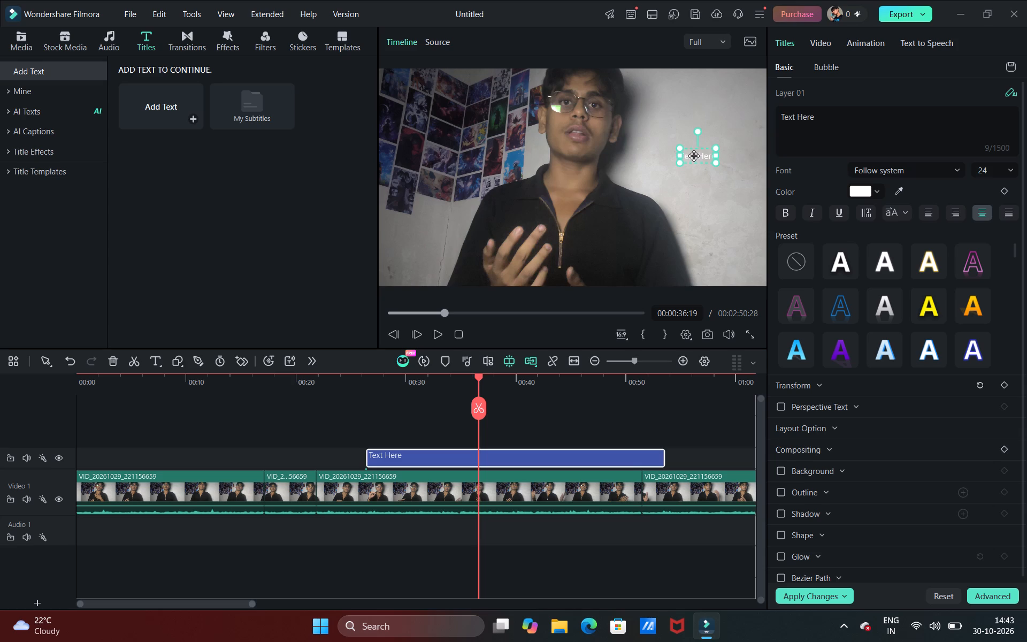
{"action": "left_click", "coordinate": [694, 155]}
{"action": "left_click", "coordinate": [834, 126]}
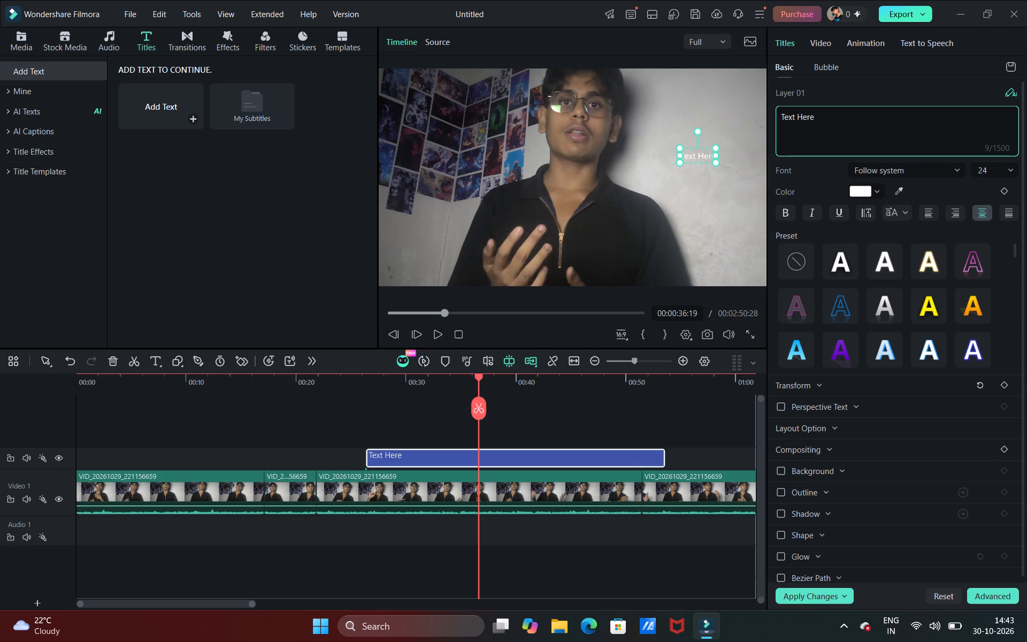
{"action": "type", "text": "how"}
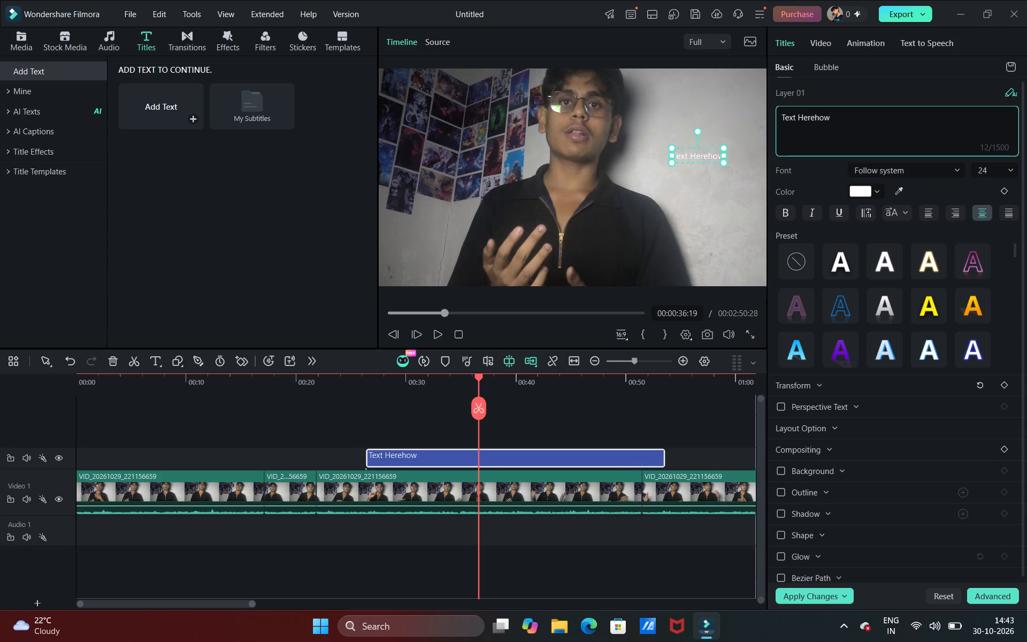
{"action": "key", "text": "BackSpace"}
{"action": "key", "text": "BackSpace"}
{"action": "key", "text": "BackSpace"}
{"action": "key", "text": "BackSpace"}
{"action": "key", "text": "BackSpace"}
{"action": "key", "text": "BackSpace"}
{"action": "key", "text": "BackSpace"}
{"action": "key", "text": "BackSpace"}
{"action": "key", "text": "BackSpace"}
{"action": "key", "text": "BackSpace"}
{"action": "key", "text": "BackSpace"}
{"action": "key", "text": "BackSpace"}
{"action": "key", "text": "BackSpace"}
{"action": "key", "text": "BackSpace"}
{"action": "key", "text": "BackSpace"}
{"action": "key", "text": "BackSpace"}
{"action": "key", "text": "BackSpace"}
{"action": "key", "text": "BackSpace"}
{"action": "key", "text": "BackSpace"}
{"action": "key", "text": "BackSpace"}
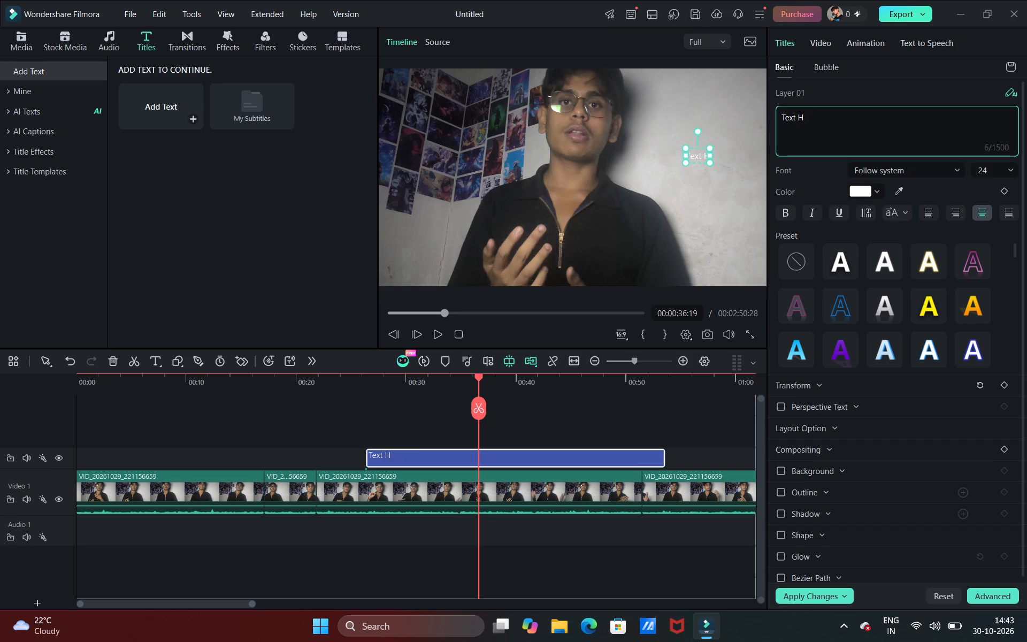
{"action": "key", "text": "BackSpace"}
{"action": "key", "text": "BackSpace"}
{"action": "key", "text": "BackSpace"}
{"action": "key", "text": "BackSpace"}
{"action": "key", "text": "BackSpace"}
{"action": "key", "text": "BackSpace"}
{"action": "key", "text": "BackSpace"}
{"action": "key", "text": "BackSpace"}
{"action": "key", "text": "BackSpace"}
{"action": "key", "text": "BackSpace"}
{"action": "key", "text": "BackSpace"}
{"action": "key", "text": "BackSpace"}
{"action": "key", "text": "BackSpace"}
{"action": "key", "text": "BackSpace"}
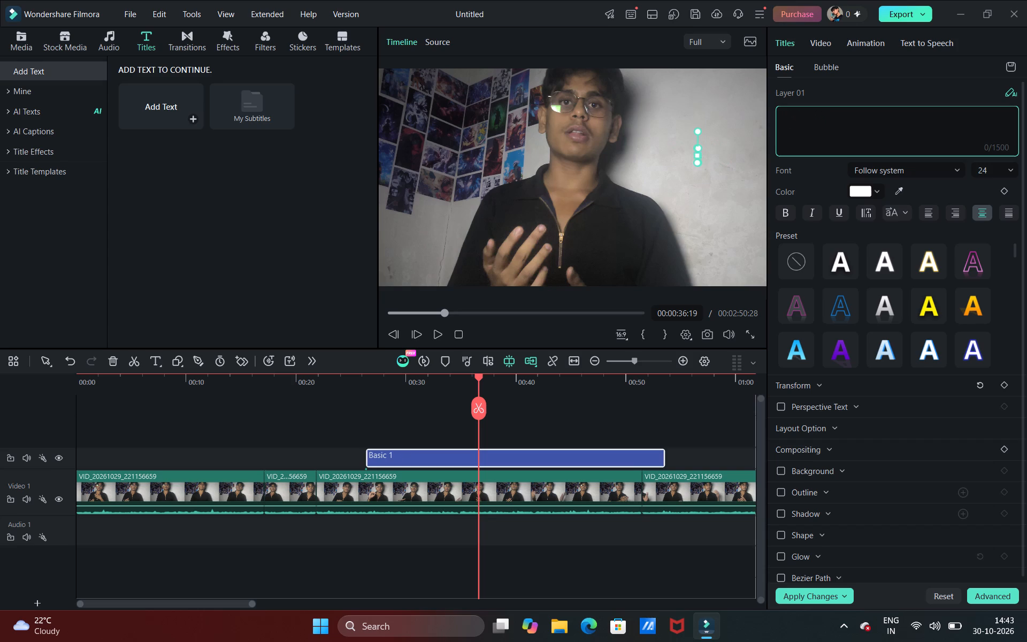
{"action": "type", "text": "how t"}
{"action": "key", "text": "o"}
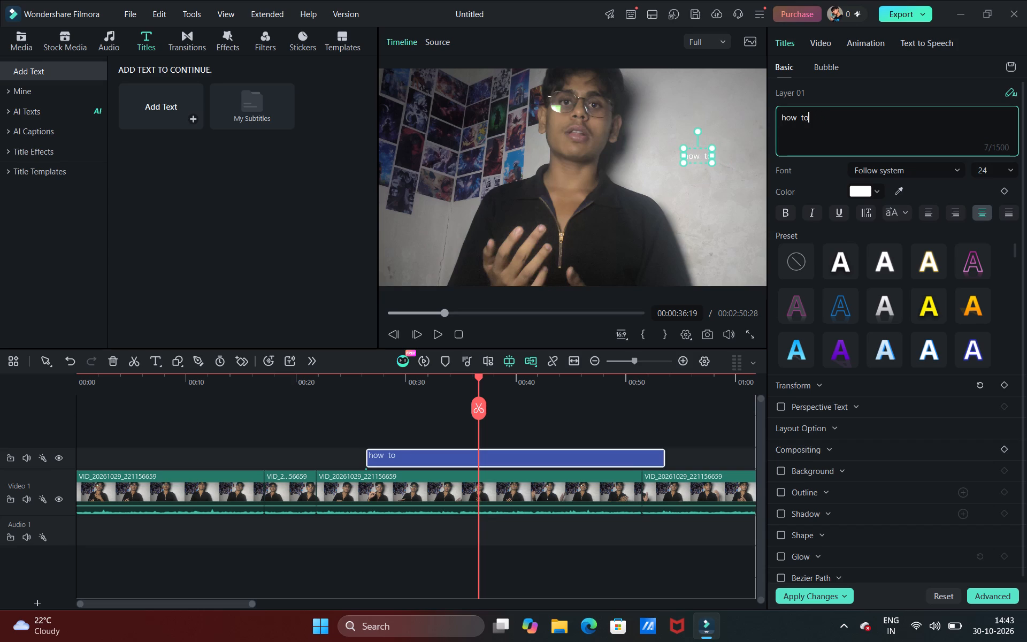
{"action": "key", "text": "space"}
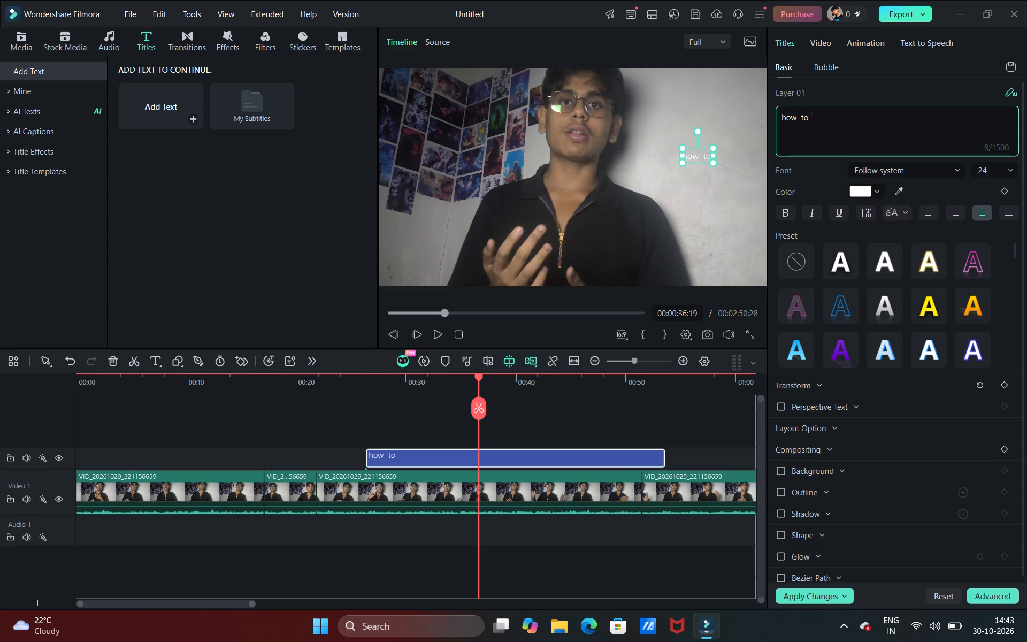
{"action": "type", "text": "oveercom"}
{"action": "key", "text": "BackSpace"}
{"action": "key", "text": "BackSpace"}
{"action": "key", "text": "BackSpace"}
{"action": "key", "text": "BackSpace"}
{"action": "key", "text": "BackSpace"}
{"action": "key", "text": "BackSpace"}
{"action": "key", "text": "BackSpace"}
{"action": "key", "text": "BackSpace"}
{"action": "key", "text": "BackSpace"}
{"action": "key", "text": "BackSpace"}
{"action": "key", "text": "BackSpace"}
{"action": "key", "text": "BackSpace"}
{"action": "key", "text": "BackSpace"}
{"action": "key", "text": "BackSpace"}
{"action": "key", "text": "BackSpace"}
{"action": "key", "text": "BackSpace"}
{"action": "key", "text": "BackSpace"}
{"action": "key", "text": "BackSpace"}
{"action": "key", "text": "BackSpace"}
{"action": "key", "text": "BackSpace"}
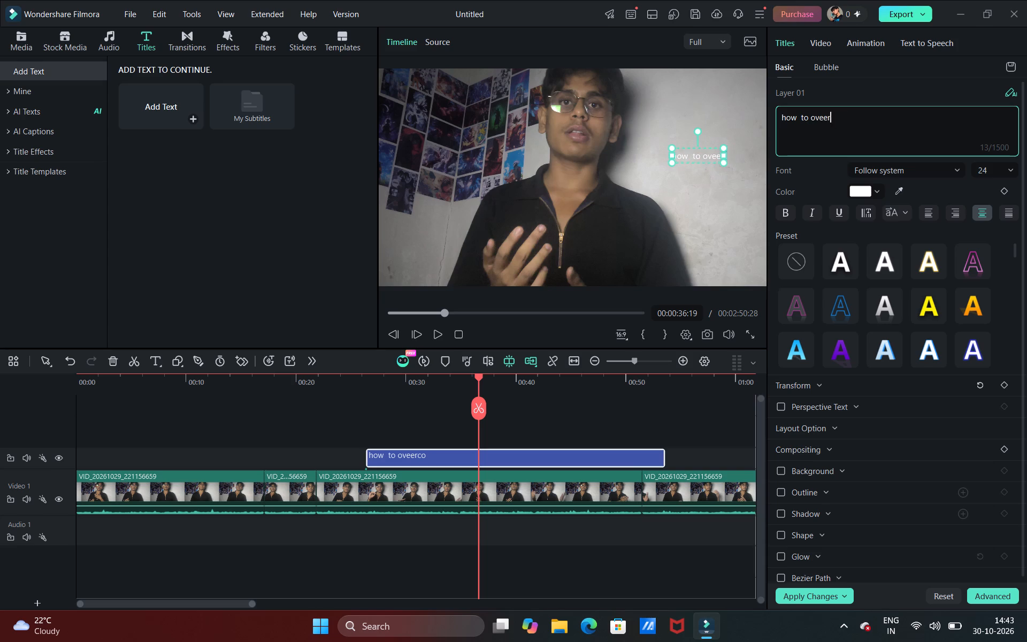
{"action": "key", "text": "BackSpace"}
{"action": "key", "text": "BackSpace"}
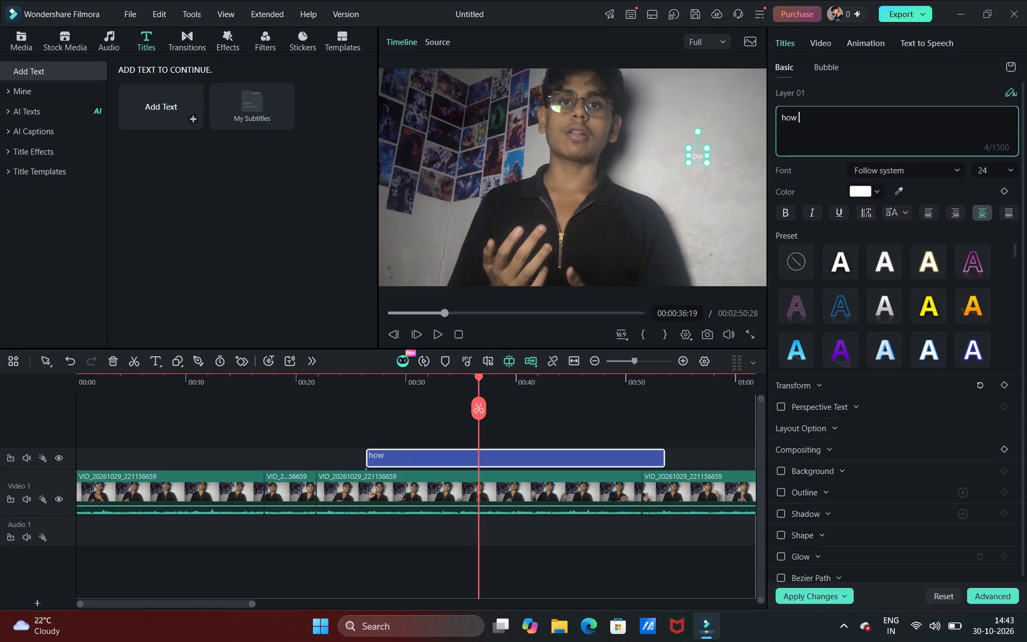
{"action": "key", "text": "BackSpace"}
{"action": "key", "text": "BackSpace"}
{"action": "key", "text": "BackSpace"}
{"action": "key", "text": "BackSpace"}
Enter "social anxiety ruins your life" as the title text, broken into three lines: "social anxiety", "ruins" and "your life".
{"action": "type", "text": "social an"}
{"action": "type", "text": "xiety"}
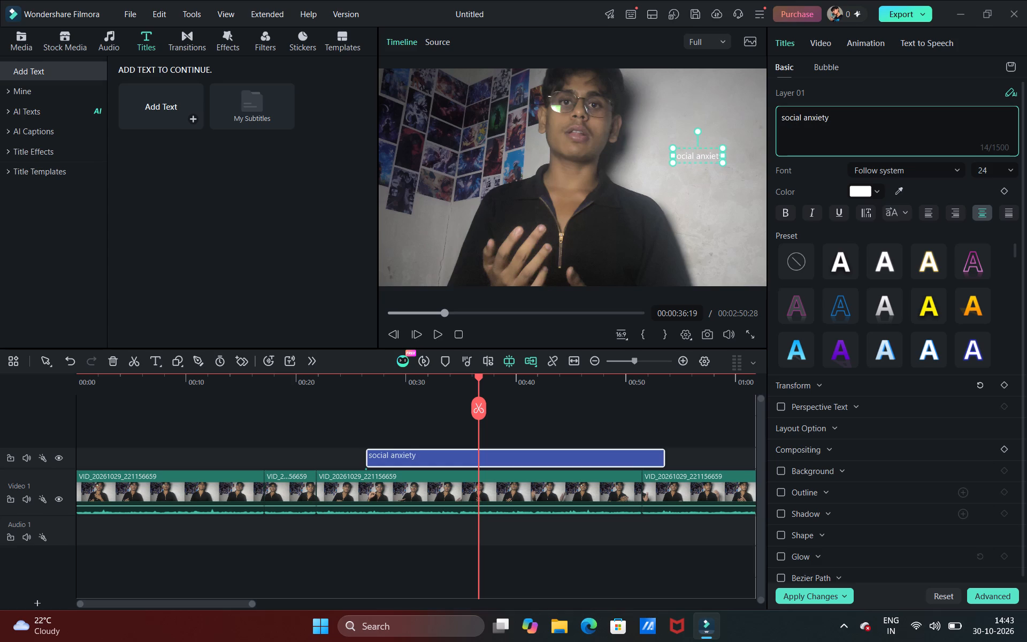
{"action": "key", "text": "space"}
{"action": "type", "text": "ruins your life"}
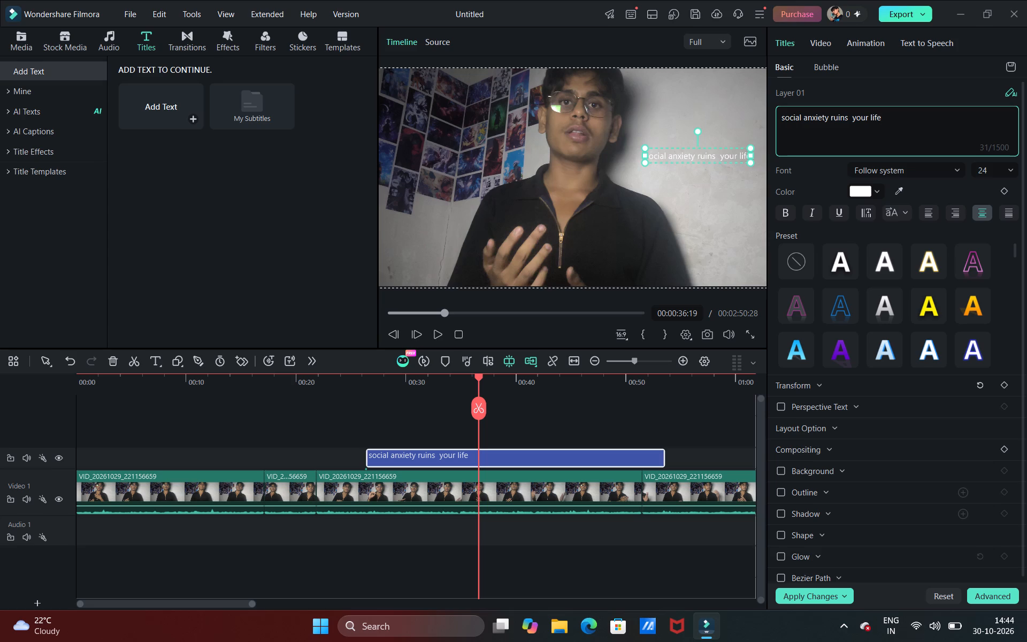
{"action": "left_click", "coordinate": [829, 115]}
{"action": "key", "text": "Return"}
{"action": "left_click", "coordinate": [804, 128]}
{"action": "key", "text": "Return"}
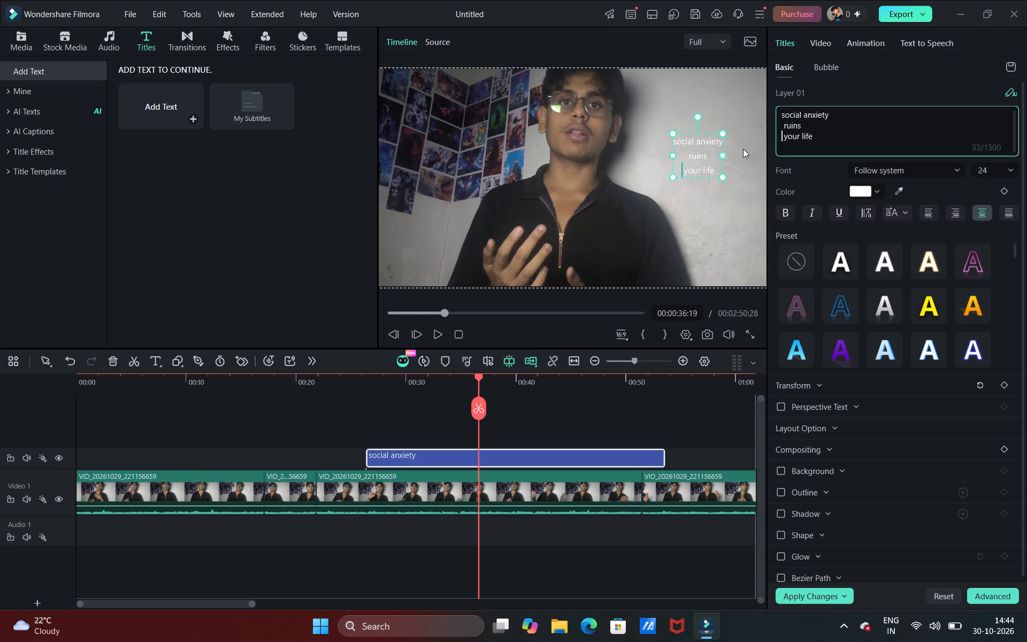
Shift the third video clip in the preview to position X -19.20, Y 10.80.
{"action": "left_click_drag", "start_coordinate": [727, 175], "coordinate": [704, 162]}
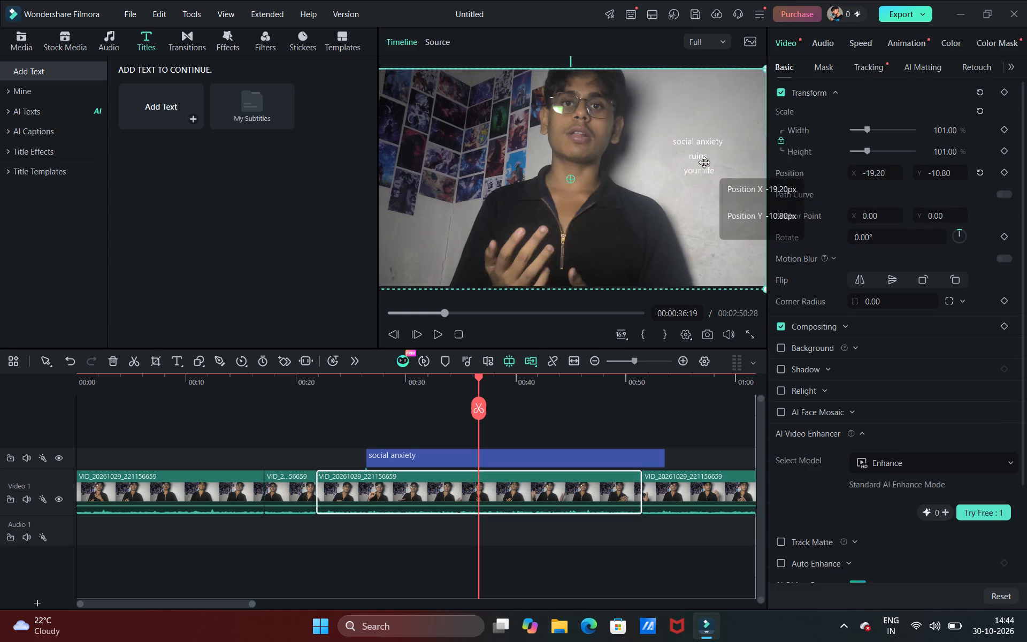
{"action": "left_click_drag", "start_coordinate": [704, 162], "coordinate": [720, 166]}
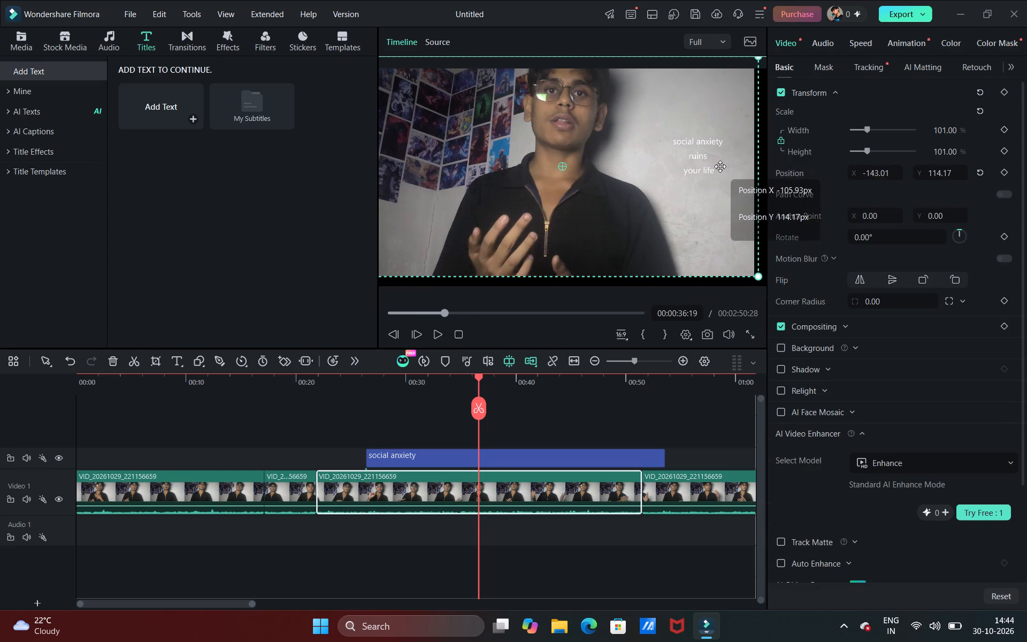
{"action": "left_click_drag", "start_coordinate": [720, 166], "coordinate": [722, 170]}
Move the title on the wall slightly closer to the speaker.
{"action": "left_click", "coordinate": [706, 144]}
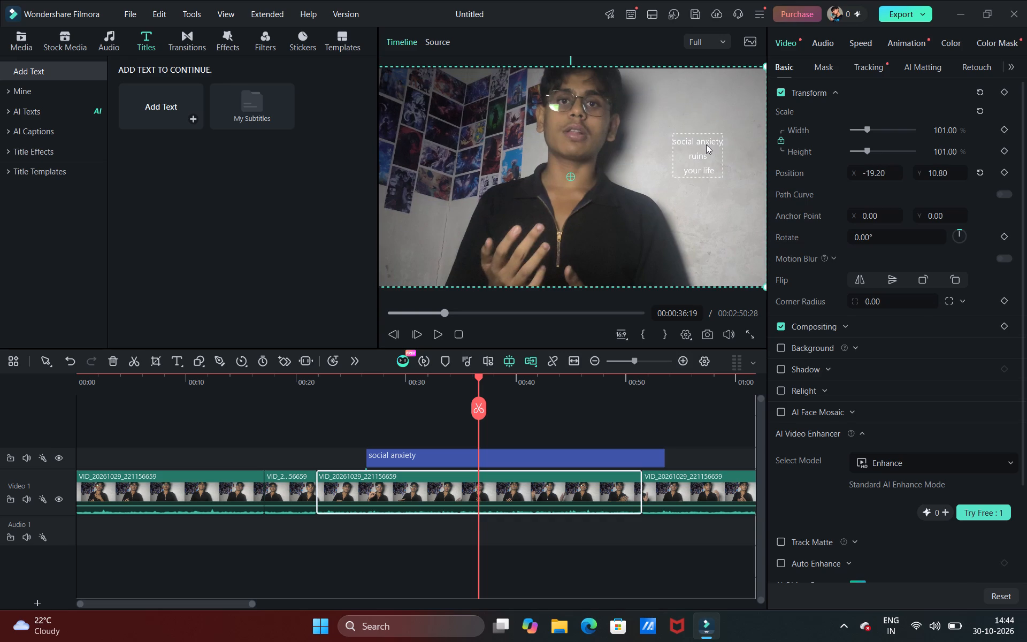
{"action": "left_click_drag", "start_coordinate": [721, 175], "coordinate": [731, 196]}
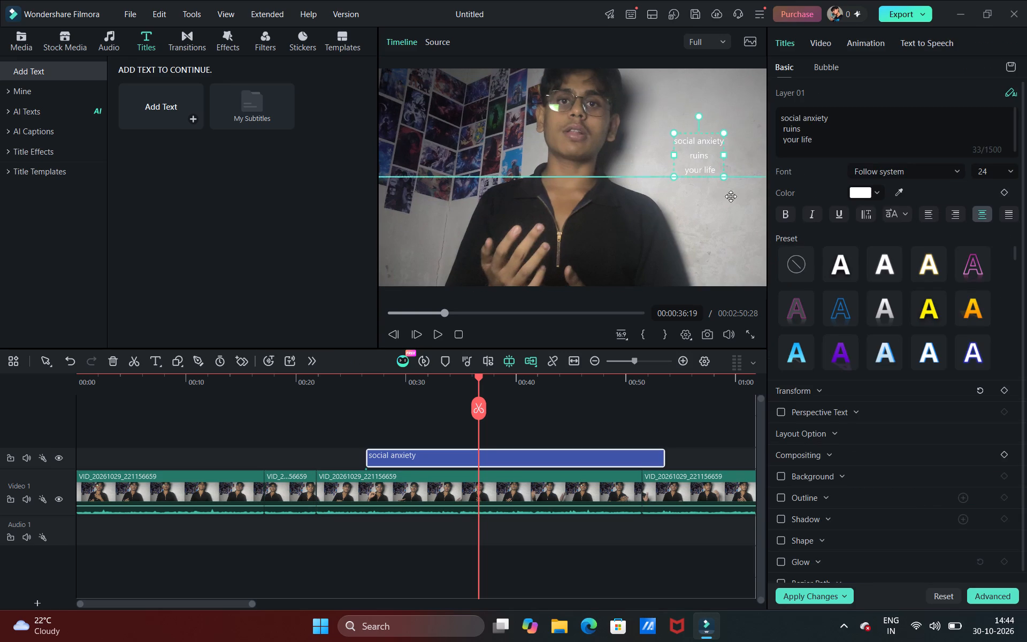
{"action": "left_click_drag", "start_coordinate": [731, 196], "coordinate": [706, 157]}
{"action": "left_click_drag", "start_coordinate": [706, 157], "coordinate": [709, 166]}
{"action": "left_click", "coordinate": [711, 144]}
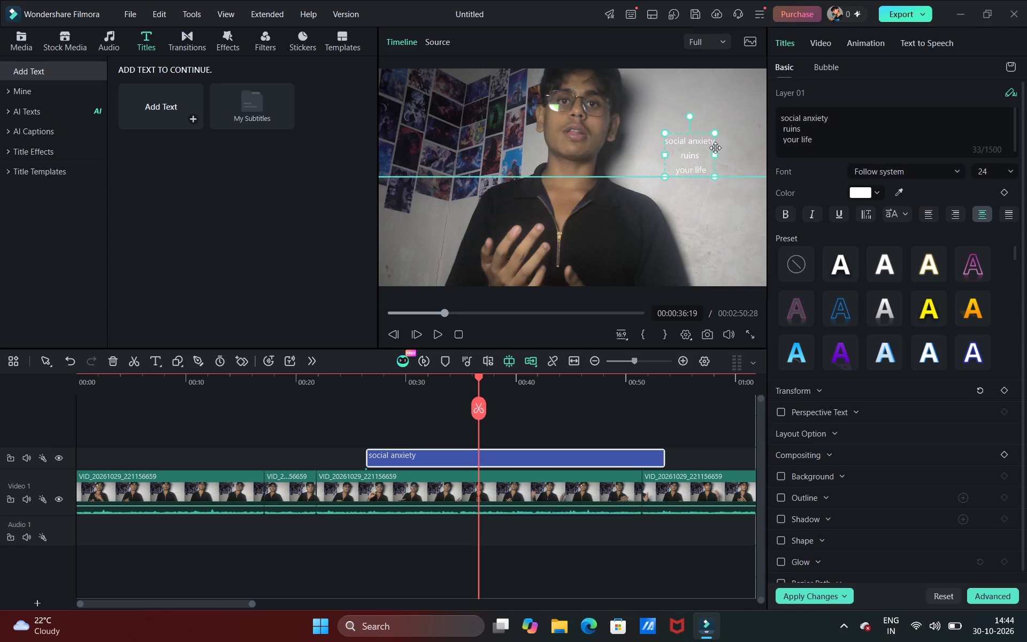
{"action": "left_click", "coordinate": [715, 148]}
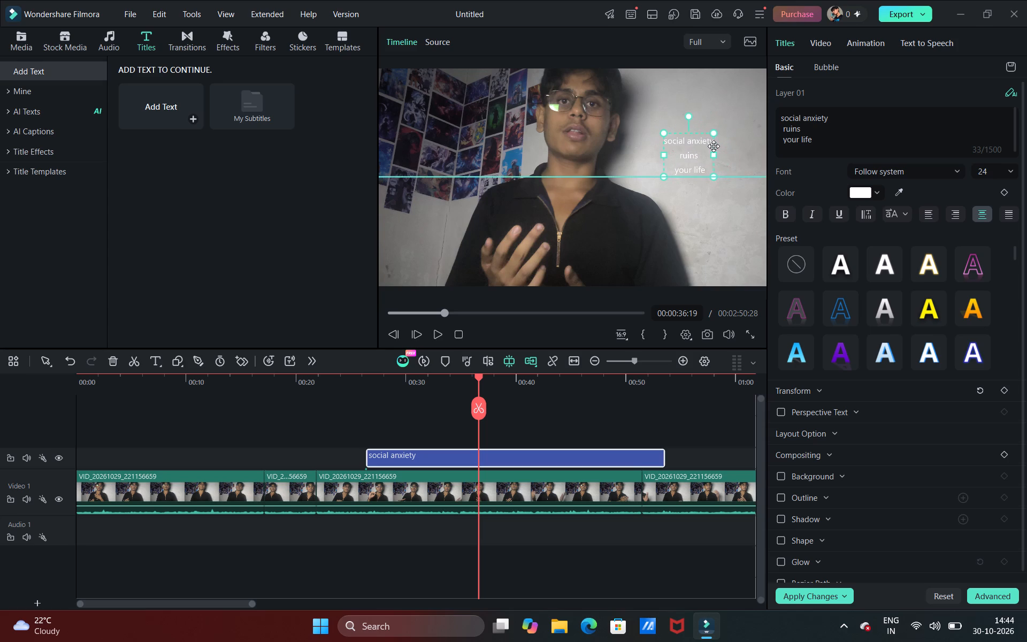
Widen the title's text box towards the outer edge of the video frame.
{"action": "left_click_drag", "start_coordinate": [712, 155], "coordinate": [723, 154]}
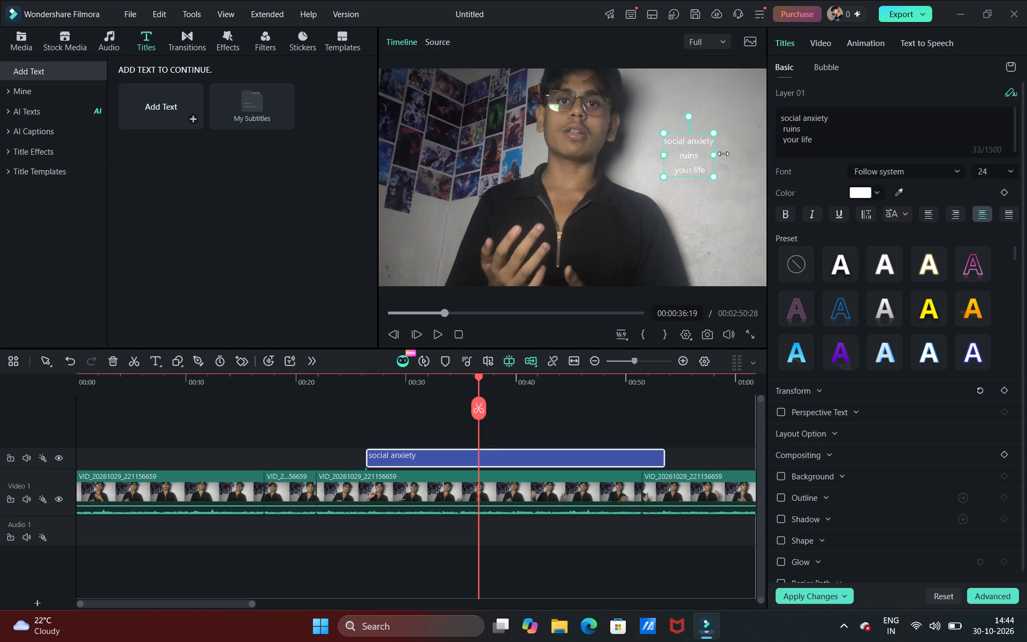
{"action": "left_click_drag", "start_coordinate": [723, 154], "coordinate": [747, 158]}
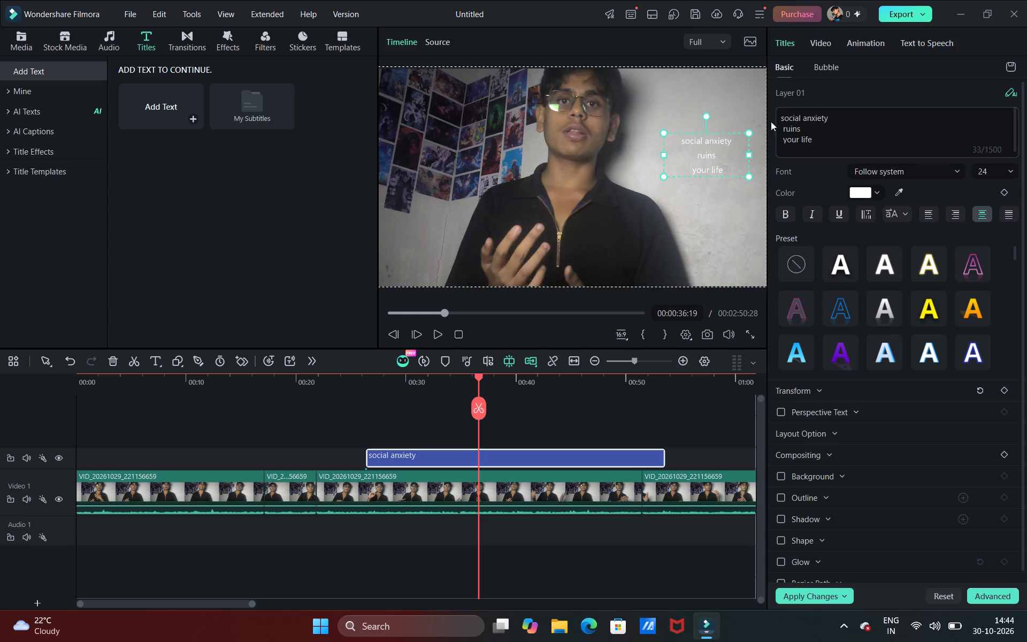
Apply the first white text preset, with outline and shadow, to the title.
{"action": "left_click", "coordinate": [847, 263]}
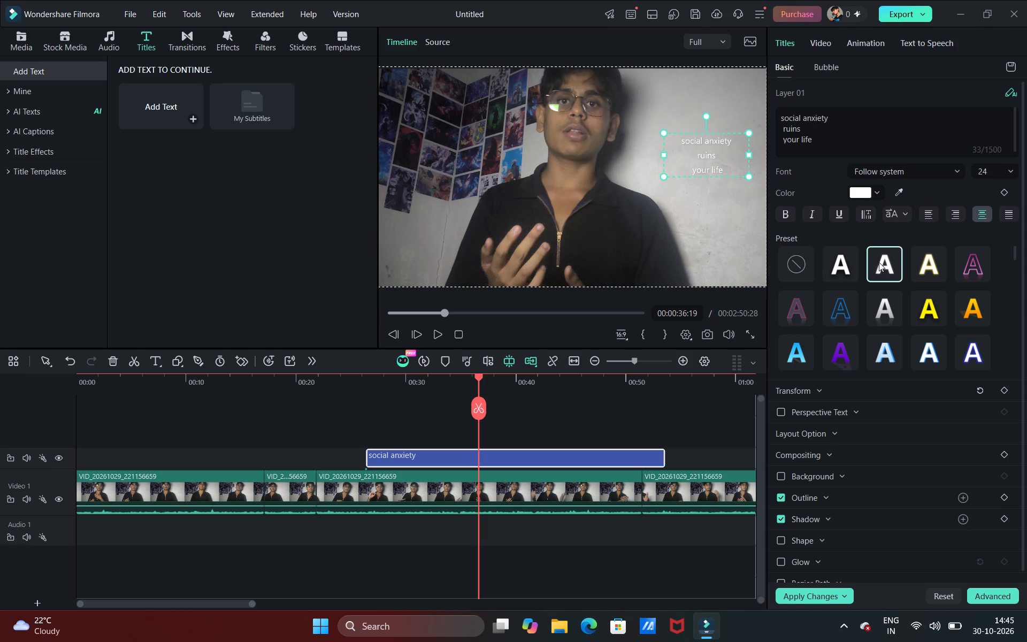
Apply the Fade1 entrance animation to the "social anxiety ruins your life" title.
{"action": "left_click", "coordinate": [879, 51]}
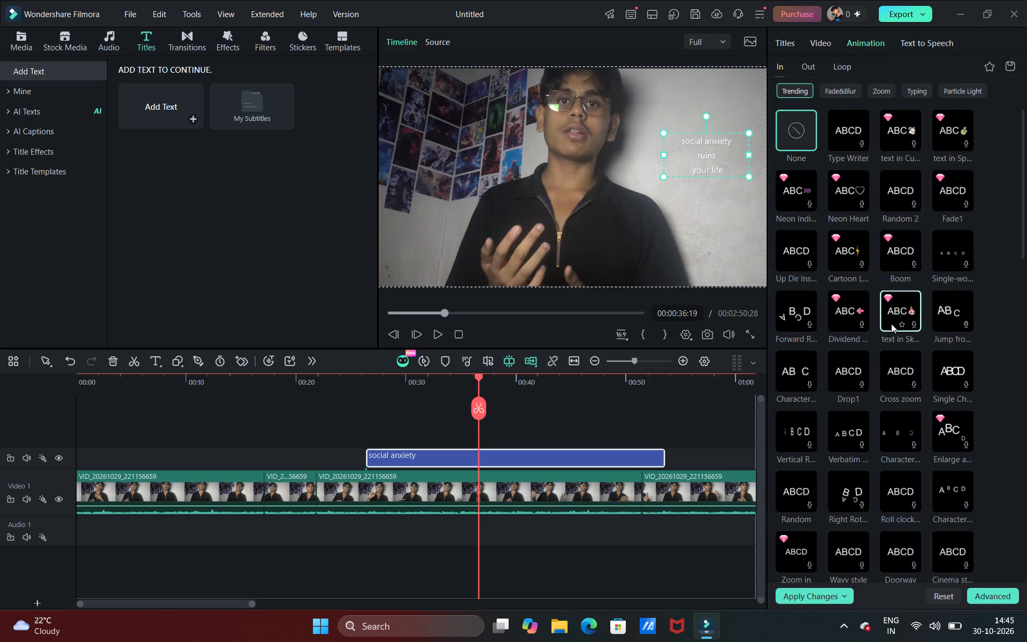
{"action": "scroll", "coordinate": [891, 324], "scroll_direction": "down", "scroll_amount": 3}
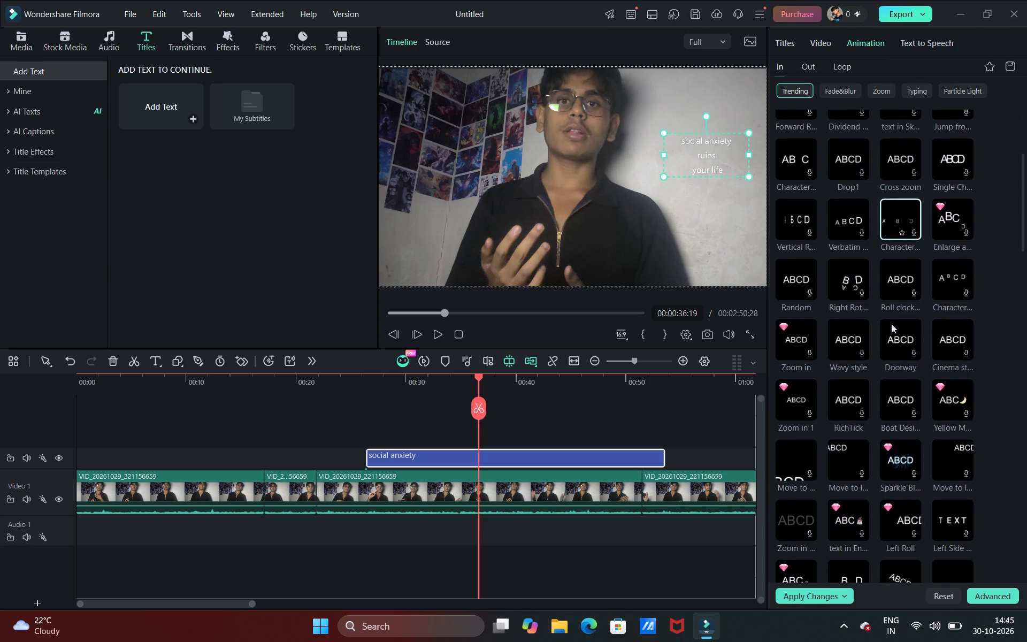
{"action": "scroll", "coordinate": [872, 385], "scroll_direction": "up", "scroll_amount": 1}
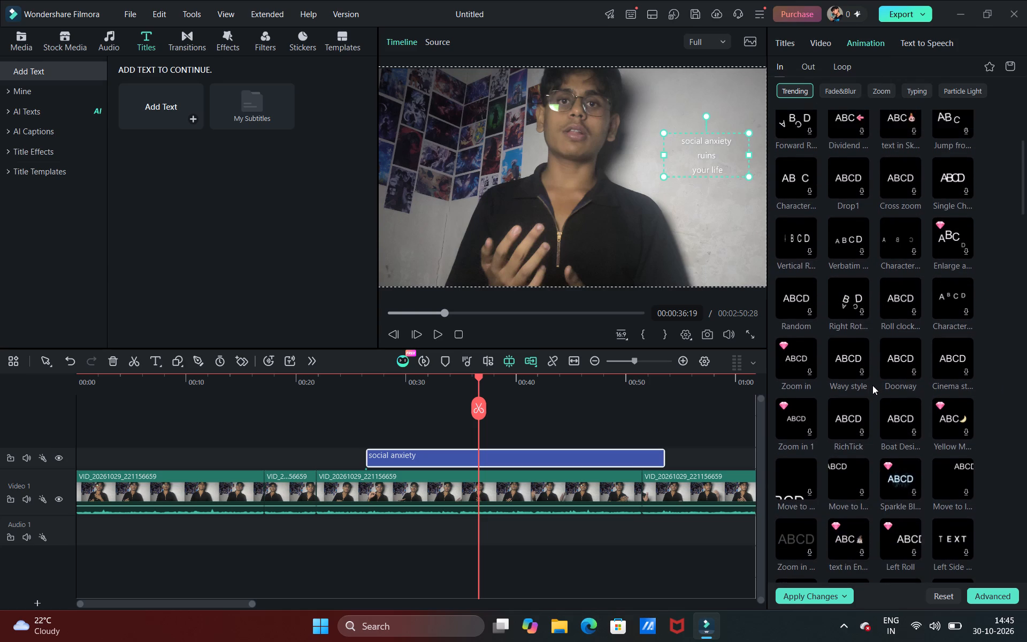
{"action": "scroll", "coordinate": [872, 385], "scroll_direction": "up", "scroll_amount": 2}
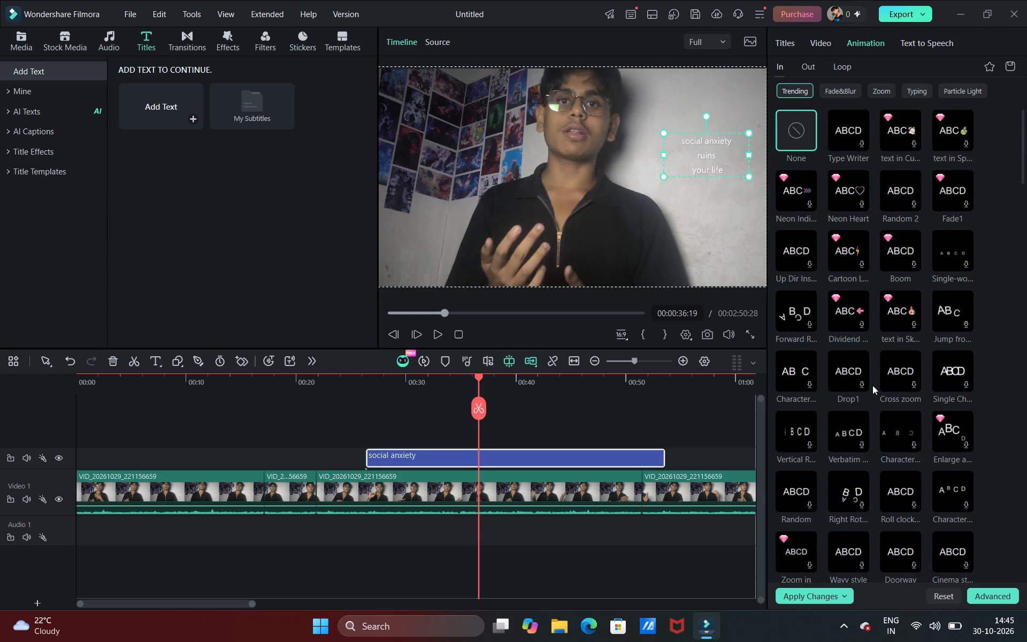
{"action": "scroll", "coordinate": [872, 385], "scroll_direction": "down", "scroll_amount": 2}
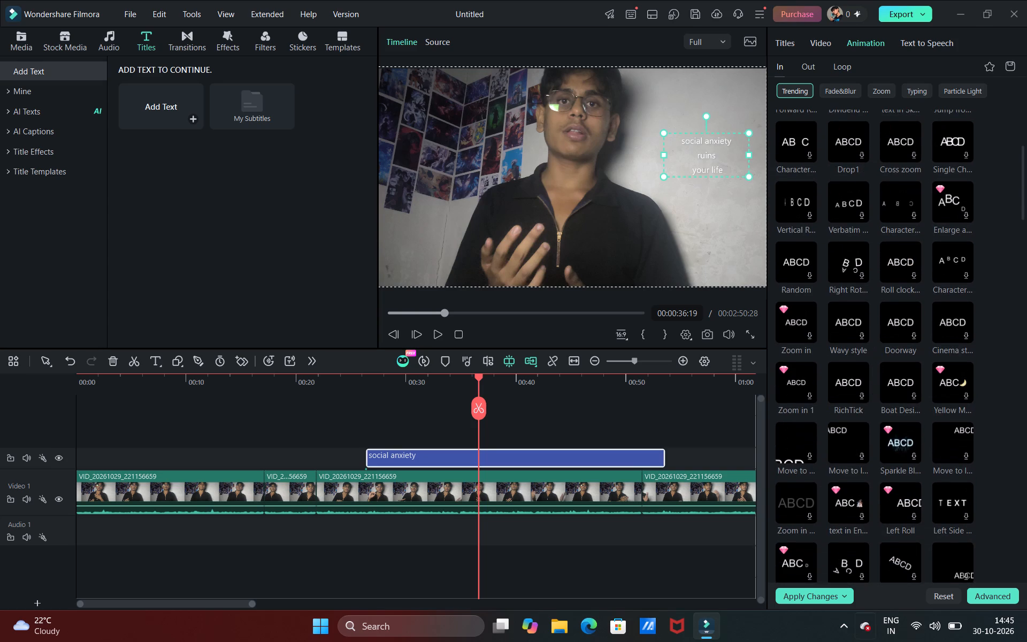
{"action": "scroll", "coordinate": [903, 399], "scroll_direction": "up", "scroll_amount": 5}
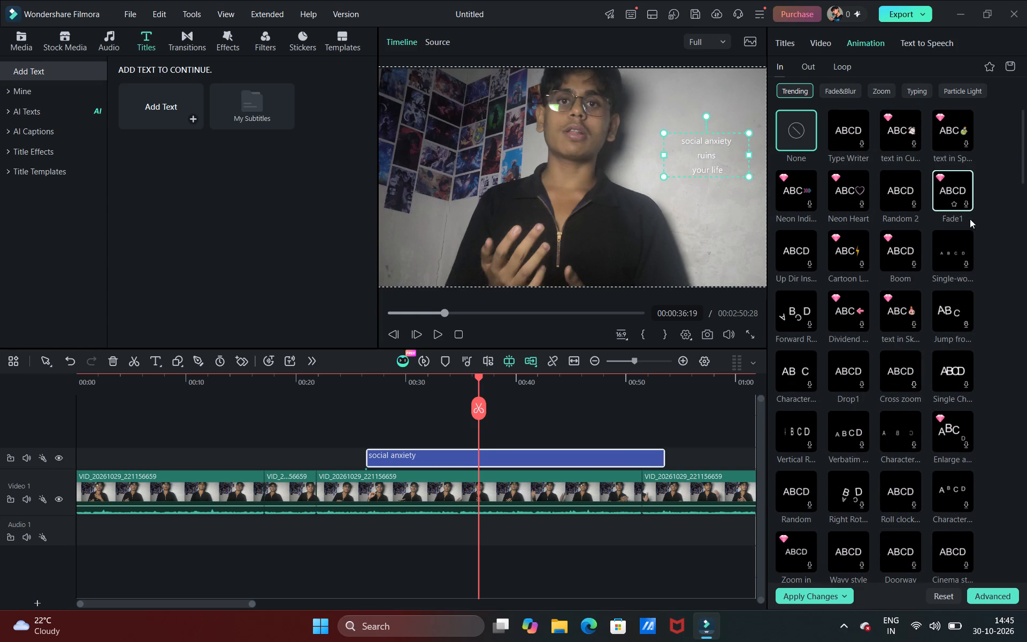
{"action": "left_click", "coordinate": [967, 187]}
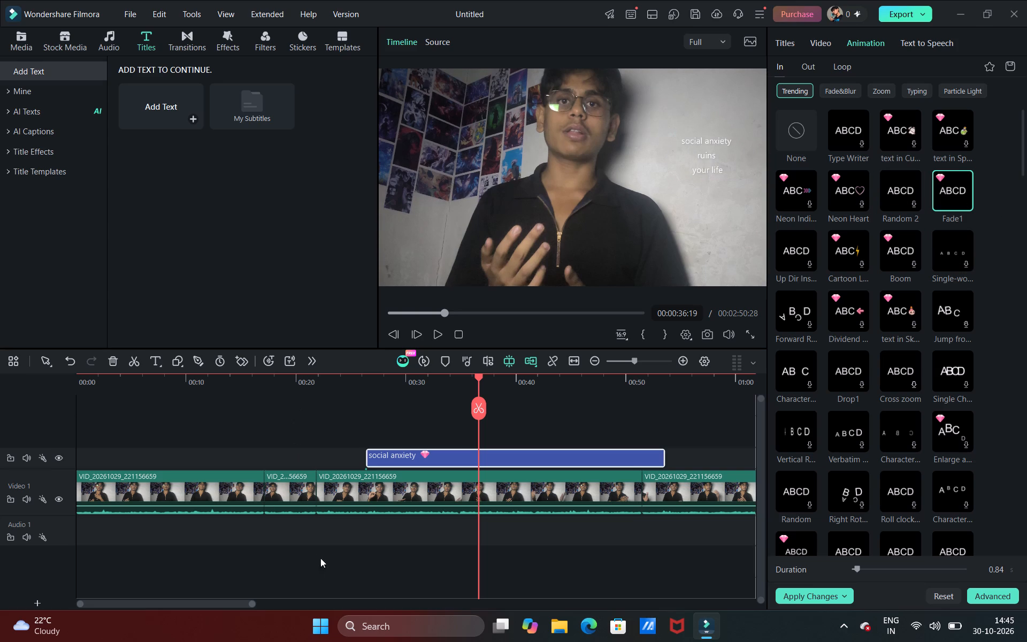
Play the timeline from about 00:00:23 to review how the animated title appears beside the speaker.
{"action": "right_click", "coordinate": [312, 523]}
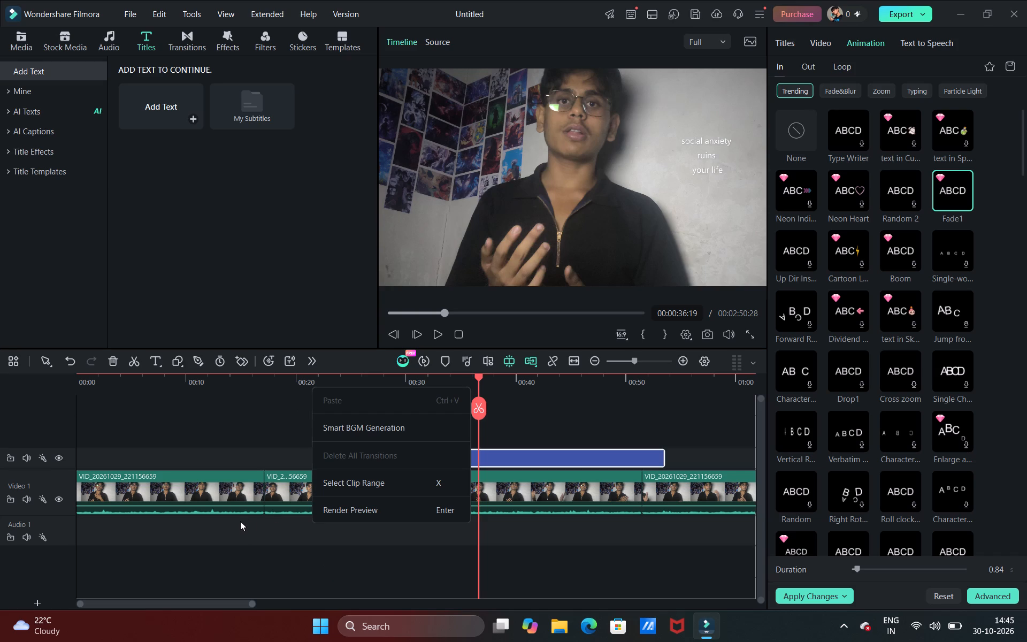
{"action": "left_click", "coordinate": [244, 534]}
{"action": "scroll", "coordinate": [308, 500], "scroll_direction": "right", "scroll_amount": 1}
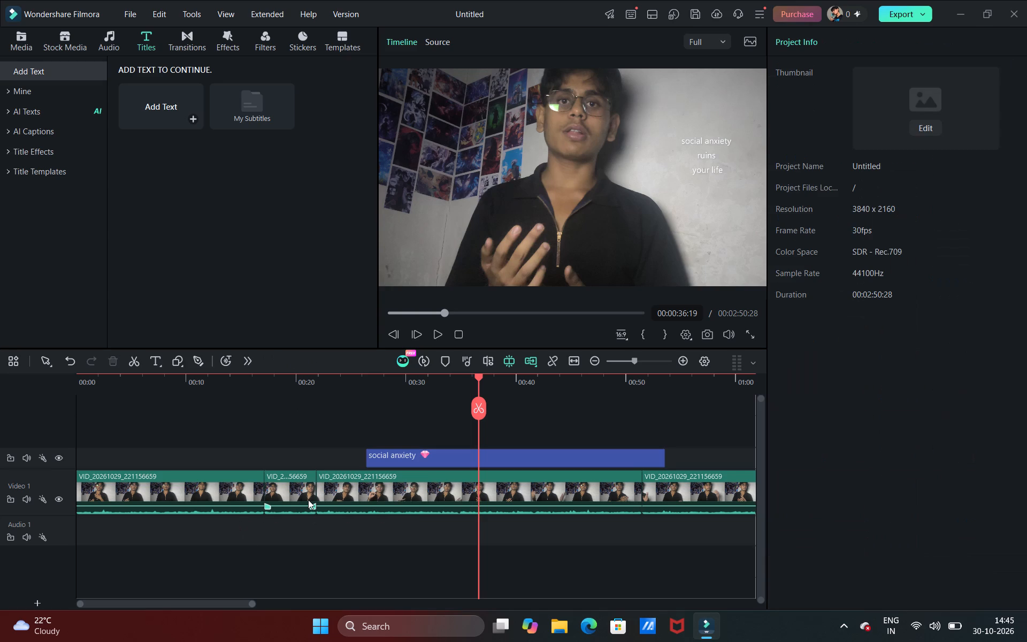
{"action": "scroll", "coordinate": [308, 500], "scroll_direction": "right", "scroll_amount": 1}
{"action": "scroll", "coordinate": [357, 469], "scroll_direction": "right", "scroll_amount": 1}
{"action": "left_click", "coordinate": [310, 515]}
{"action": "left_click", "coordinate": [332, 498]}
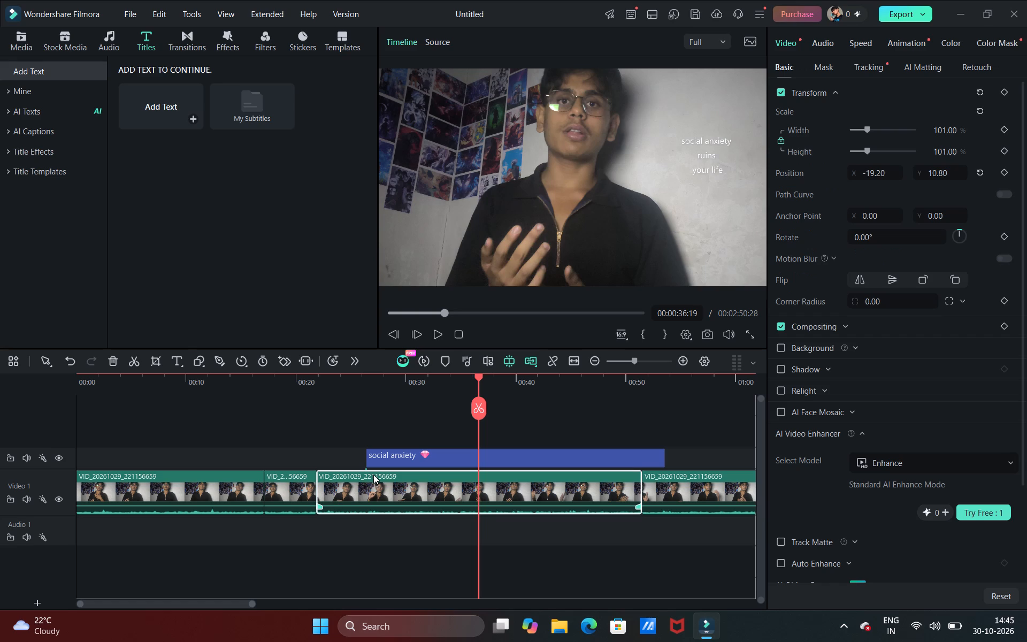
{"action": "scroll", "coordinate": [373, 475], "scroll_direction": "right", "scroll_amount": 1}
{"action": "left_click", "coordinate": [426, 310]}
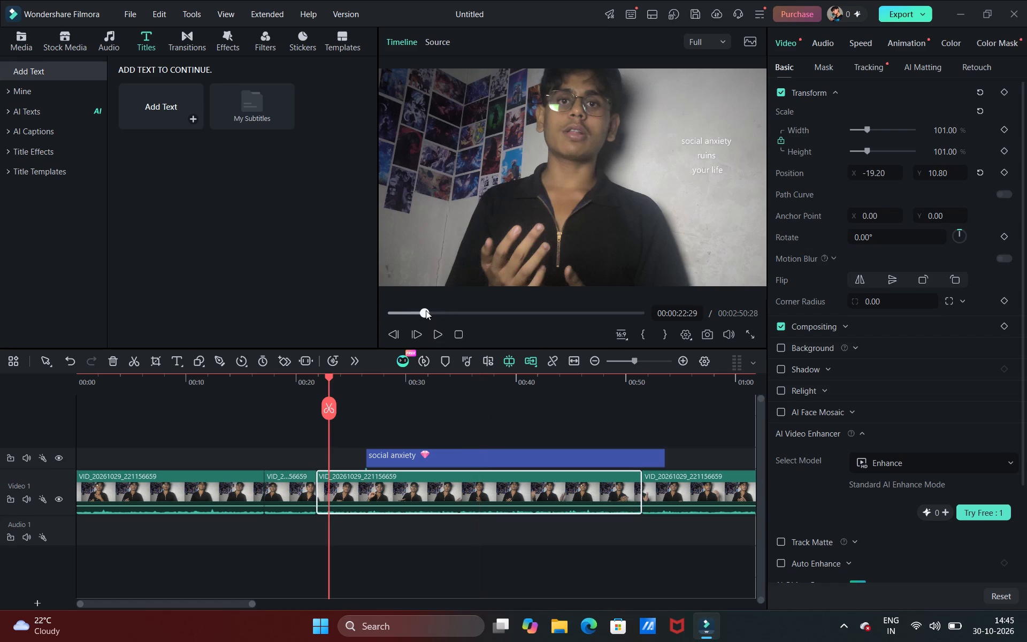
{"action": "left_click", "coordinate": [431, 331]}
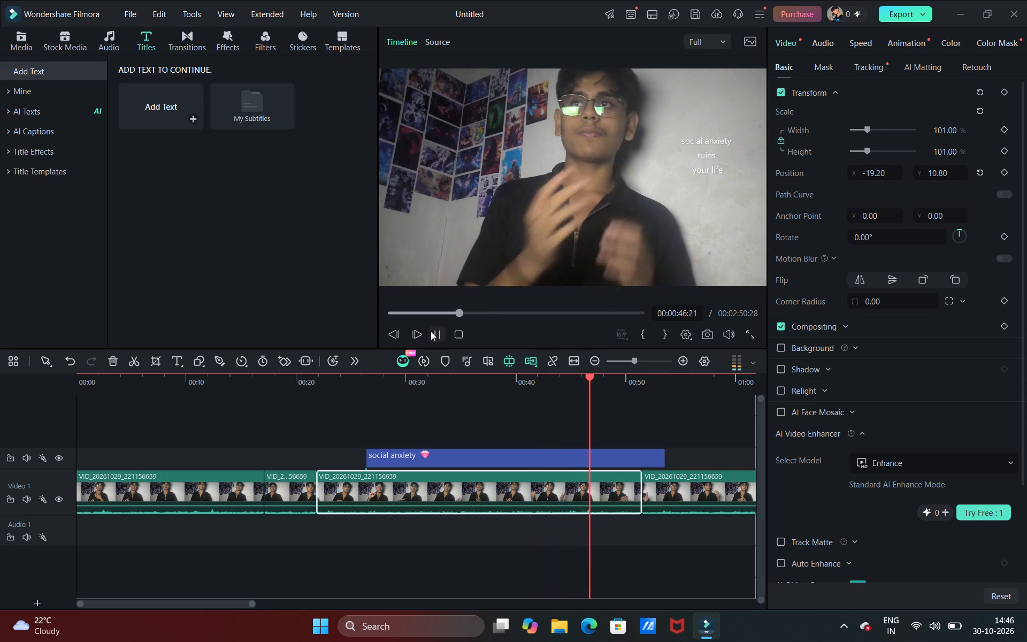
Select the social anxiety title clip on the timeline and open its basic text settings.
{"action": "left_click", "coordinate": [709, 135]}
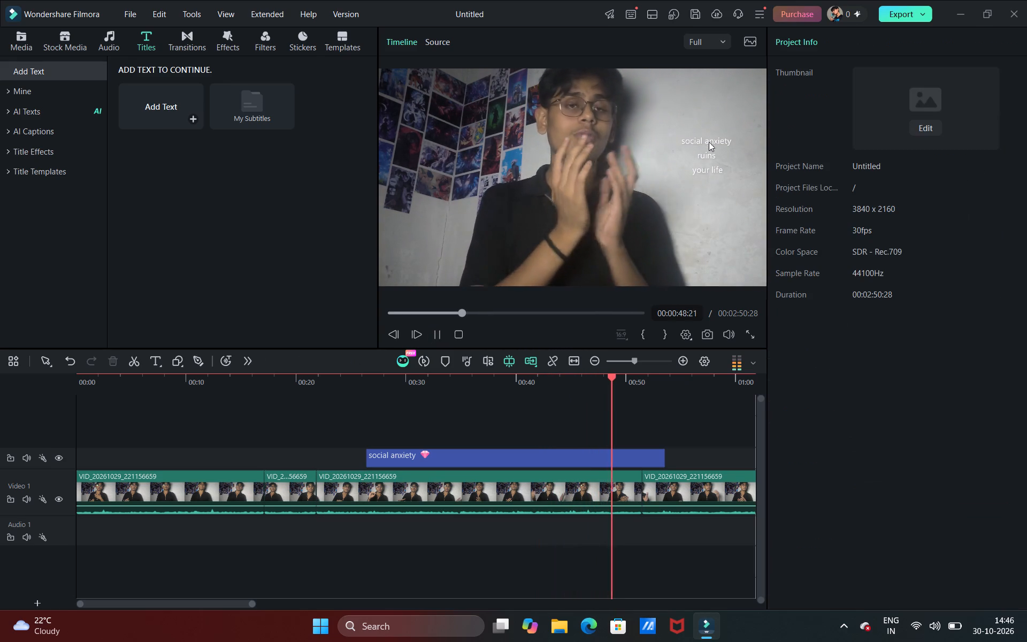
{"action": "left_click", "coordinate": [497, 461]}
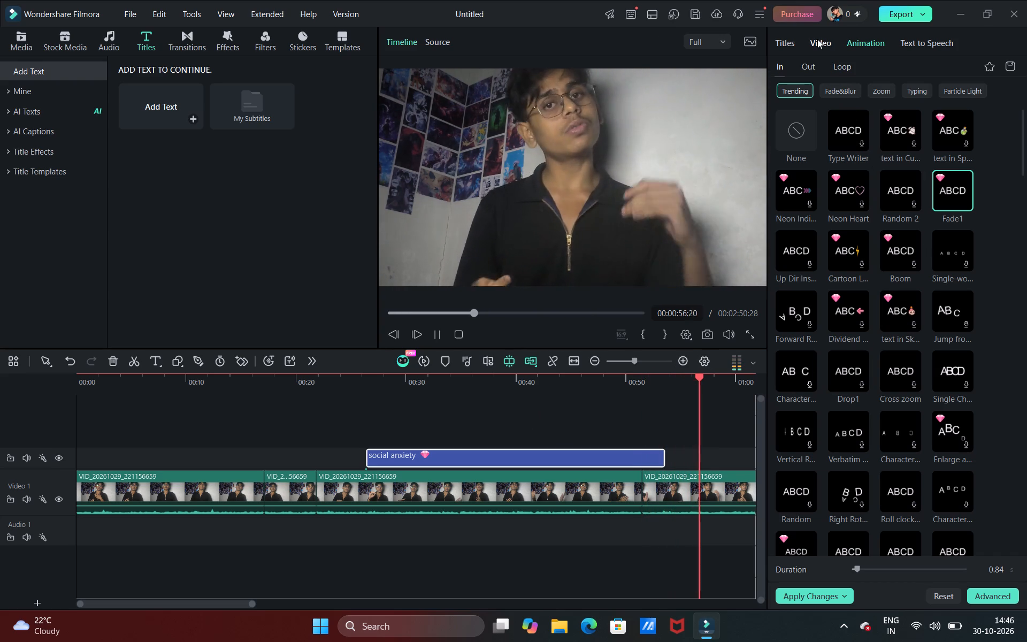
{"action": "left_click", "coordinate": [787, 44]}
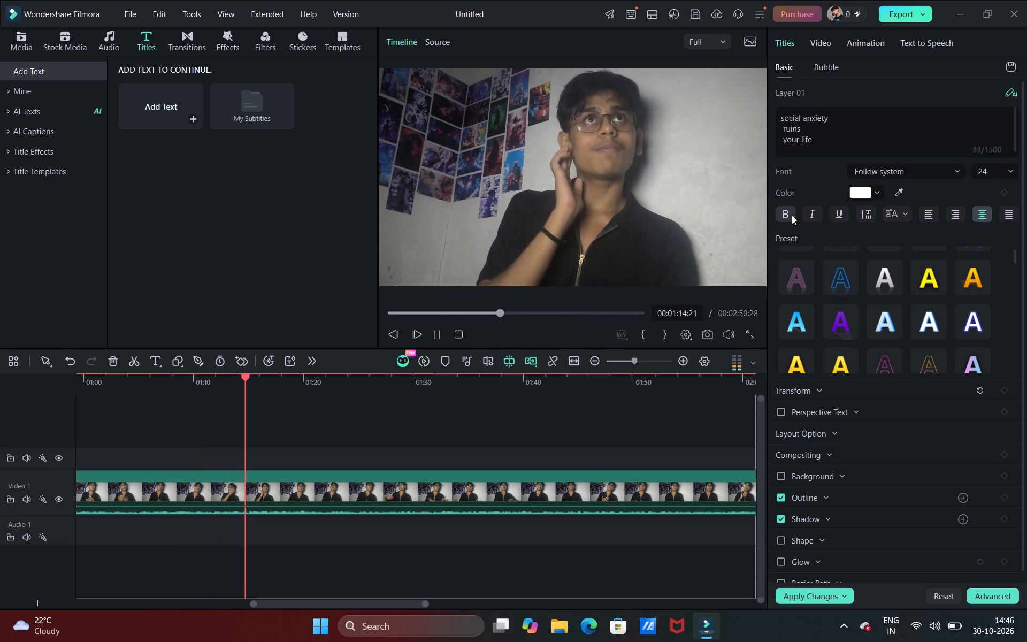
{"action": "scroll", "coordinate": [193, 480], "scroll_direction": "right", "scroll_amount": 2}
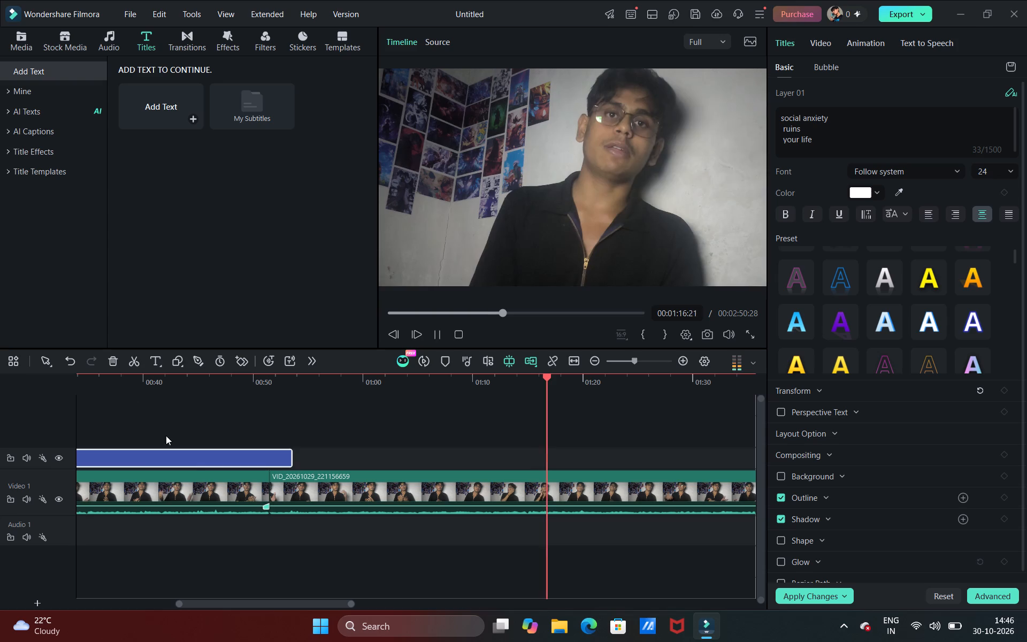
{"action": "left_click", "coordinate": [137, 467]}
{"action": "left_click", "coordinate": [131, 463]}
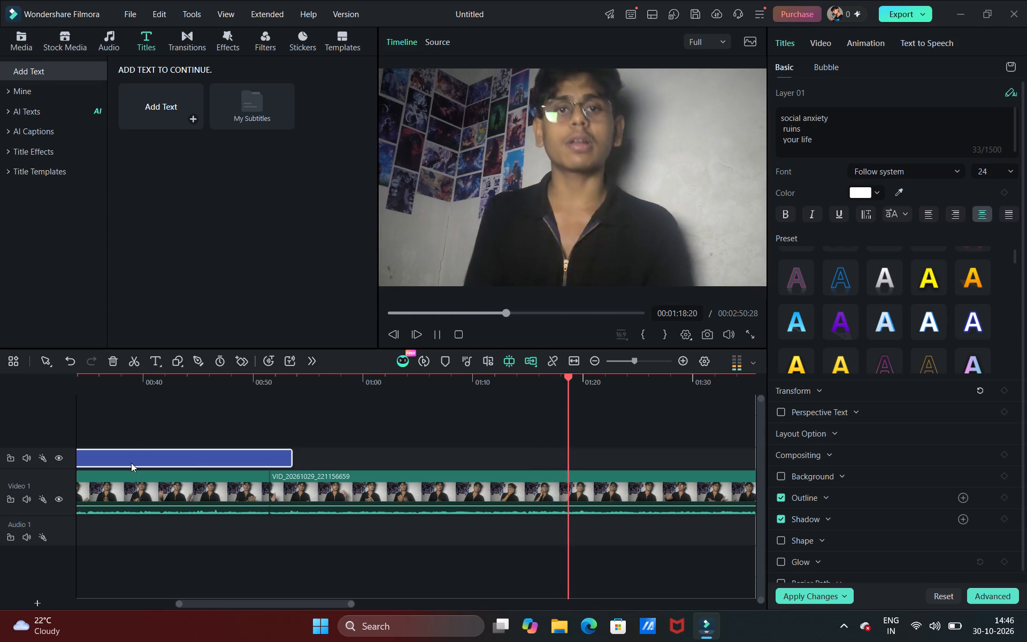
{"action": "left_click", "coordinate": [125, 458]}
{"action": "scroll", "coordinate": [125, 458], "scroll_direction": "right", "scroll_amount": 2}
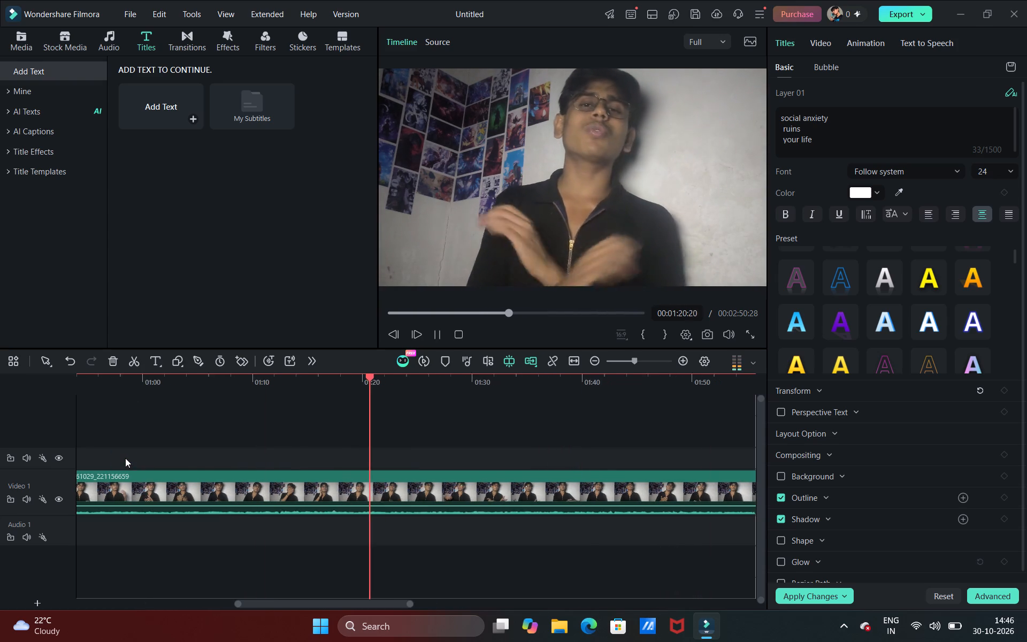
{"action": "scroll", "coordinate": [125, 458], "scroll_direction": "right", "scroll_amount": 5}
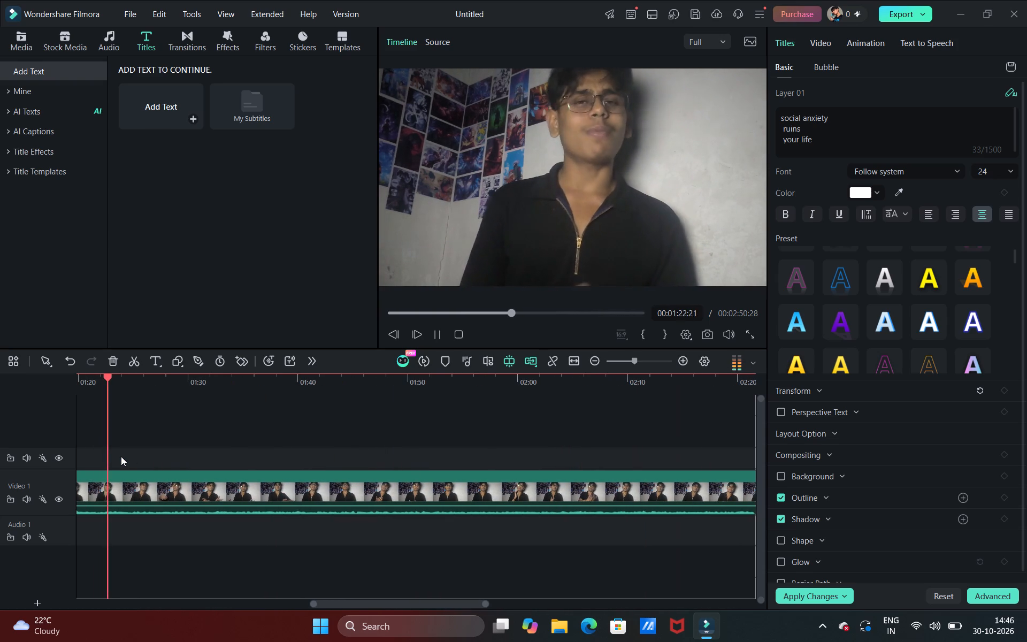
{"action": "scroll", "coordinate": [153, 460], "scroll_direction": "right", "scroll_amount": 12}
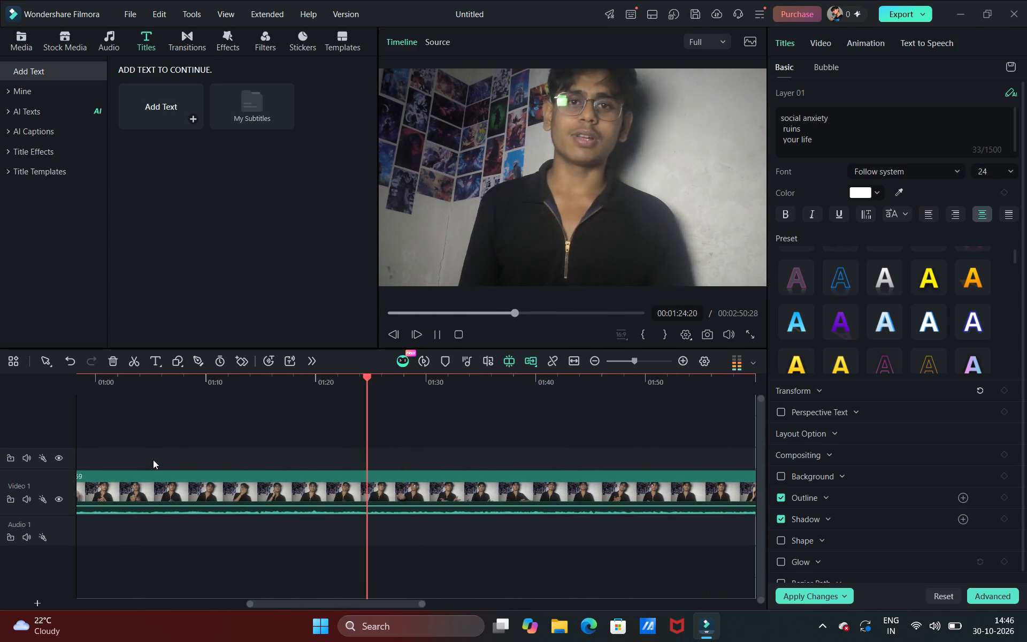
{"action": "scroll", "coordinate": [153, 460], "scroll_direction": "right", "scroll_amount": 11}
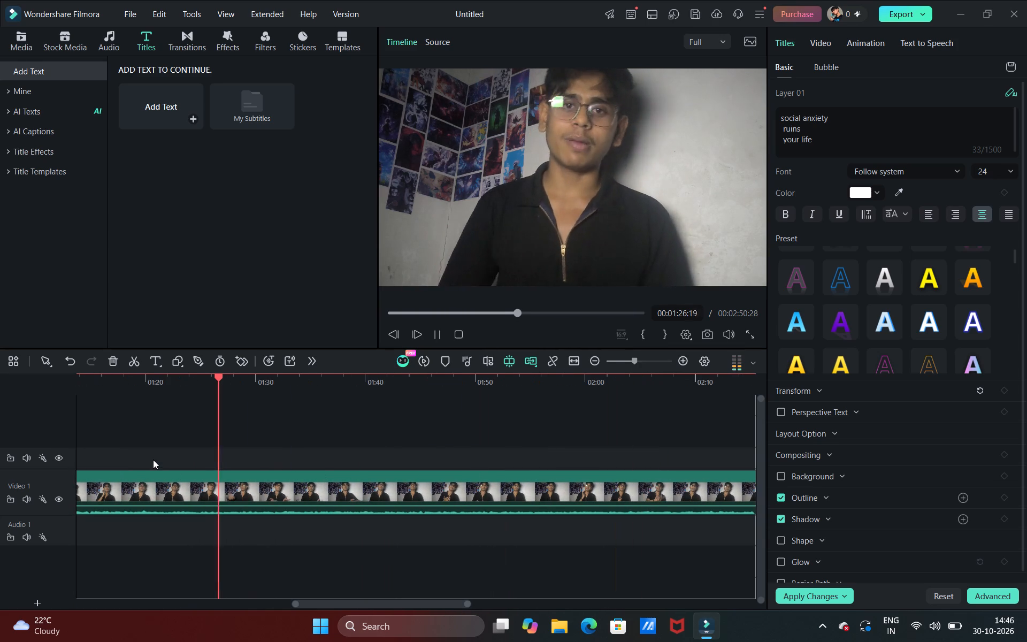
Return to the title section, pause at about 00:00:47, and move the title closer to the speaker at the same height.
{"action": "left_click", "coordinate": [456, 311]}
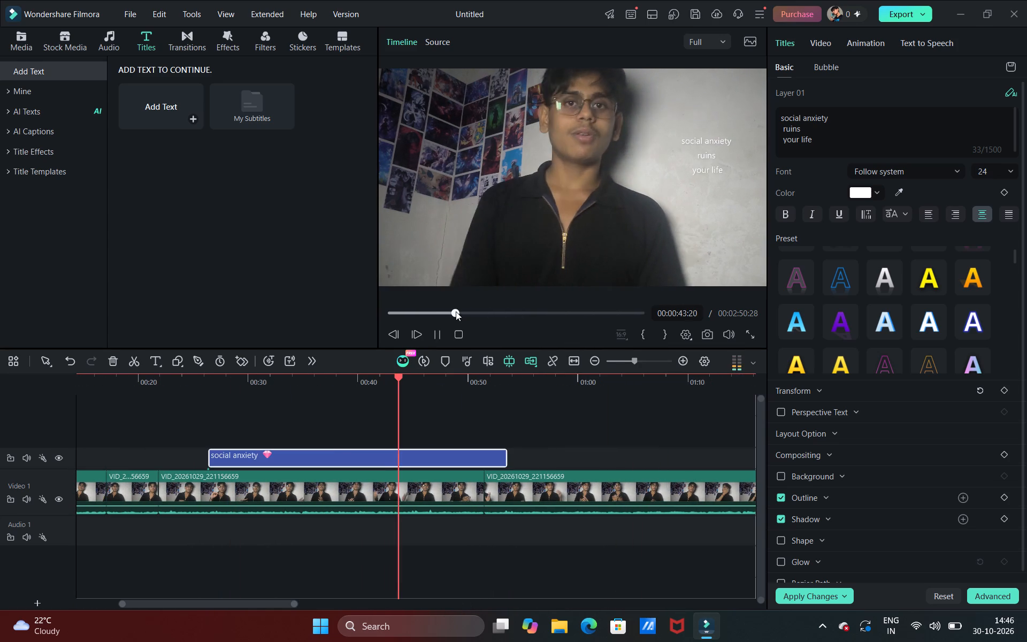
{"action": "left_click", "coordinate": [329, 455]}
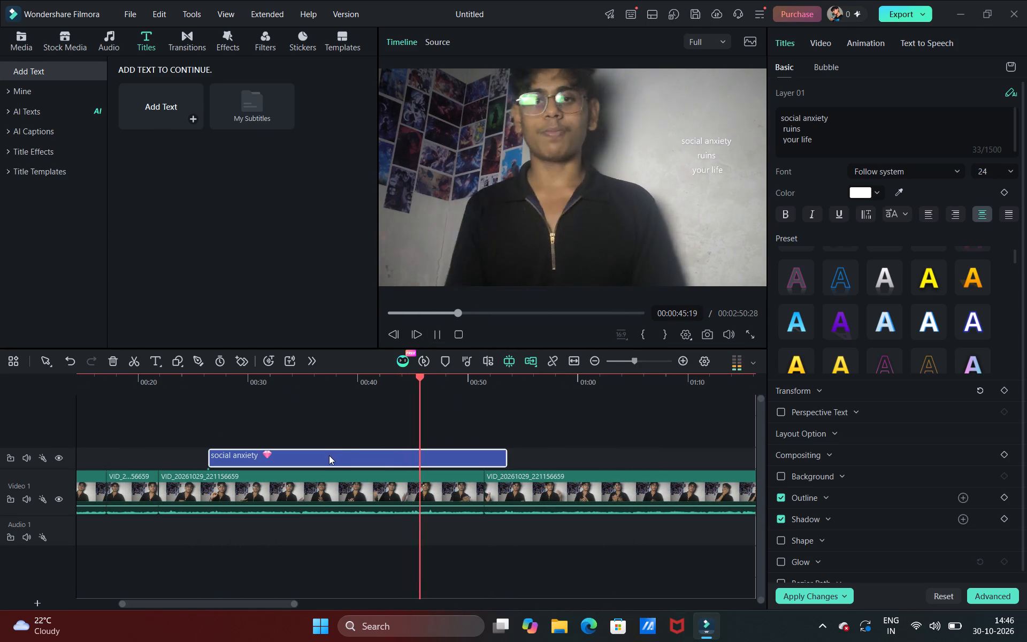
{"action": "left_click", "coordinate": [437, 335]}
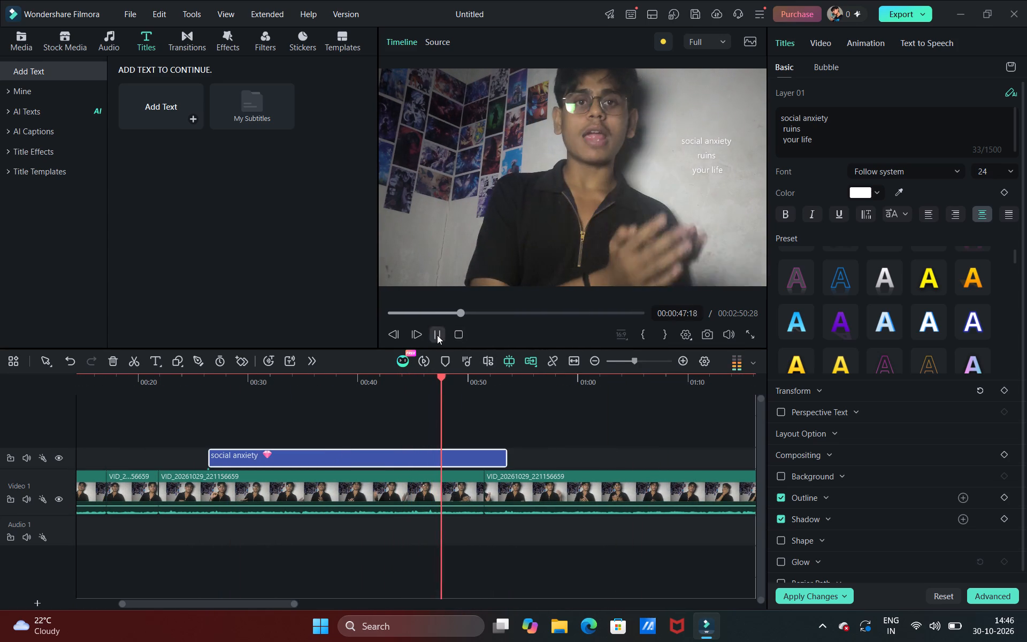
{"action": "left_click", "coordinate": [707, 156]}
{"action": "scroll", "coordinate": [707, 156], "scroll_direction": "right", "scroll_amount": 1}
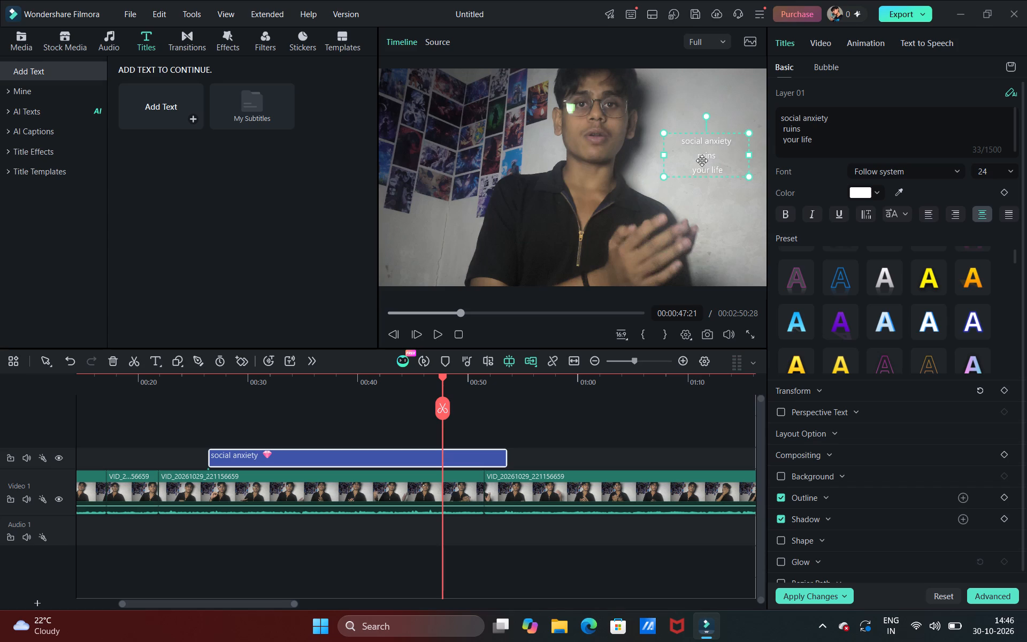
{"action": "scroll", "coordinate": [702, 160], "scroll_direction": "up", "scroll_amount": 2, "text": "ctrl"}
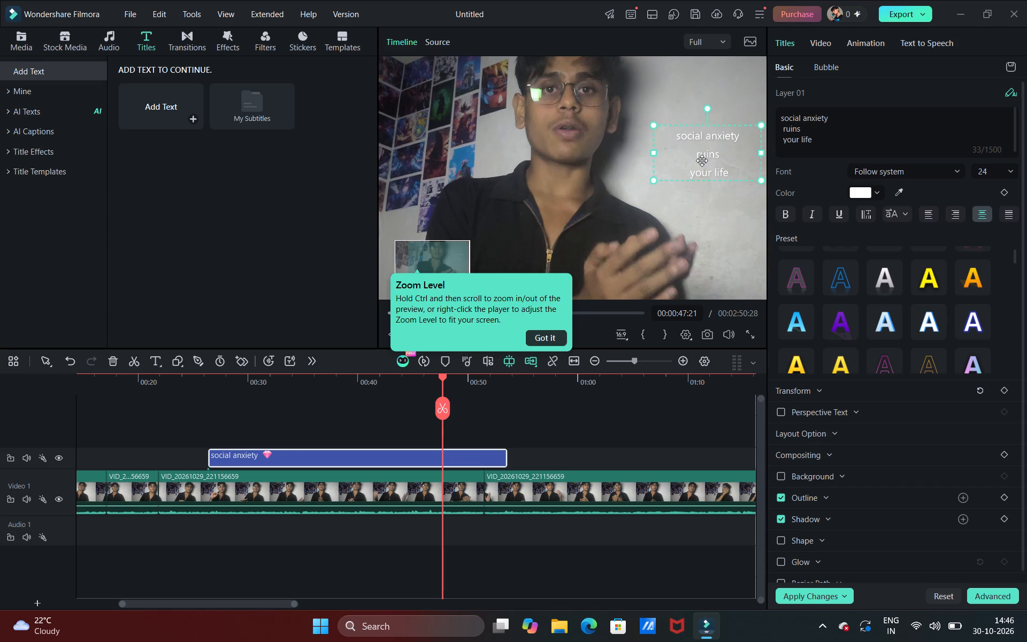
{"action": "scroll", "coordinate": [702, 160], "scroll_direction": "down", "scroll_amount": 2, "text": "ctrl"}
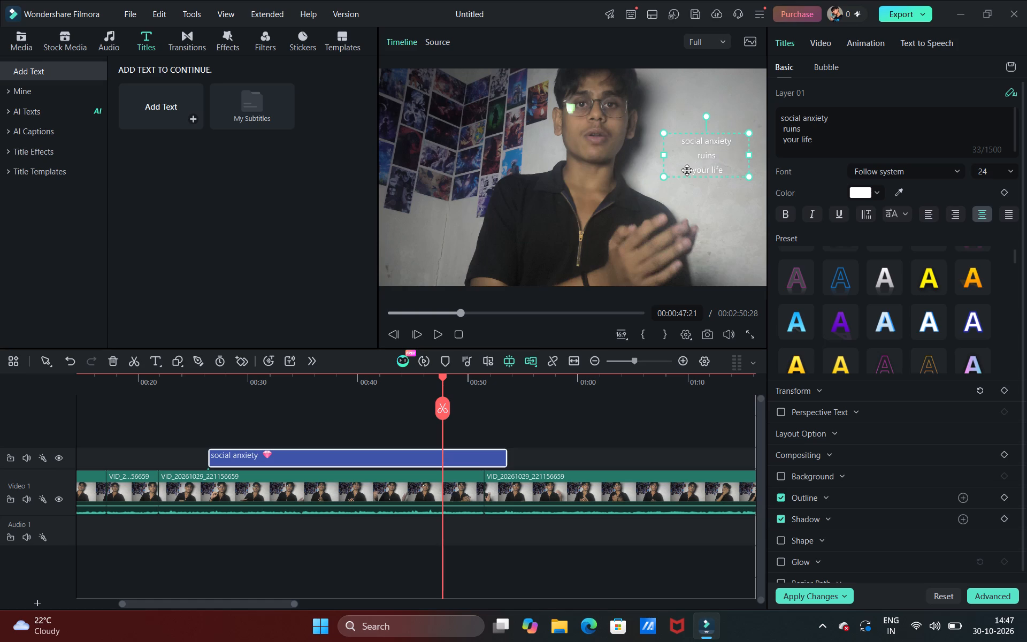
{"action": "scroll", "coordinate": [687, 170], "scroll_direction": "up", "scroll_amount": 2, "text": "ctrl"}
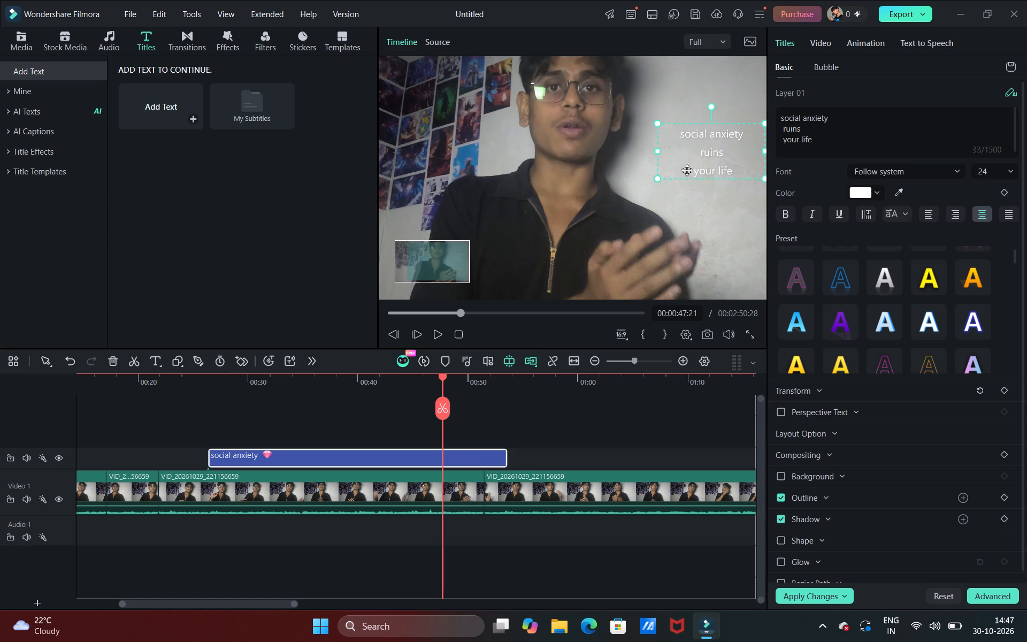
{"action": "scroll", "coordinate": [684, 167], "scroll_direction": "down", "scroll_amount": 1, "text": "ctrl"}
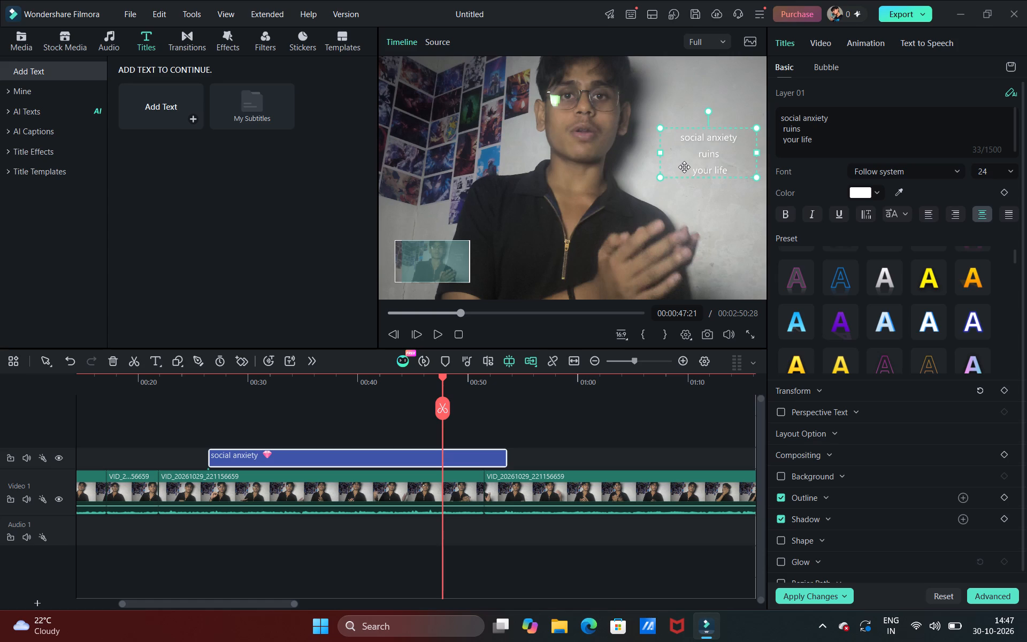
{"action": "scroll", "coordinate": [684, 167], "scroll_direction": "down", "scroll_amount": 1, "text": "ctrl"}
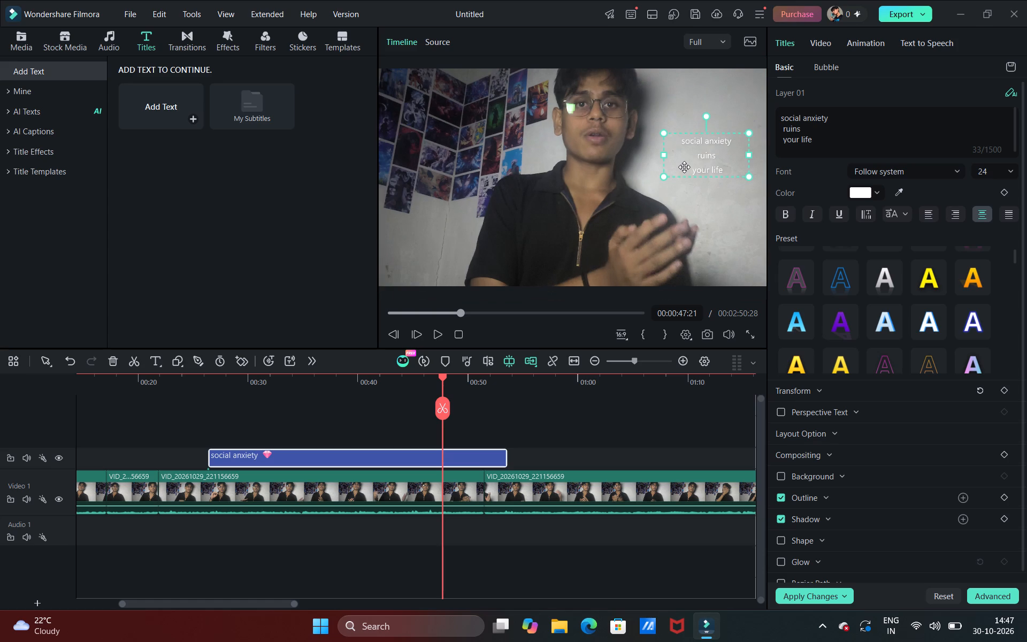
{"action": "left_click_drag", "start_coordinate": [698, 166], "coordinate": [660, 181]}
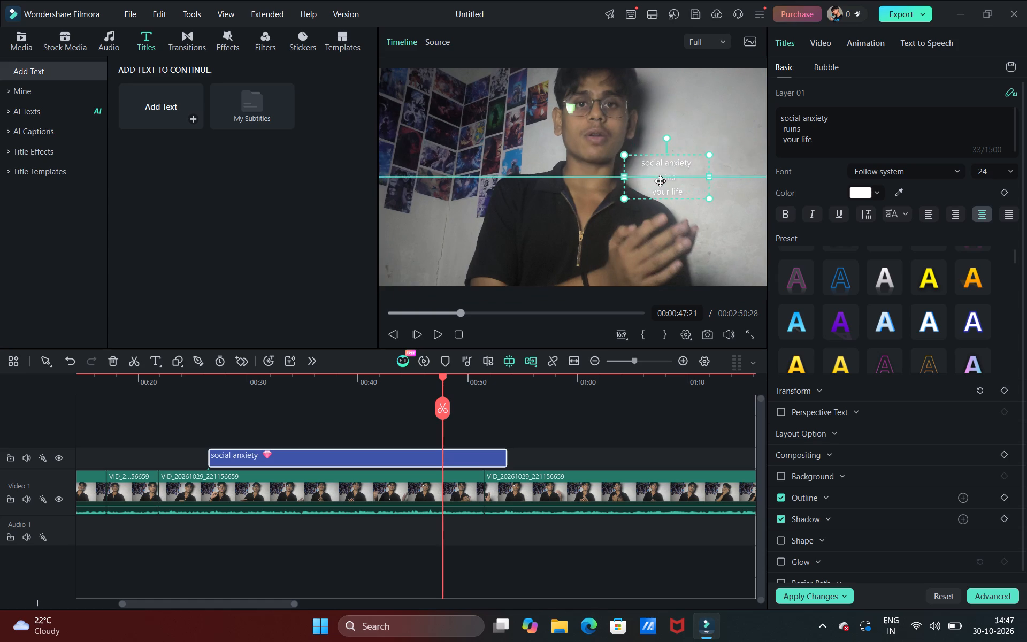
{"action": "left_click_drag", "start_coordinate": [660, 181], "coordinate": [676, 167]}
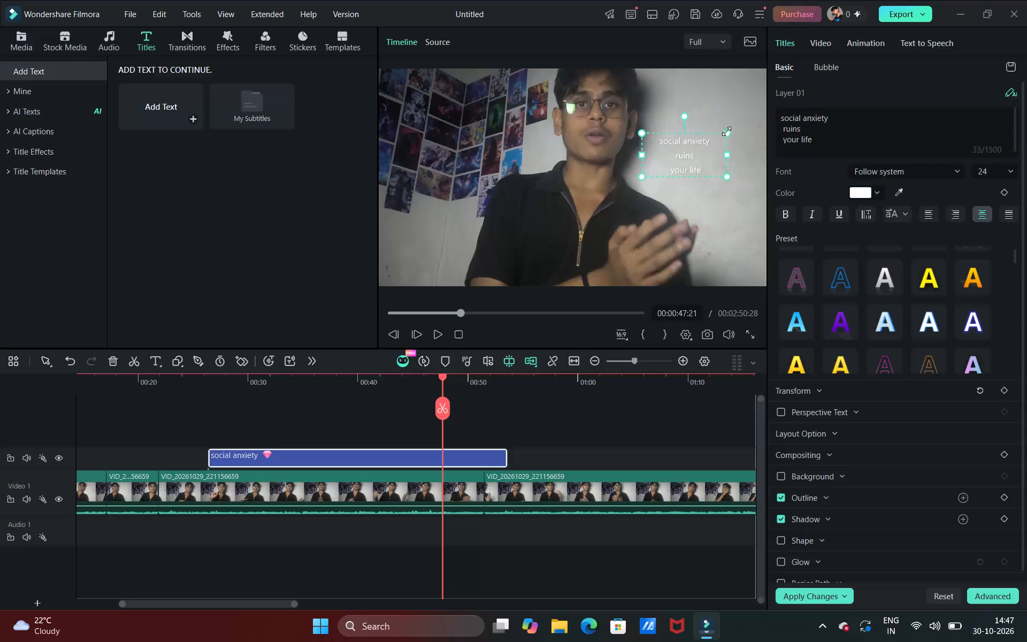
Enlarge the title from its upper outer corner to font size 33.
{"action": "left_click_drag", "start_coordinate": [726, 131], "coordinate": [734, 113]}
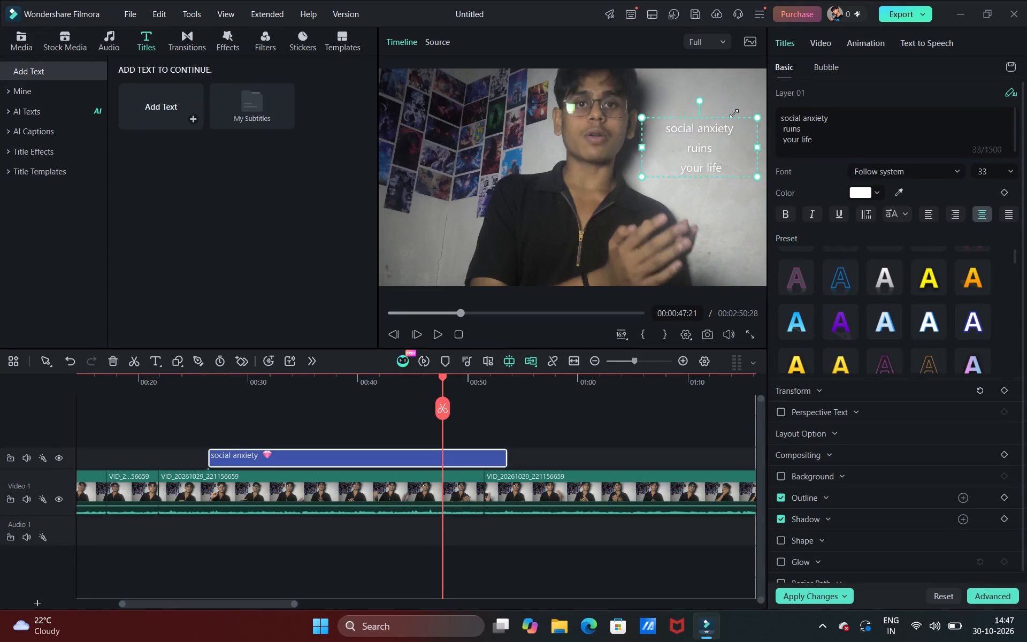
Enlarge the social anxiety title to font size 38, extending it from its lower corner towards the speaker.
{"action": "left_click_drag", "start_coordinate": [734, 113], "coordinate": [734, 113]}
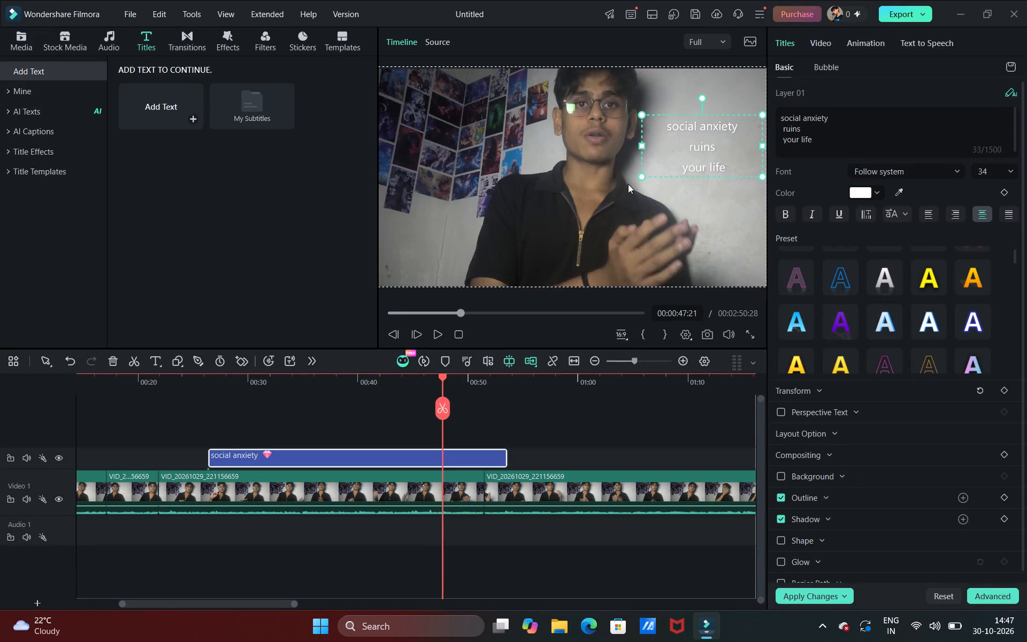
{"action": "left_click_drag", "start_coordinate": [641, 174], "coordinate": [633, 204]}
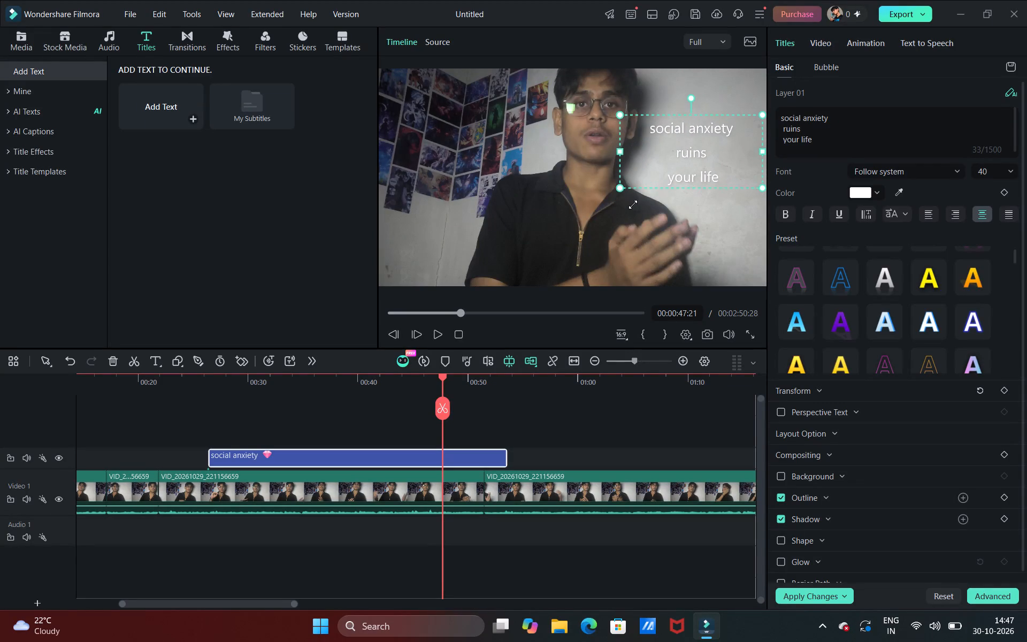
{"action": "left_click_drag", "start_coordinate": [633, 204], "coordinate": [650, 181]}
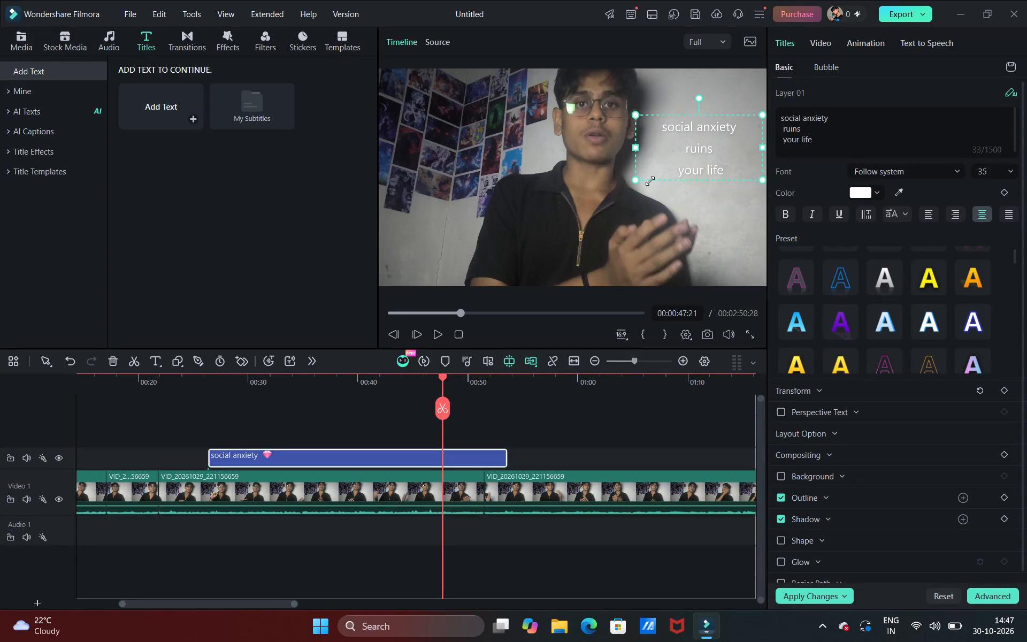
{"action": "left_click_drag", "start_coordinate": [650, 181], "coordinate": [648, 184]}
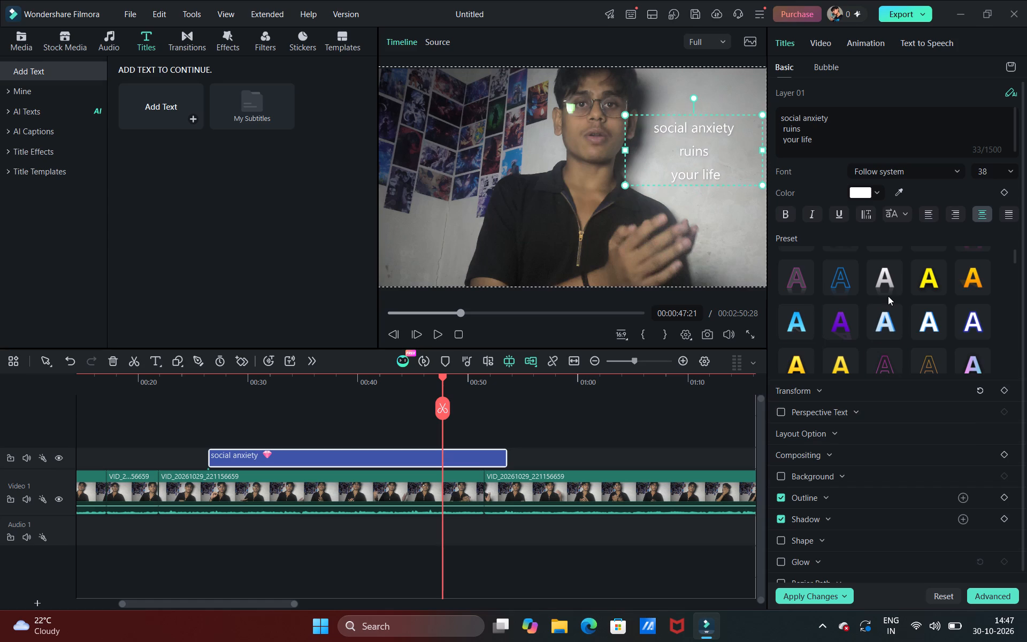
Make the social anxiety title text bold.
{"action": "left_click", "coordinate": [785, 217]}
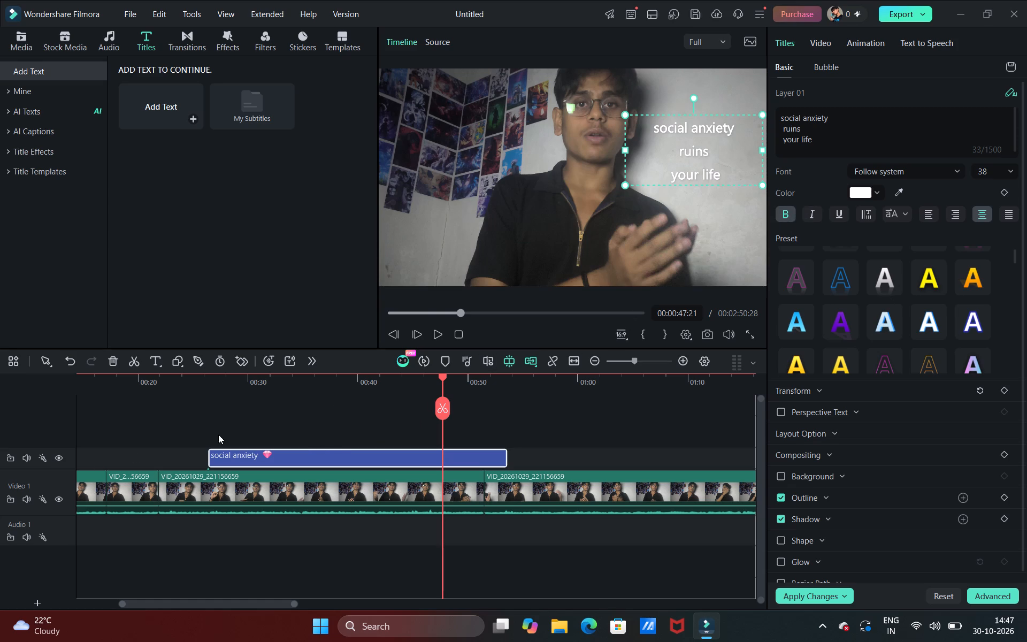
Play the timeline from about 00:00:16, ahead of the title clip, to review the enlarged bold title beside the speaker.
{"action": "left_click", "coordinate": [441, 311]}
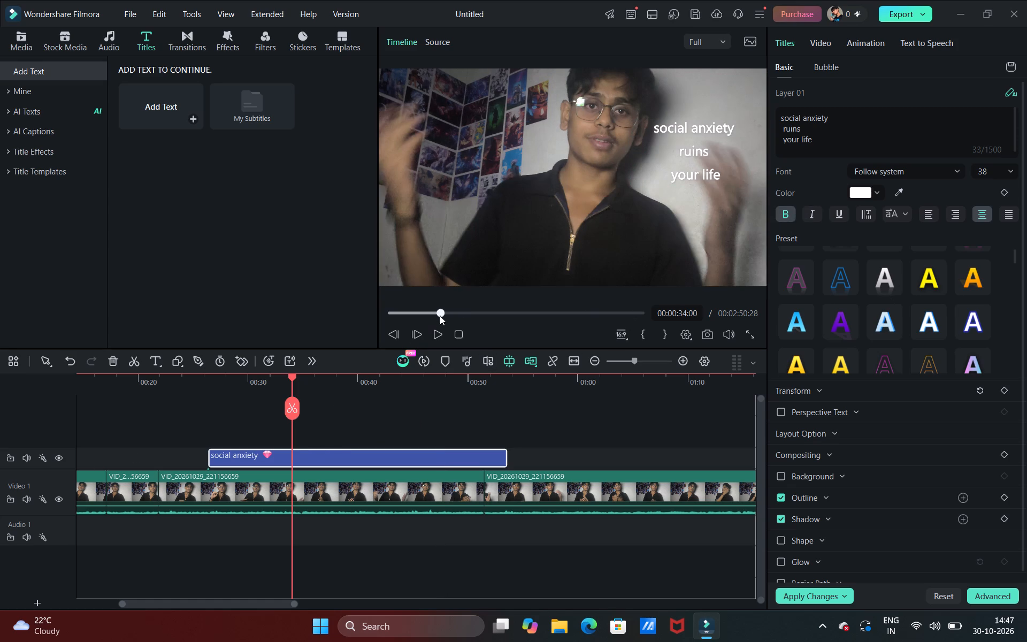
{"action": "left_click", "coordinate": [416, 316]}
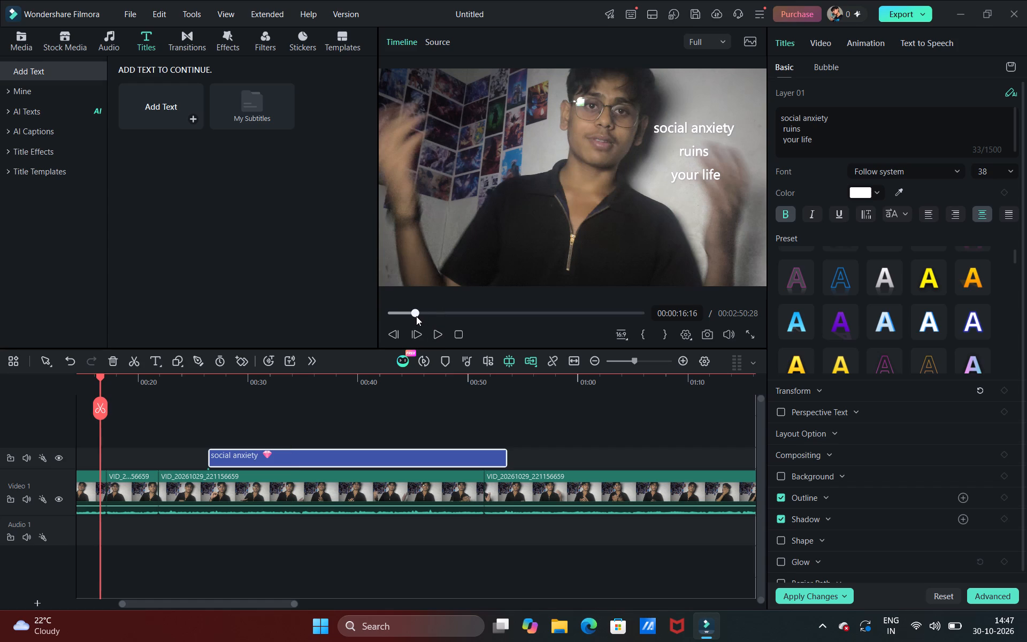
{"action": "left_click", "coordinate": [436, 332]}
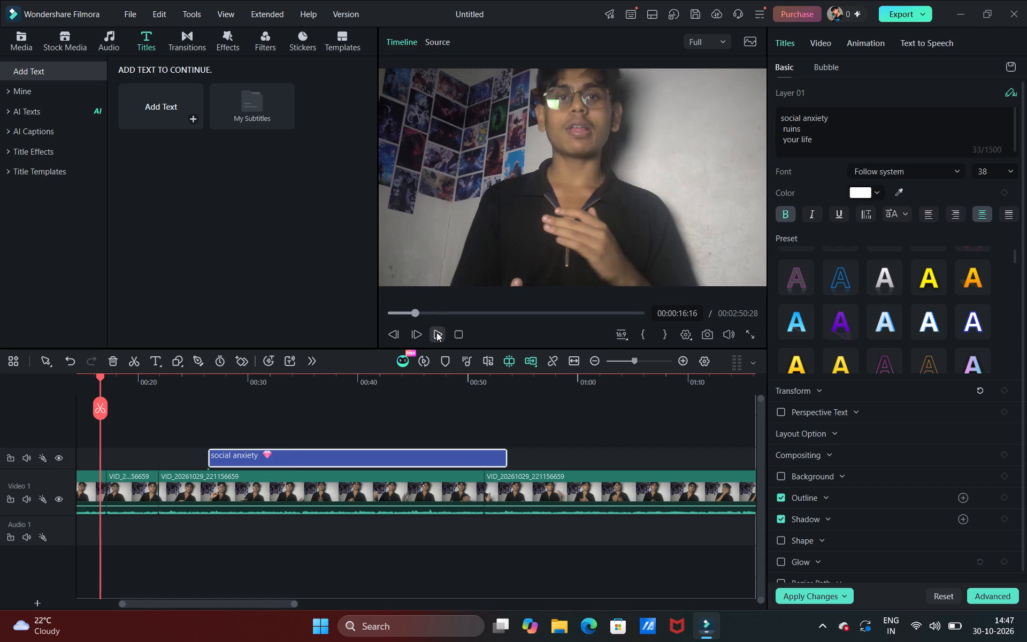
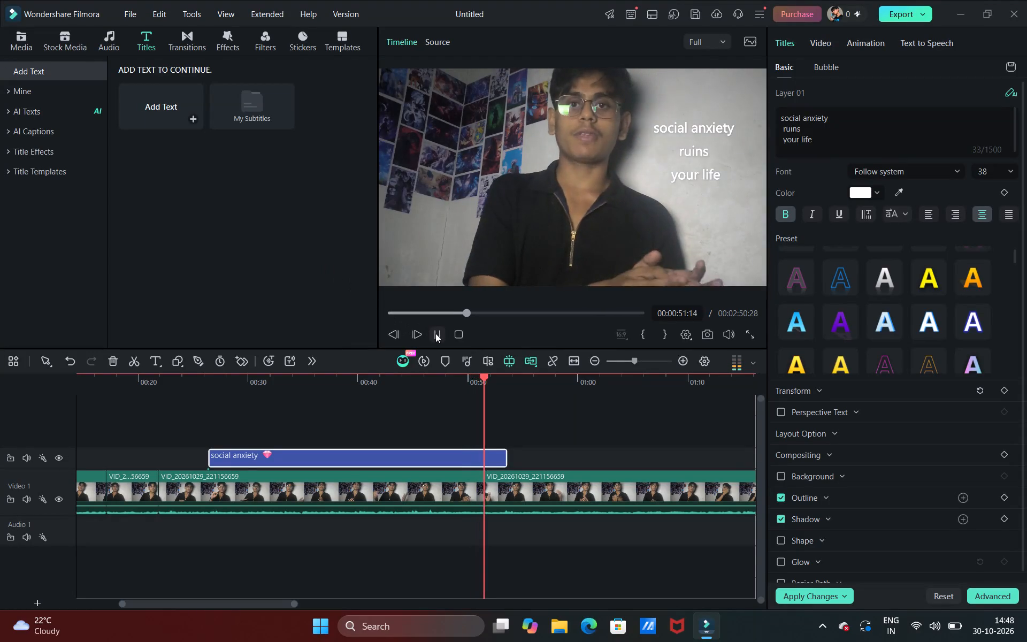
Pause the playback at about 00:00:51, shortly before the end of the social anxiety title clip.
{"action": "left_click", "coordinate": [435, 333]}
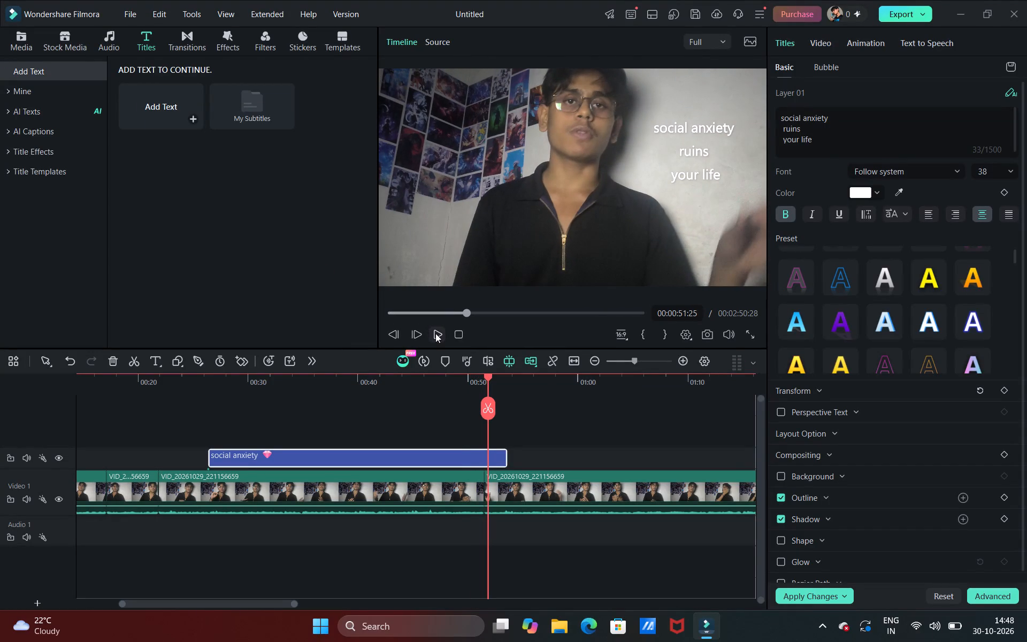
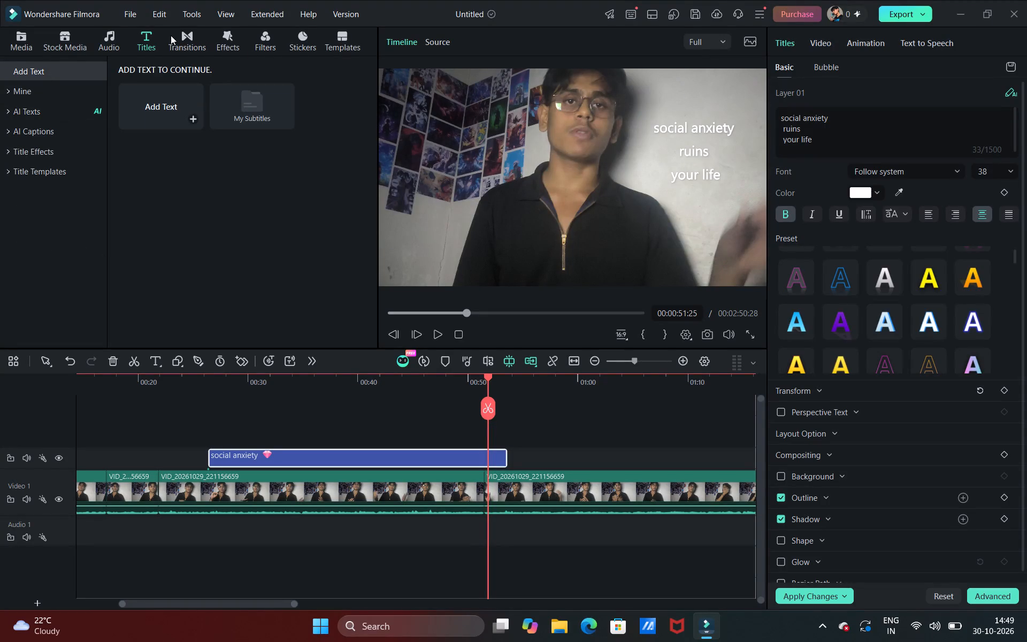
Browse the audio library's Music, Mine, AI Audio and Universal Music categories for a background track.
{"action": "left_click", "coordinate": [105, 41]}
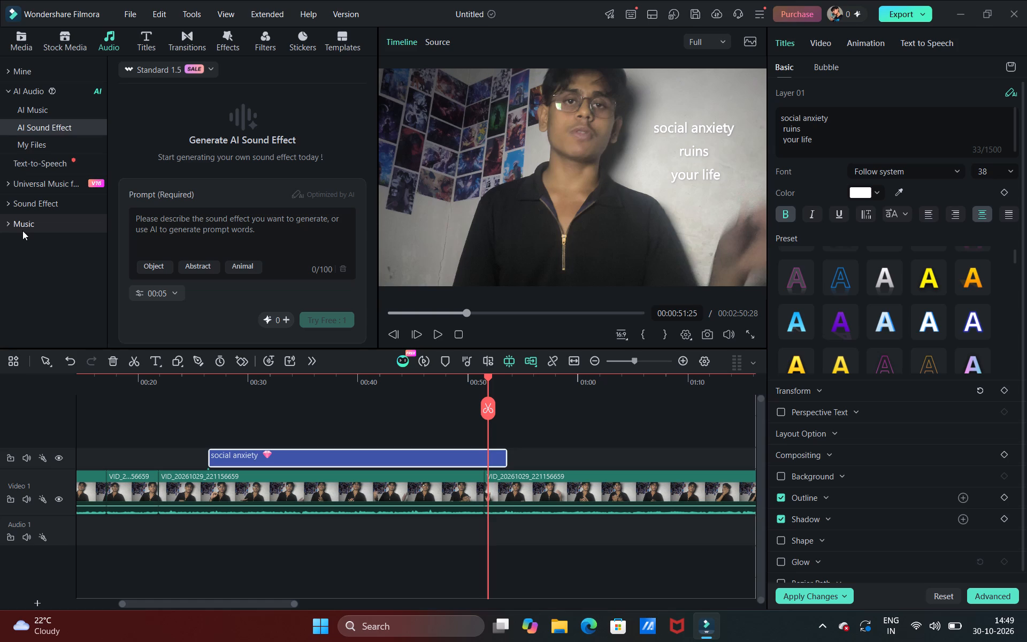
{"action": "left_click", "coordinate": [22, 231]}
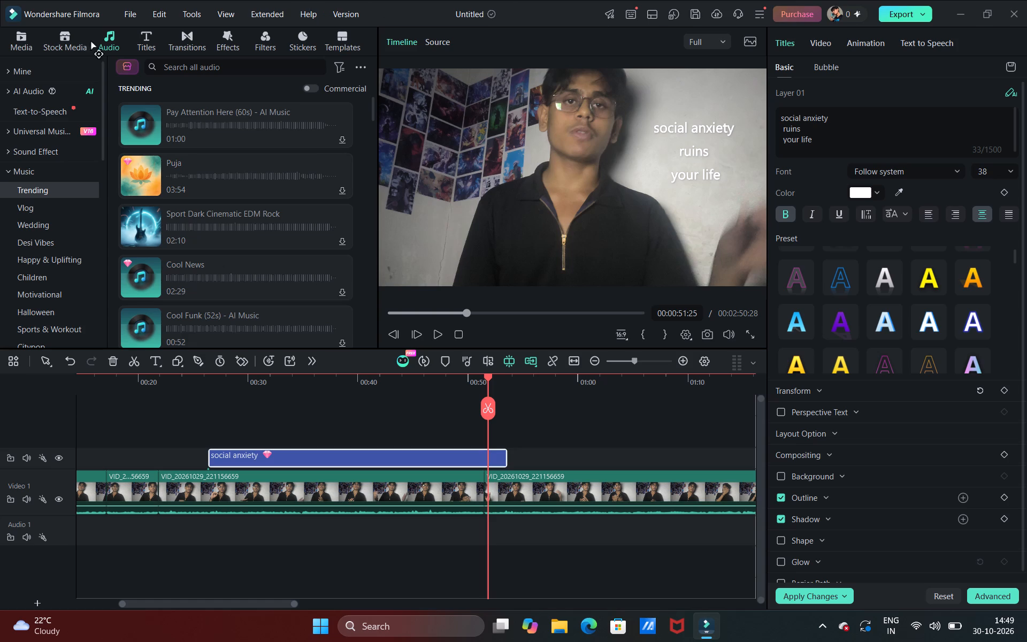
{"action": "left_click", "coordinate": [32, 69]}
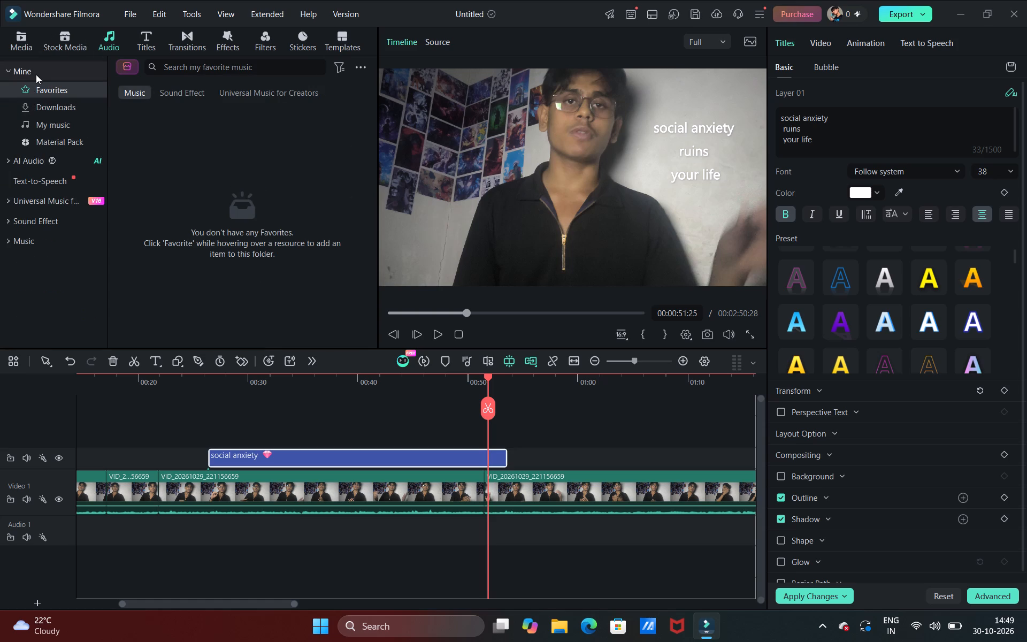
{"action": "left_click", "coordinate": [18, 162]}
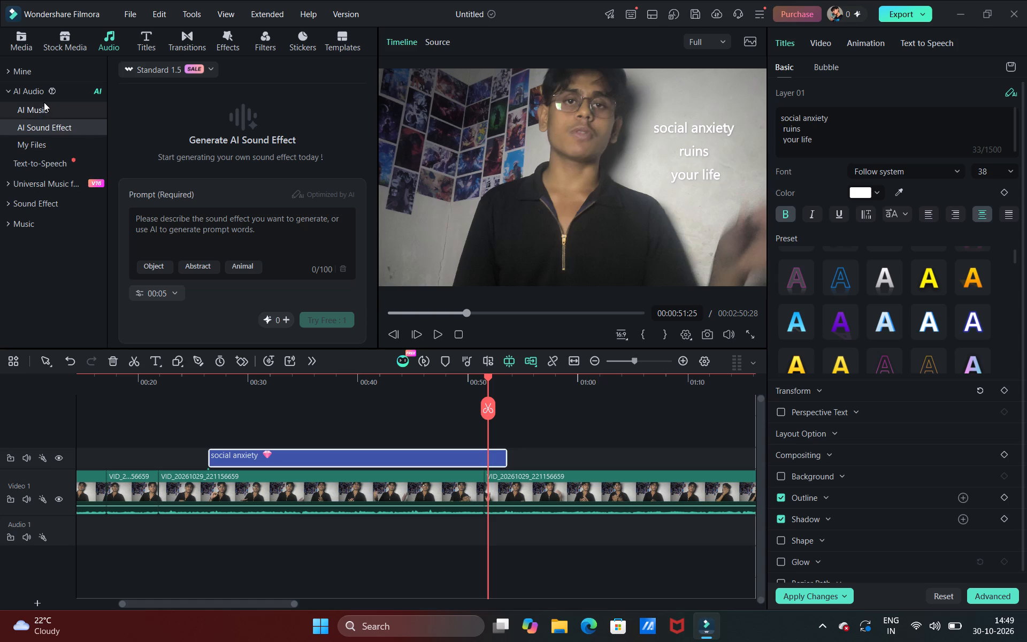
{"action": "left_click", "coordinate": [65, 43]}
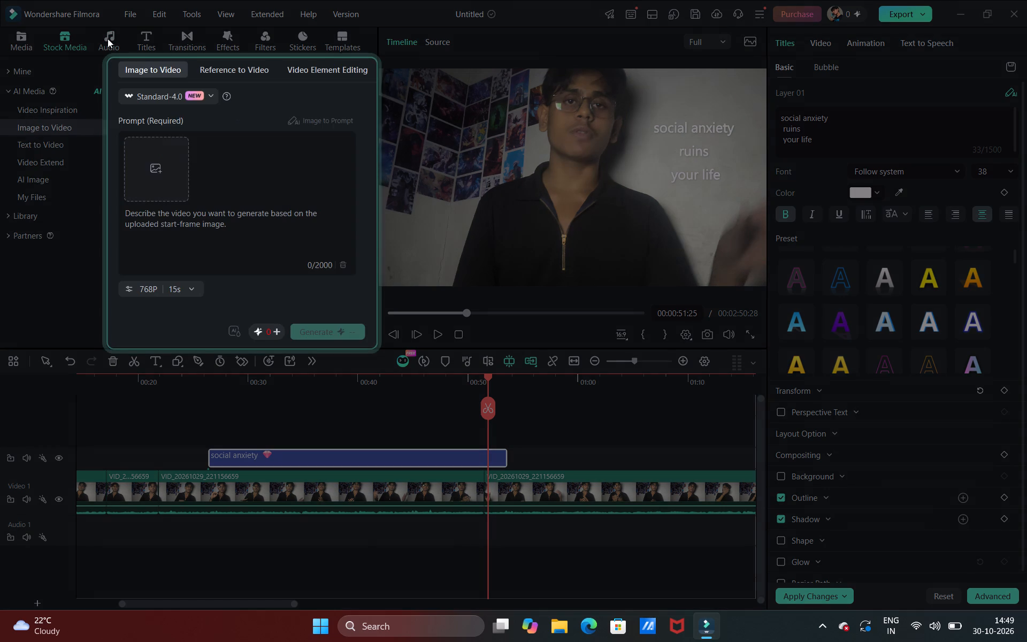
{"action": "left_click", "coordinate": [448, 195]}
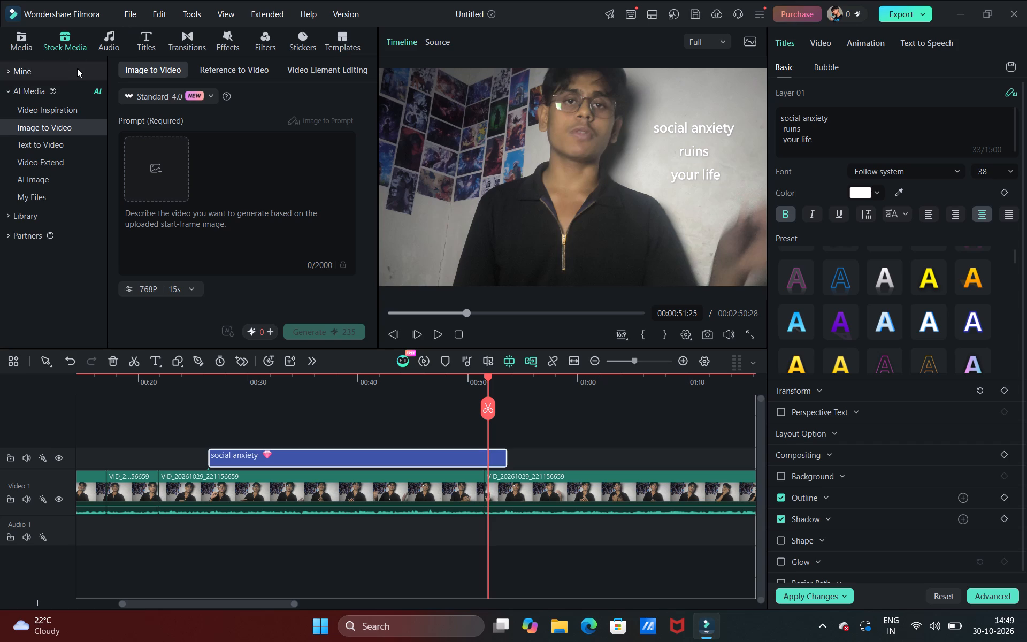
{"action": "left_click", "coordinate": [94, 36]}
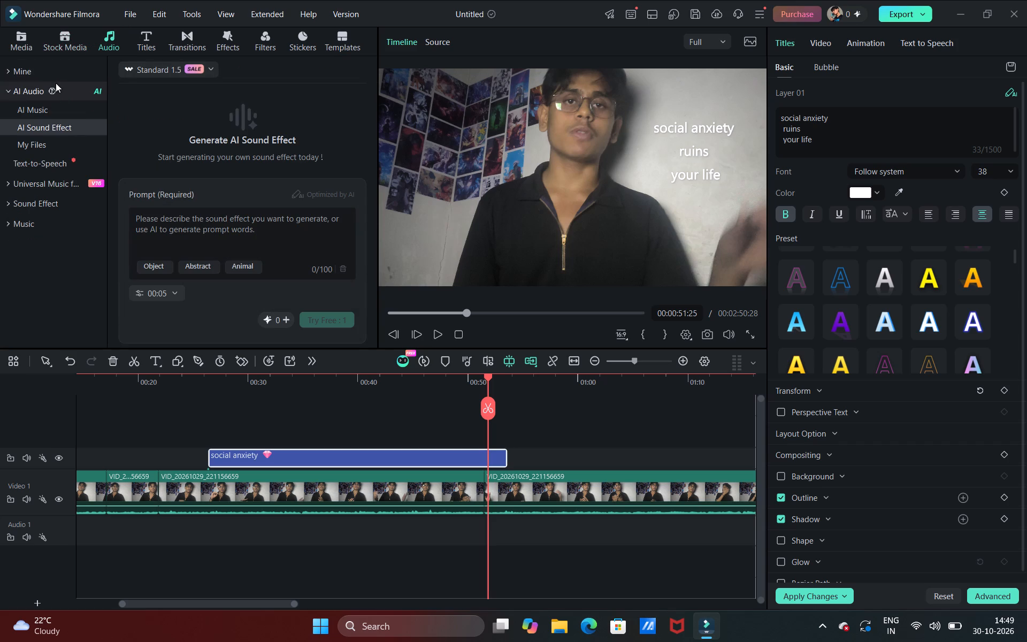
{"action": "left_click", "coordinate": [47, 187]}
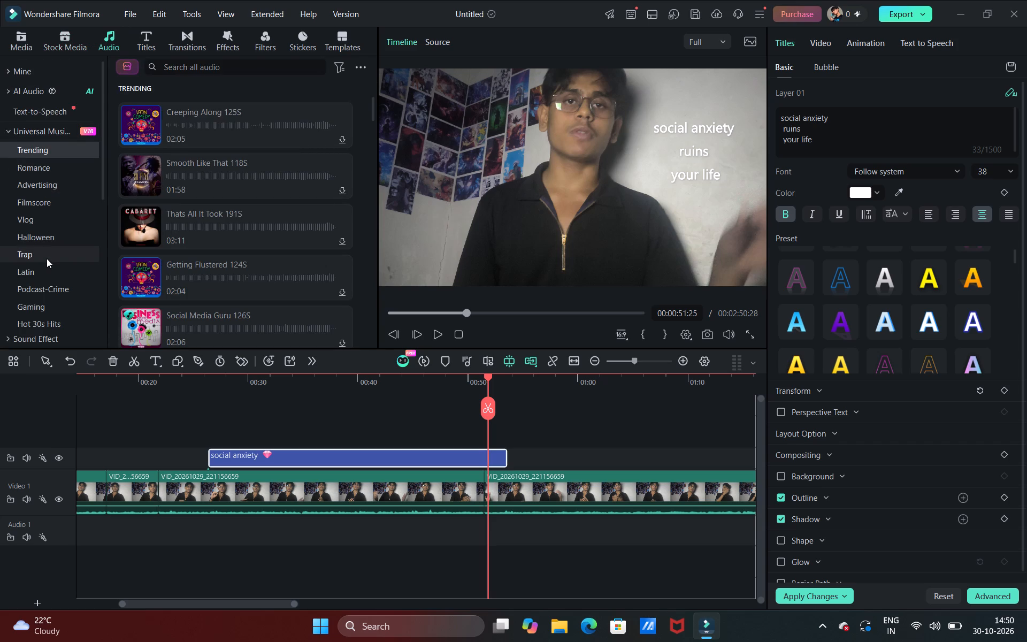
{"action": "scroll", "coordinate": [47, 258], "scroll_direction": "down", "scroll_amount": 2}
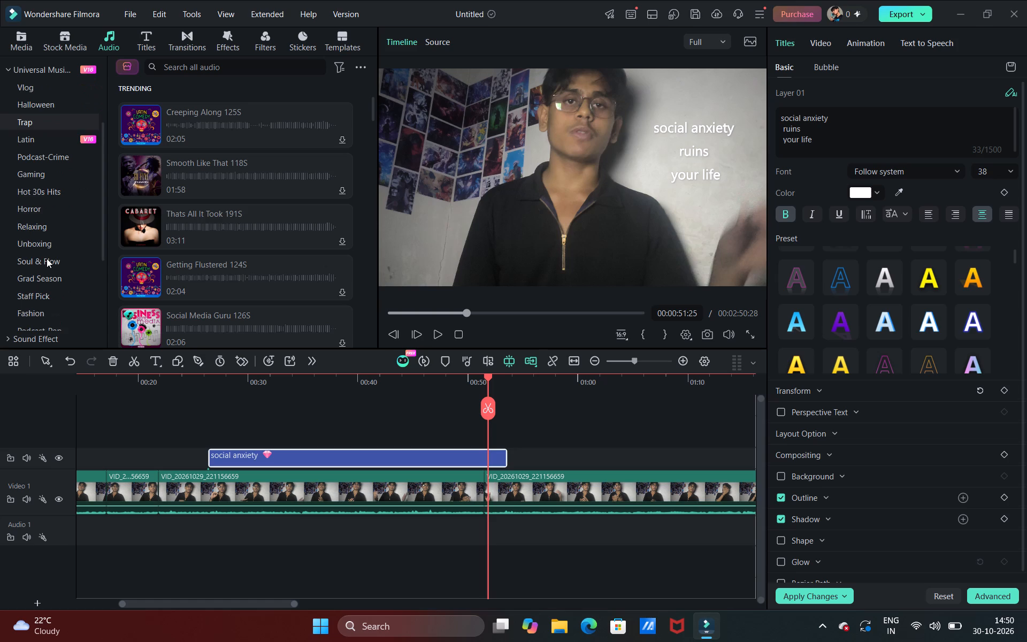
{"action": "scroll", "coordinate": [47, 258], "scroll_direction": "down", "scroll_amount": 1}
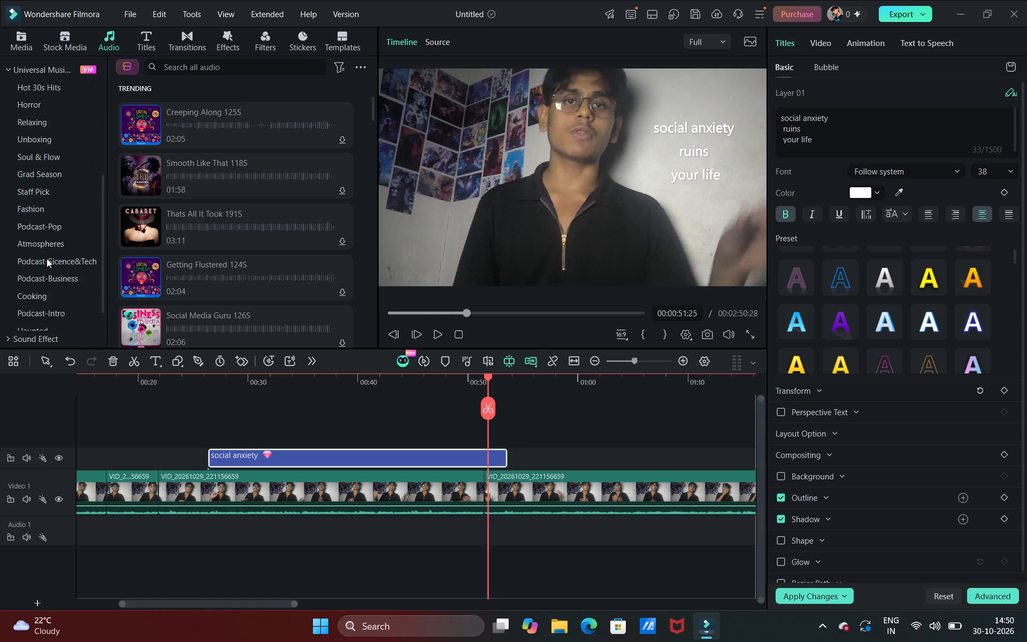
{"action": "scroll", "coordinate": [47, 258], "scroll_direction": "down", "scroll_amount": 3}
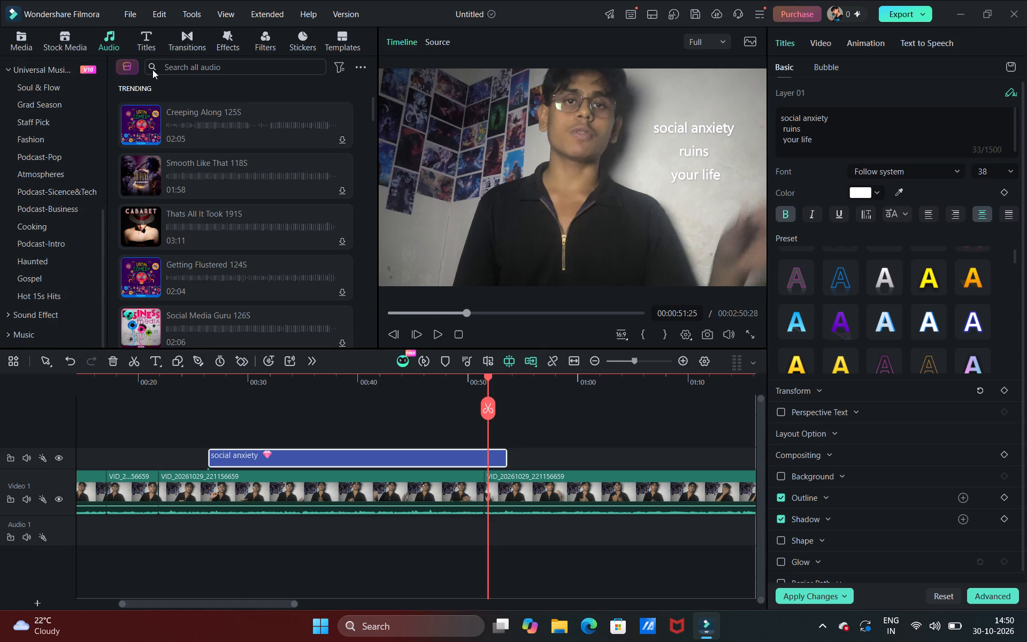
Search the audio library for "piano".
{"action": "left_click", "coordinate": [172, 68]}
{"action": "type", "text": "pi"}
{"action": "type", "text": "an"}
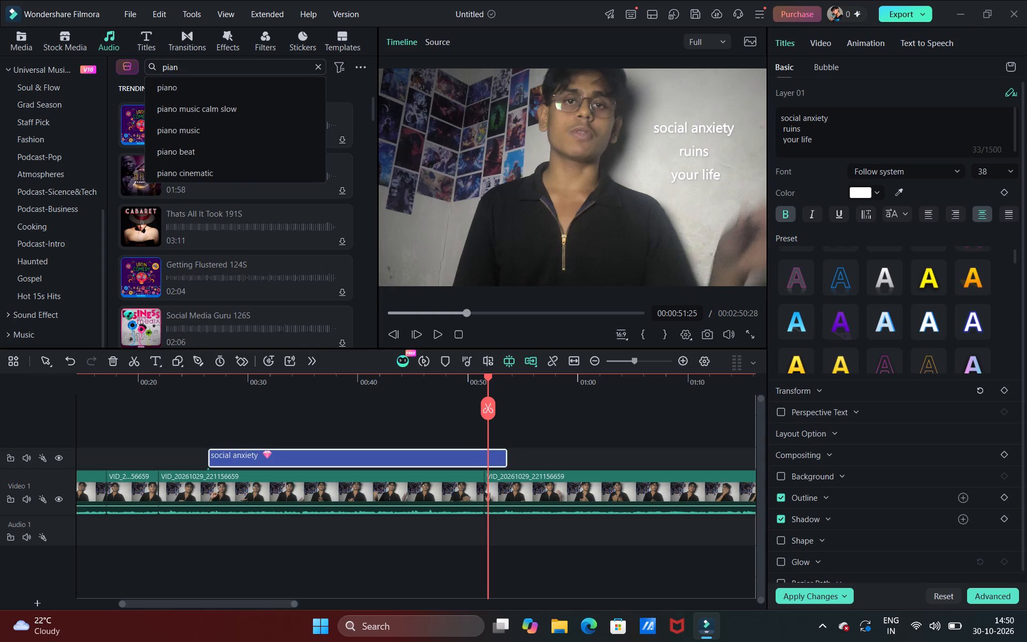
{"action": "left_click", "coordinate": [185, 81]}
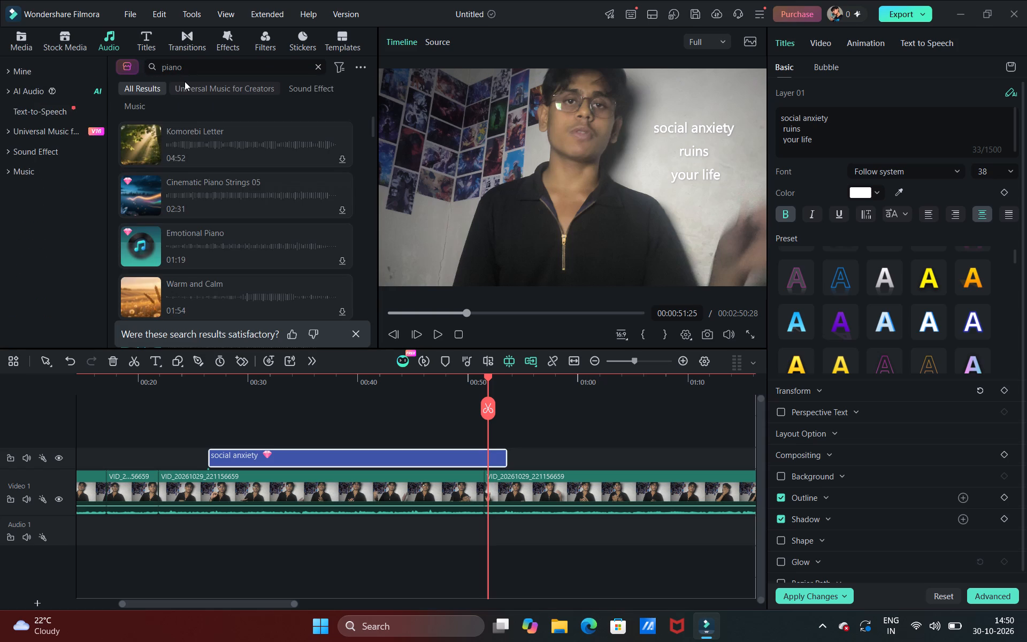
Look through the Sound Effect and Music categories of the audio library for a fitting background genre.
{"action": "left_click", "coordinate": [36, 150]}
{"action": "scroll", "coordinate": [48, 281], "scroll_direction": "down", "scroll_amount": 3}
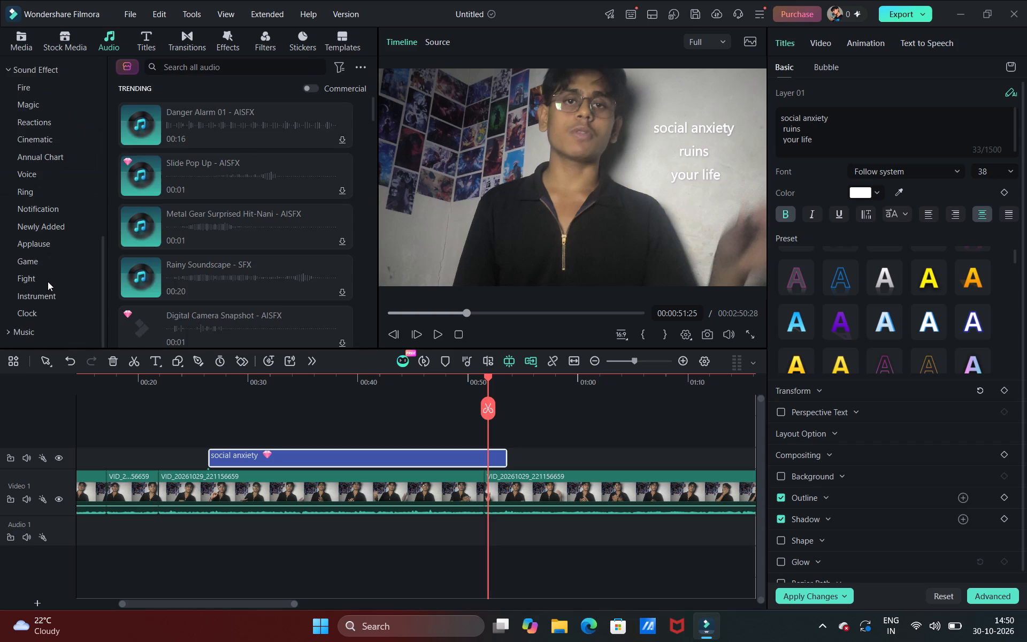
{"action": "left_click", "coordinate": [17, 325]}
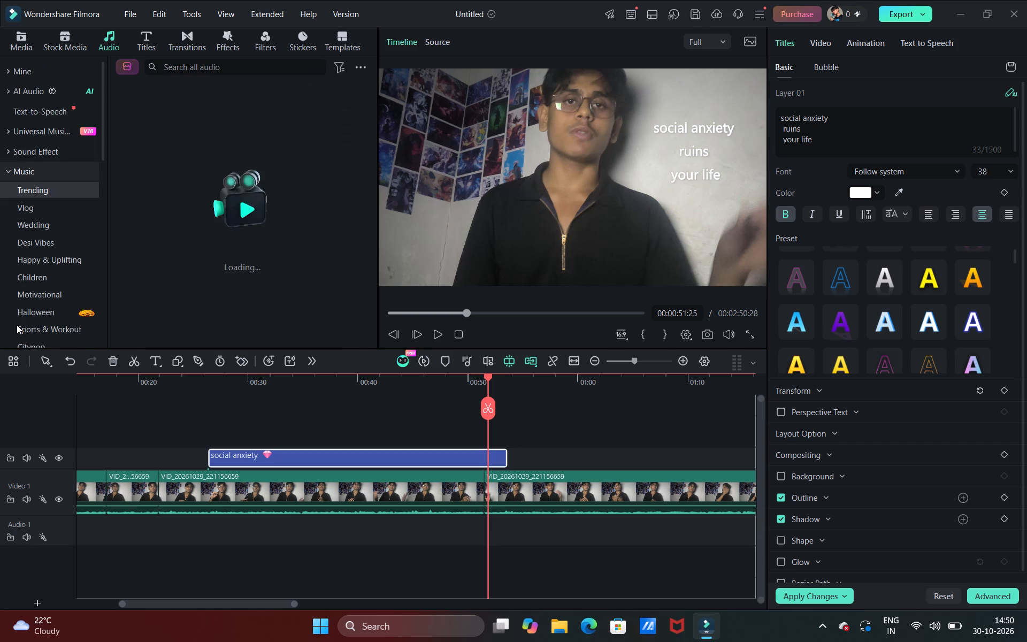
{"action": "scroll", "coordinate": [20, 294], "scroll_direction": "down", "scroll_amount": 1}
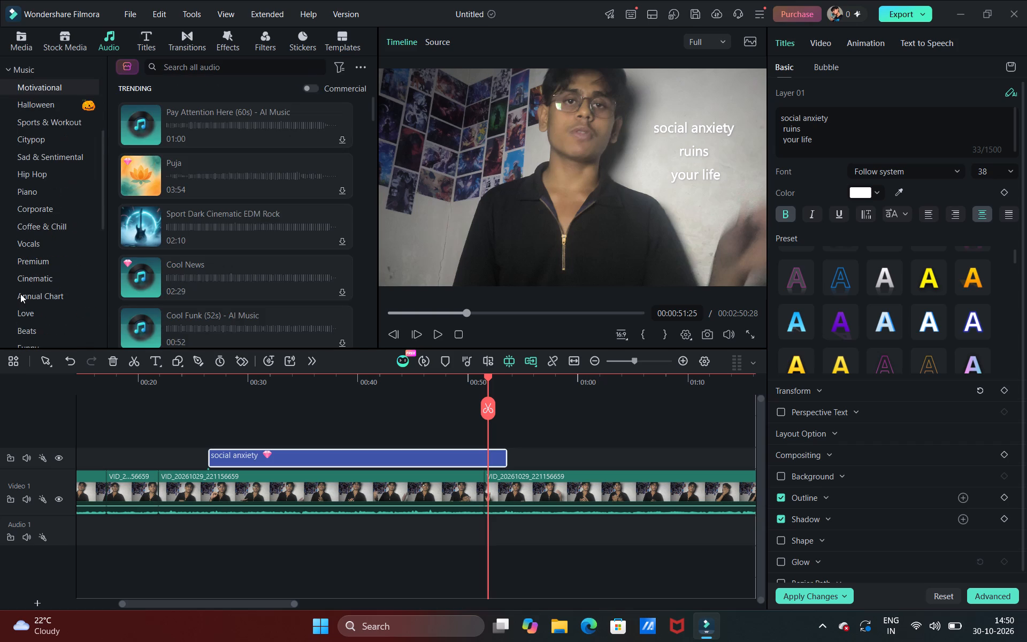
{"action": "scroll", "coordinate": [20, 294], "scroll_direction": "down", "scroll_amount": 1}
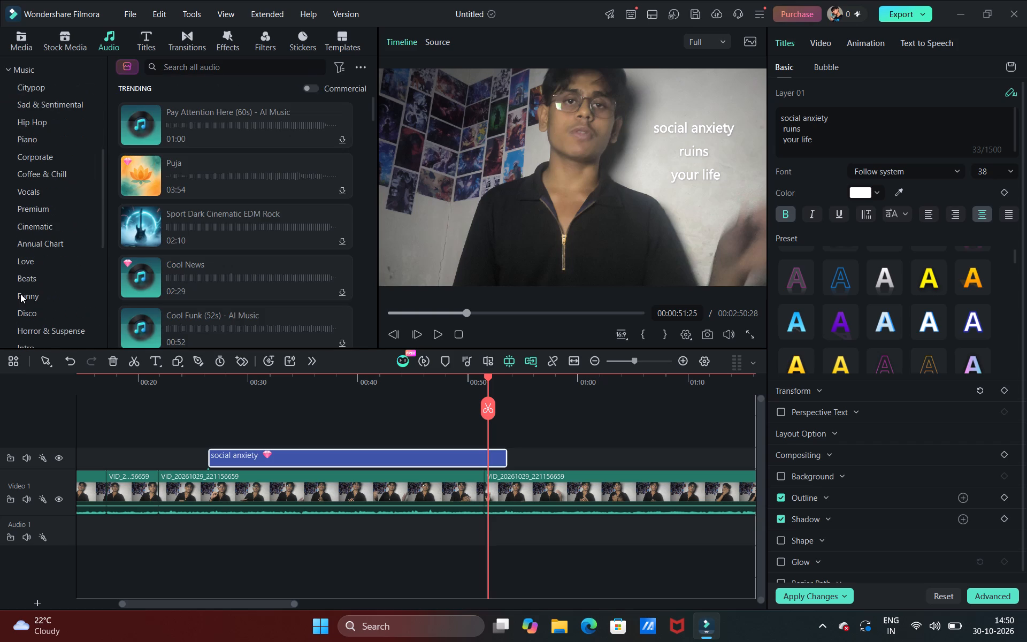
{"action": "scroll", "coordinate": [20, 294], "scroll_direction": "down", "scroll_amount": 2}
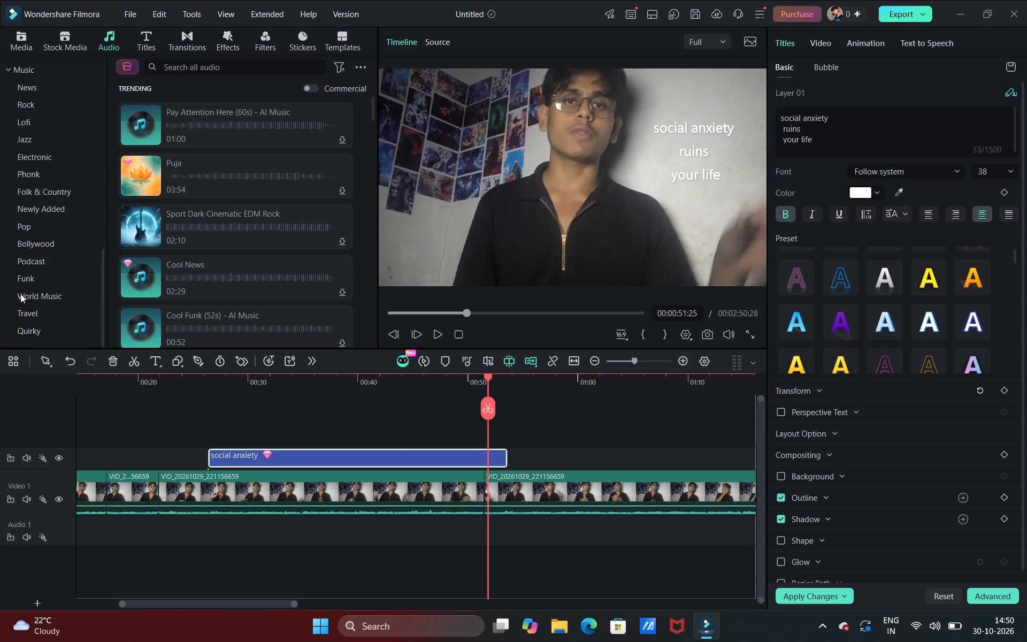
{"action": "scroll", "coordinate": [20, 294], "scroll_direction": "down", "scroll_amount": 1}
Search the audio library for "piano" again, starting from the Music category.
{"action": "left_click", "coordinate": [200, 68]}
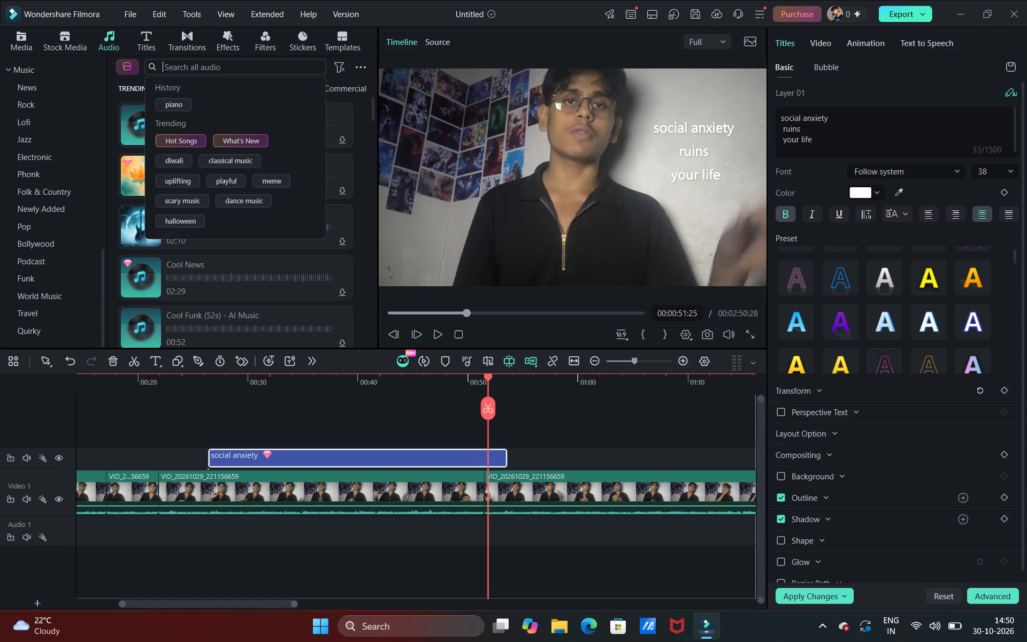
{"action": "type", "text": "pi"}
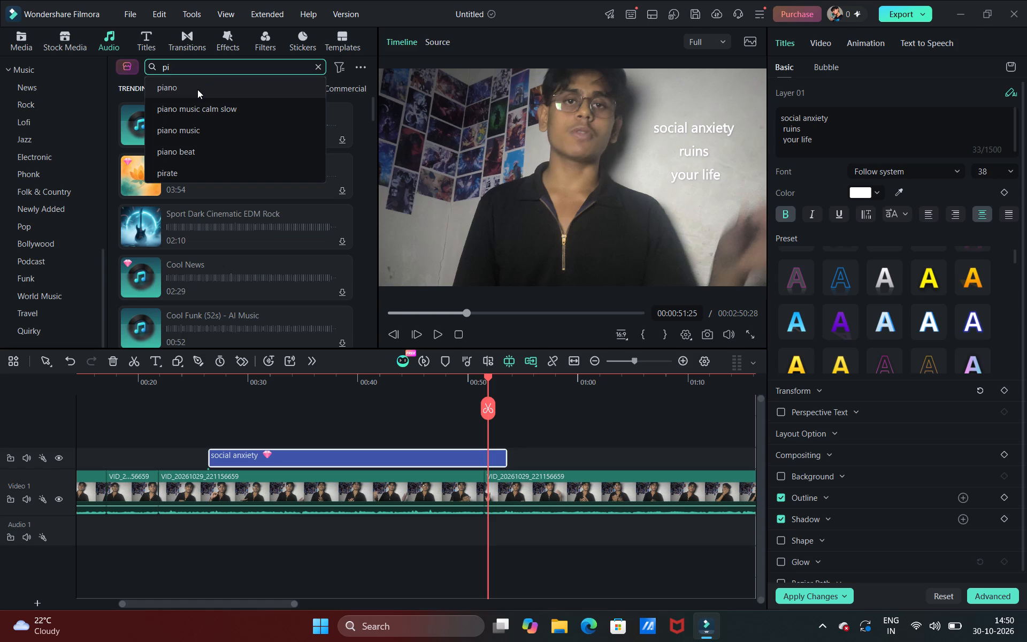
{"action": "left_click", "coordinate": [160, 91]}
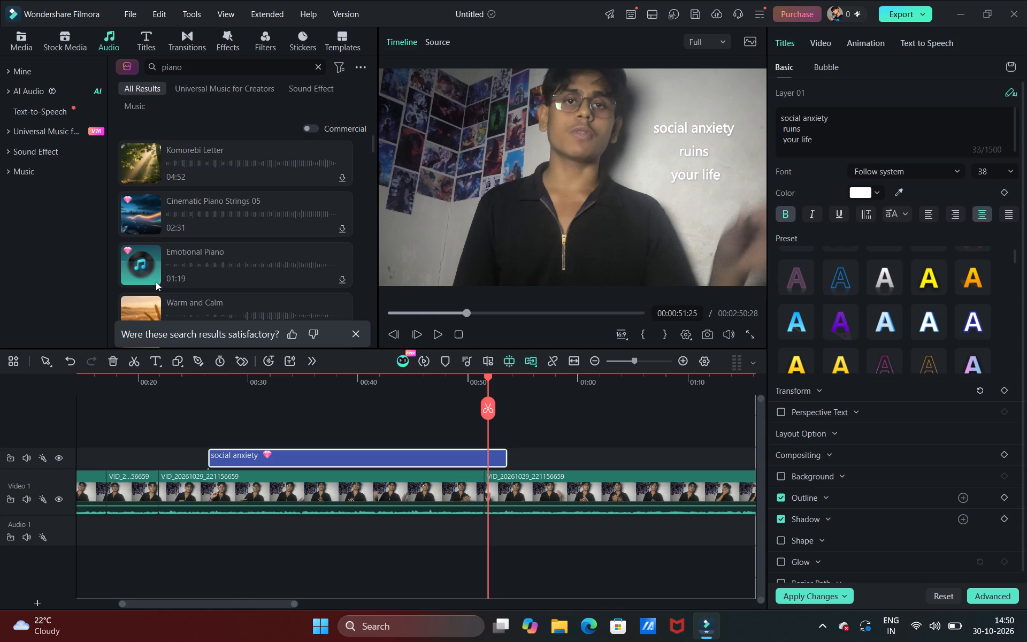
Preview the "Emotional Piano" track from the piano search results for a few seconds, and pause it.
{"action": "left_click", "coordinate": [150, 266]}
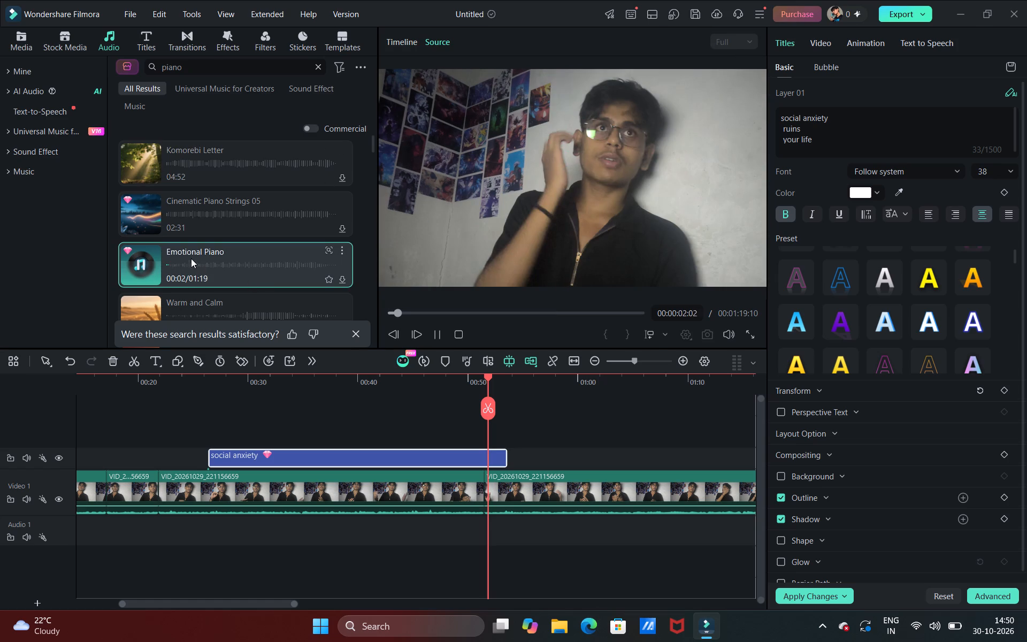
{"action": "left_click", "coordinate": [141, 261]}
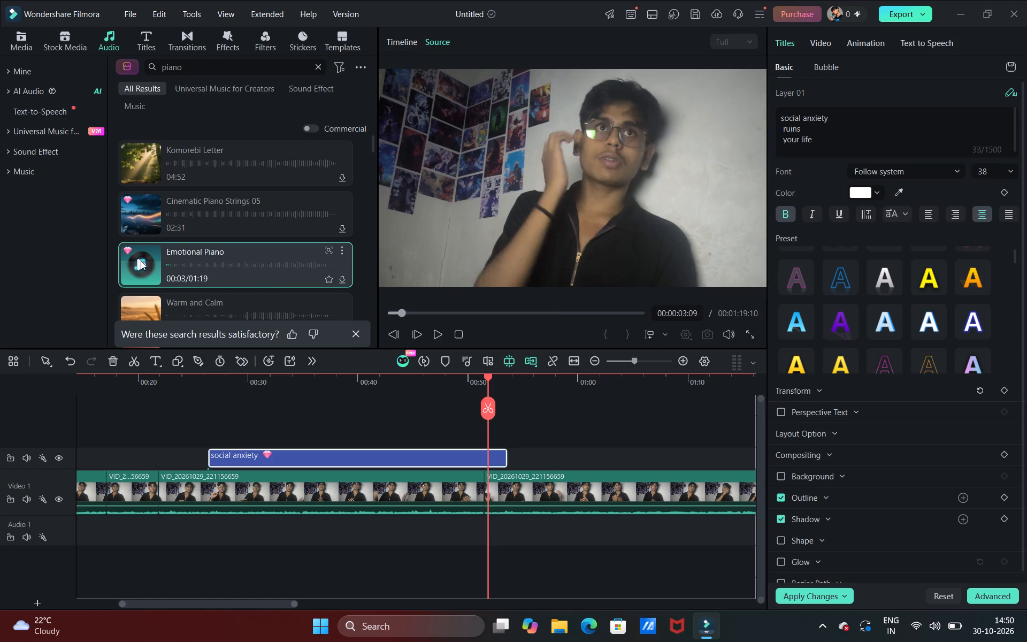
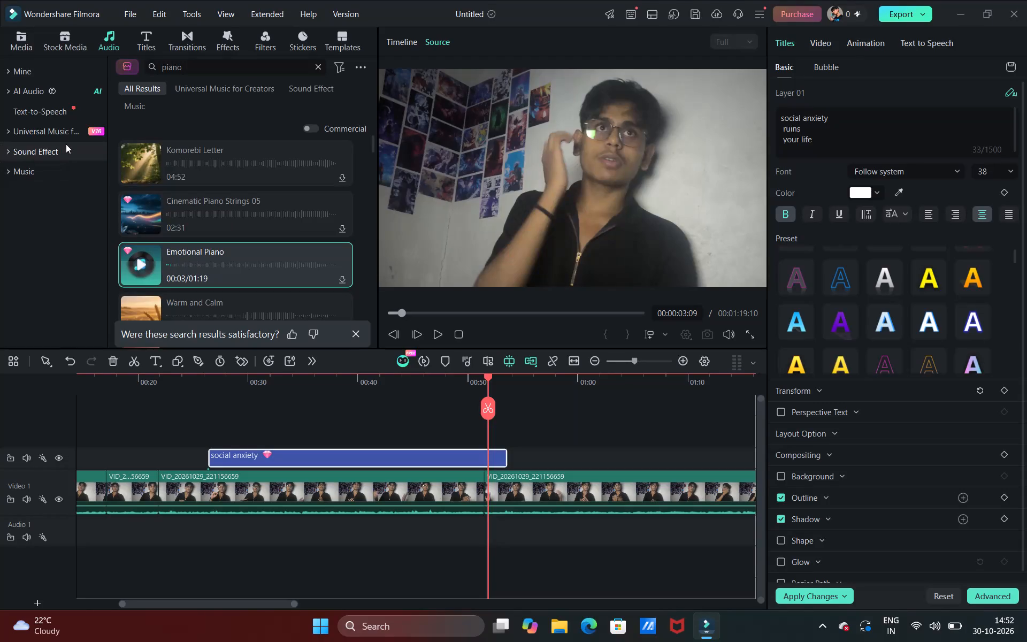
Look through the Universal Music for Creators piano results and the Music category's genres for a fitting background track.
{"action": "left_click", "coordinate": [194, 87]}
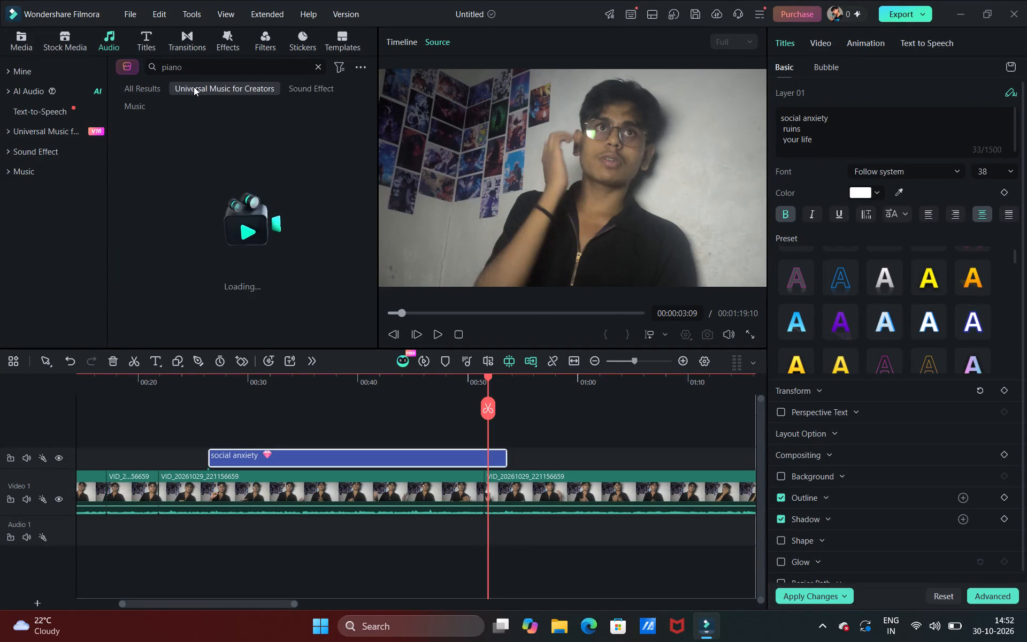
{"action": "left_click", "coordinate": [10, 167]}
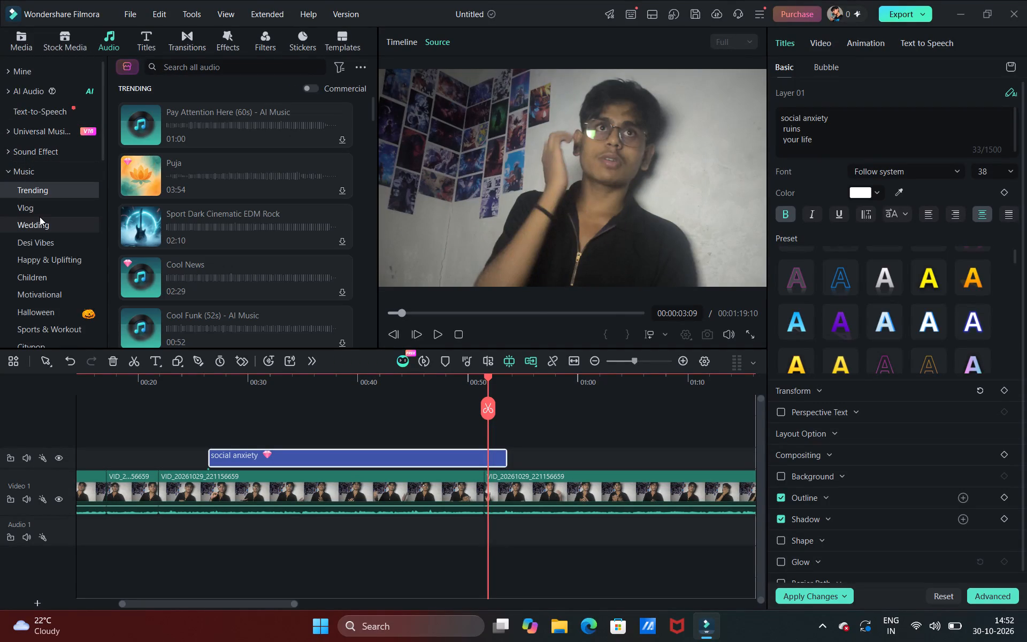
{"action": "scroll", "coordinate": [40, 217], "scroll_direction": "down", "scroll_amount": 4}
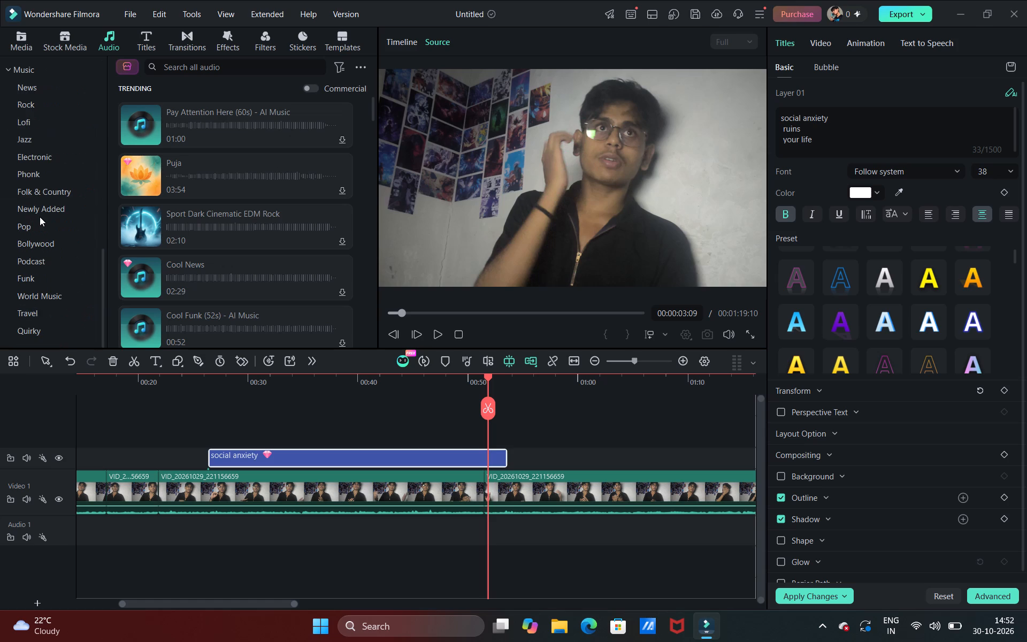
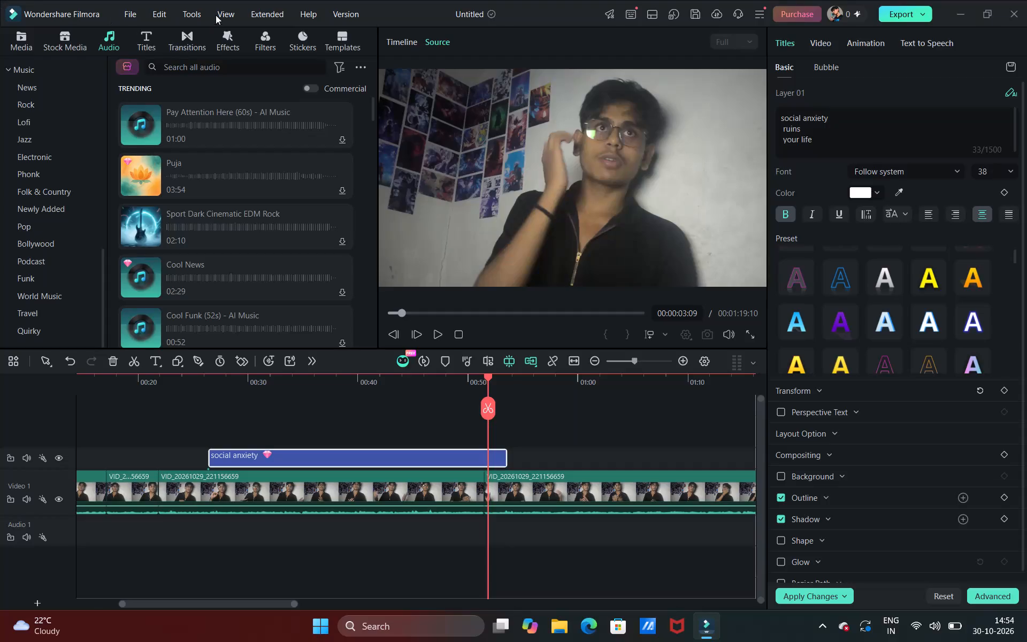
Search the audio library for "new age synth piano", using the suggestion offered for "new age".
{"action": "left_click", "coordinate": [188, 70]}
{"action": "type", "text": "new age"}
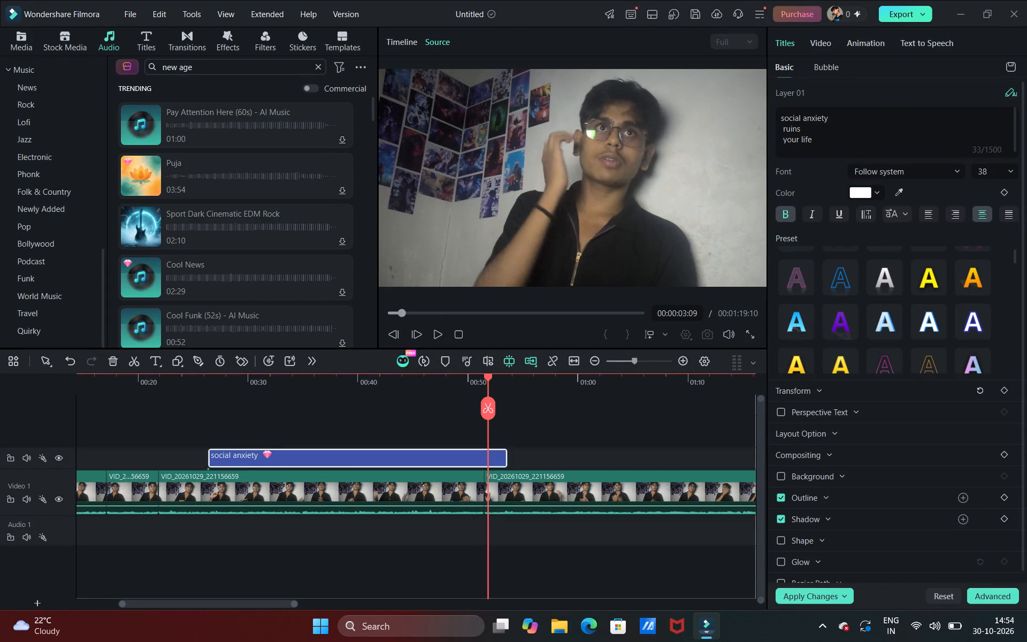
{"action": "left_click", "coordinate": [189, 104]}
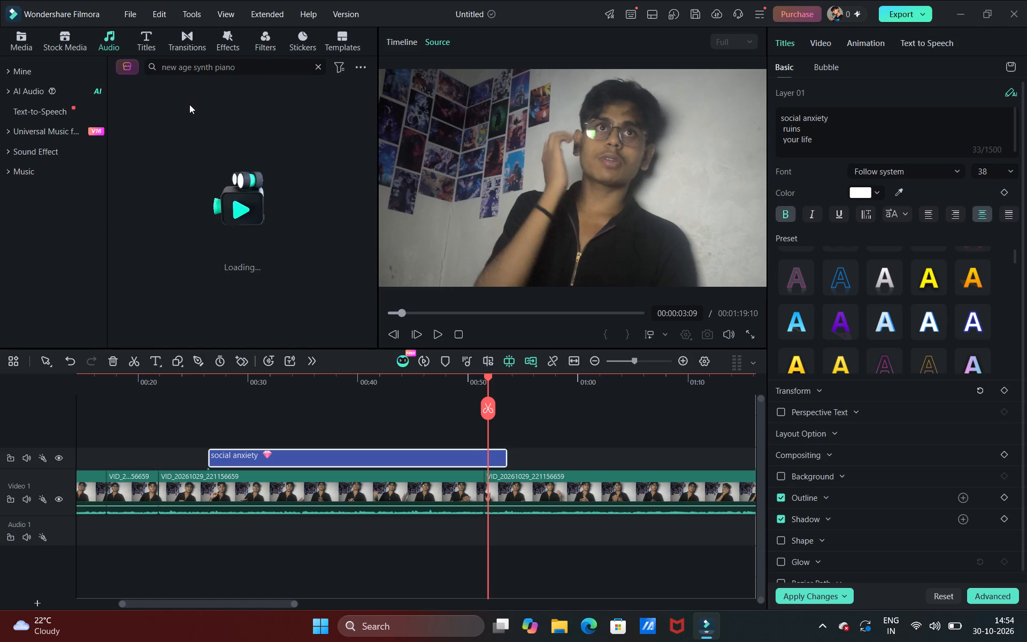
Preview the opening seconds of the New Age Synth Piano track, then pause it.
{"action": "left_click", "coordinate": [201, 175]}
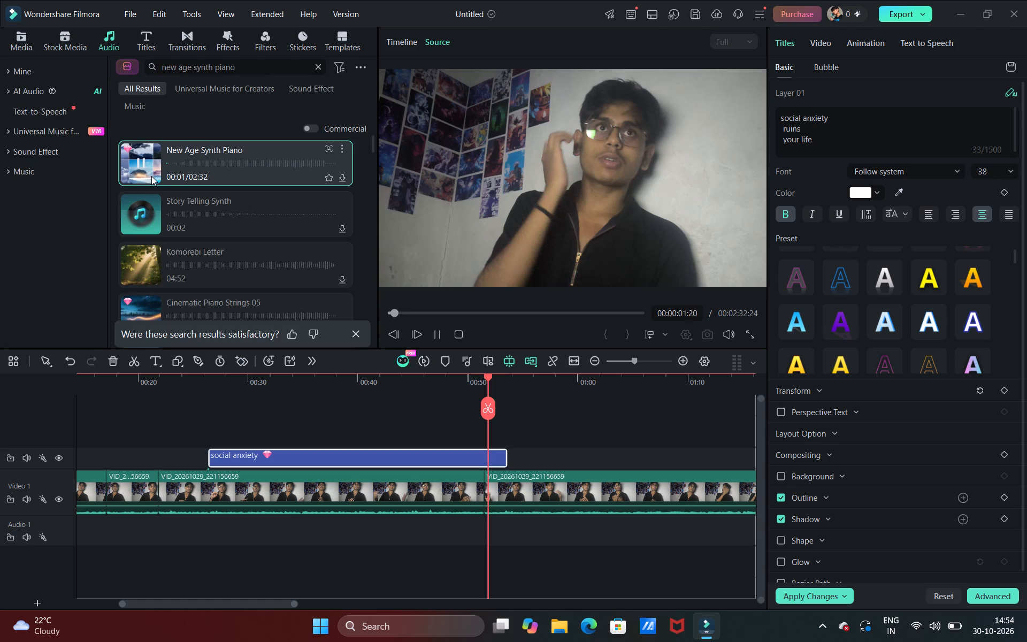
{"action": "left_click", "coordinate": [142, 161]}
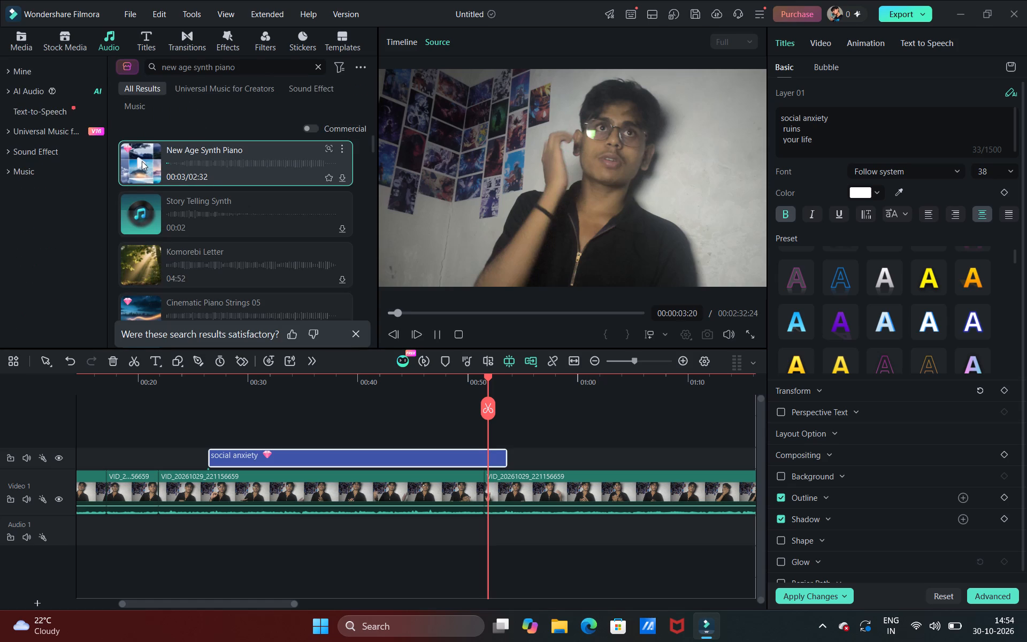
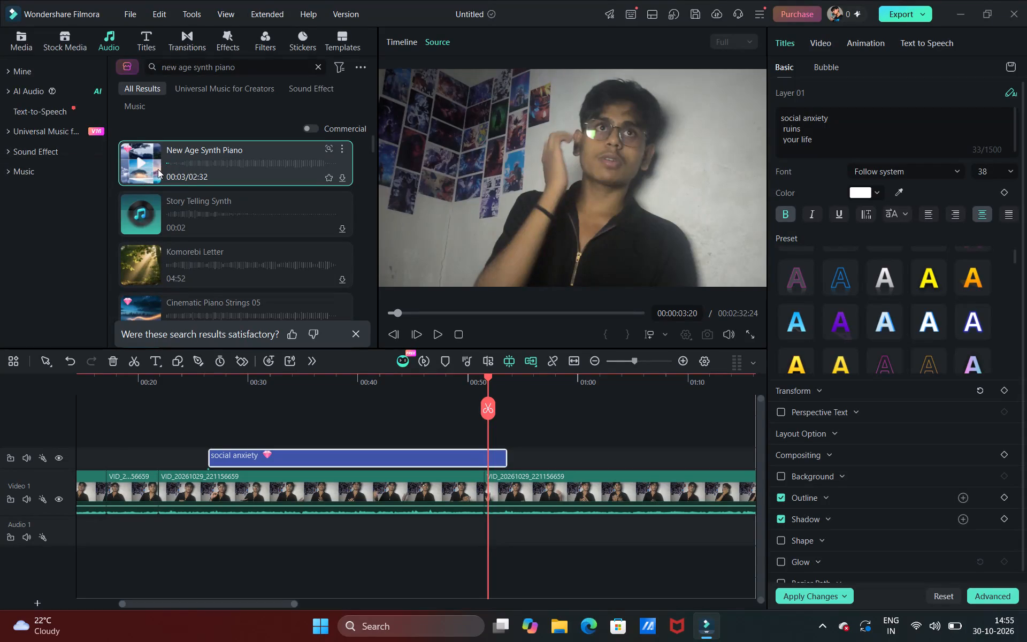
Preview the New Age Synth Piano track and place it on the Audio 1 track at about 31 seconds.
{"action": "left_click", "coordinate": [161, 165]}
{"action": "scroll", "coordinate": [228, 159], "scroll_direction": "up", "scroll_amount": 1}
{"action": "left_click_drag", "start_coordinate": [223, 156], "coordinate": [264, 258]}
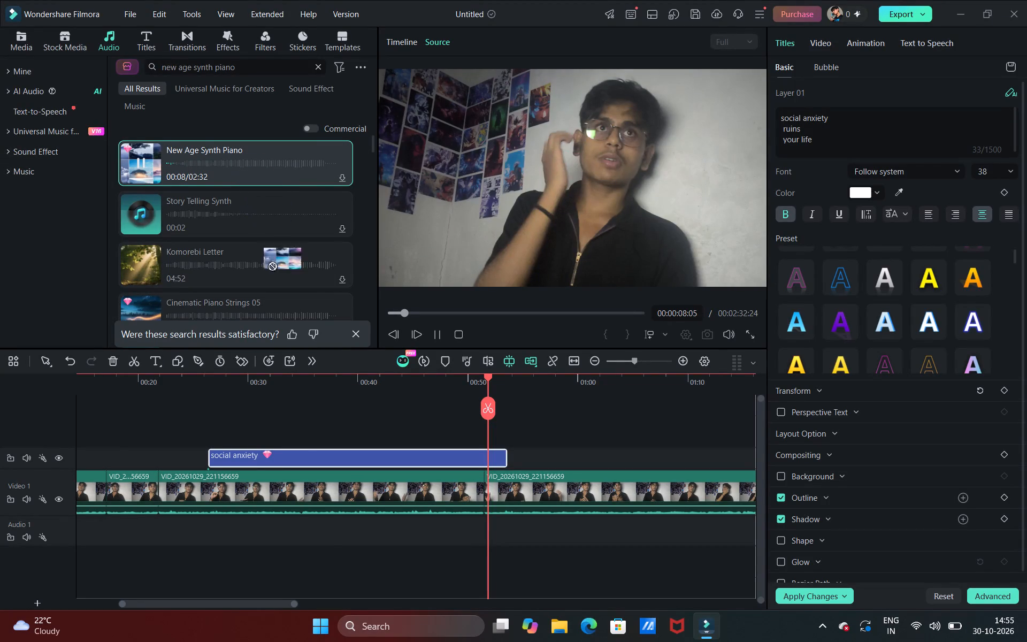
{"action": "left_click_drag", "start_coordinate": [264, 258], "coordinate": [258, 541]}
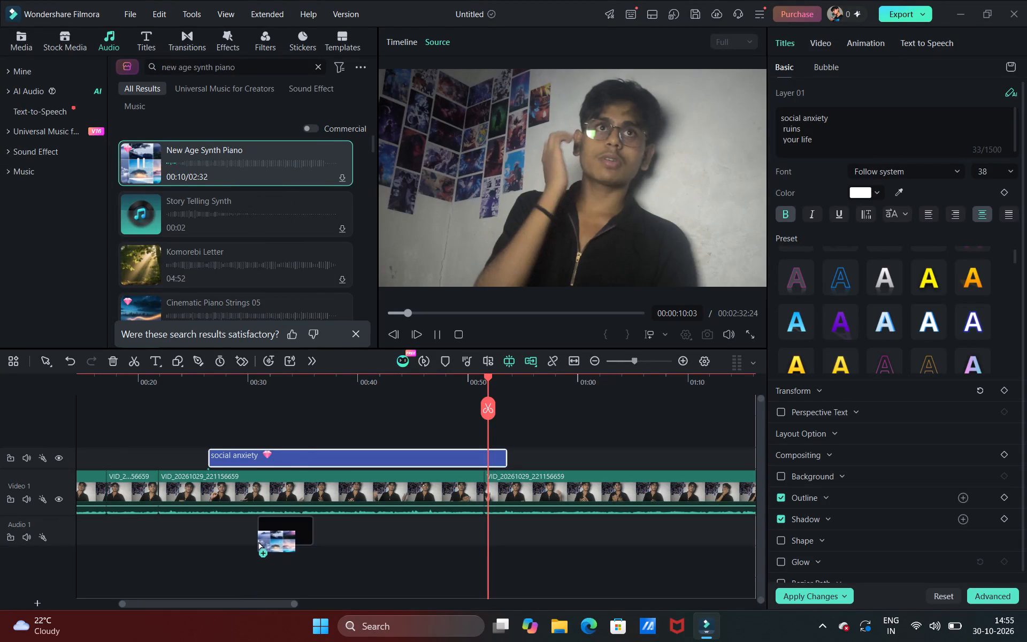
{"action": "left_click", "coordinate": [258, 541]}
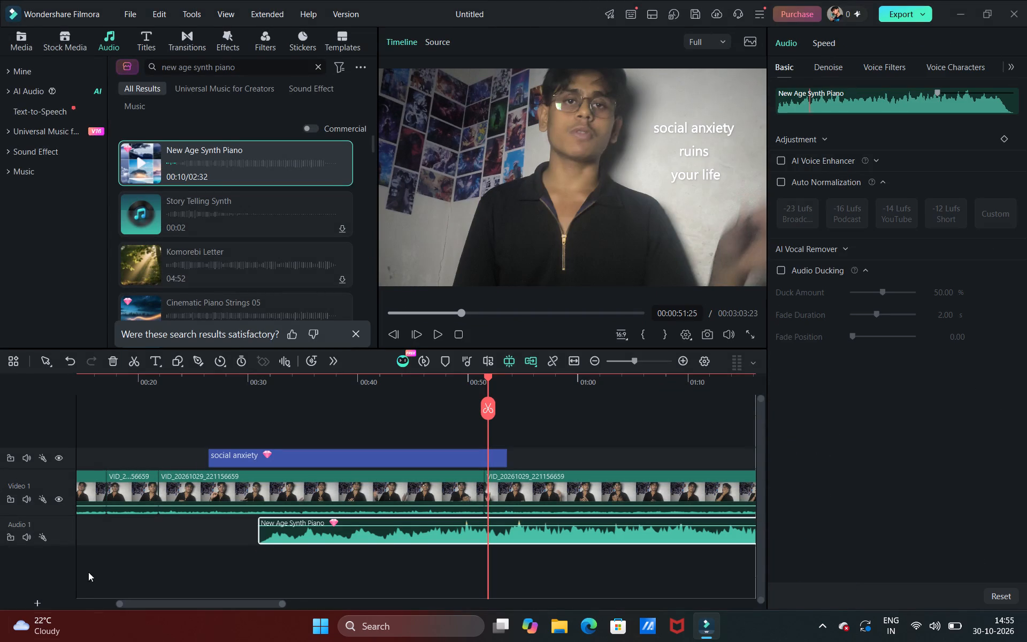
Move the New Age Synth Piano clip on Audio 1 to the very start of the timeline.
{"action": "left_click_drag", "start_coordinate": [258, 530], "coordinate": [89, 534]}
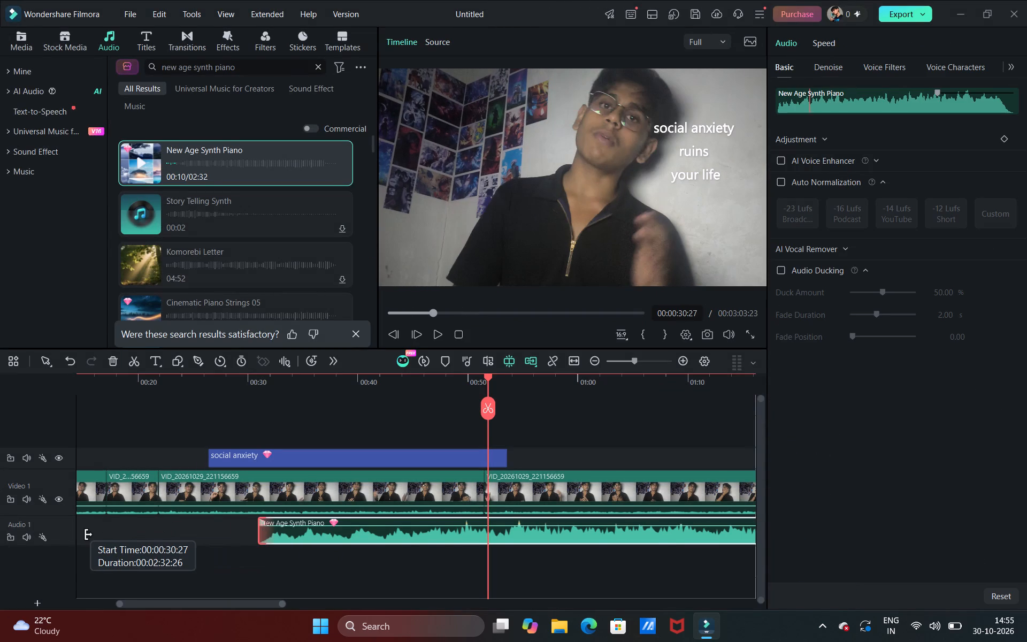
{"action": "left_click_drag", "start_coordinate": [89, 534], "coordinate": [36, 541]}
{"action": "left_click", "coordinate": [631, 523]}
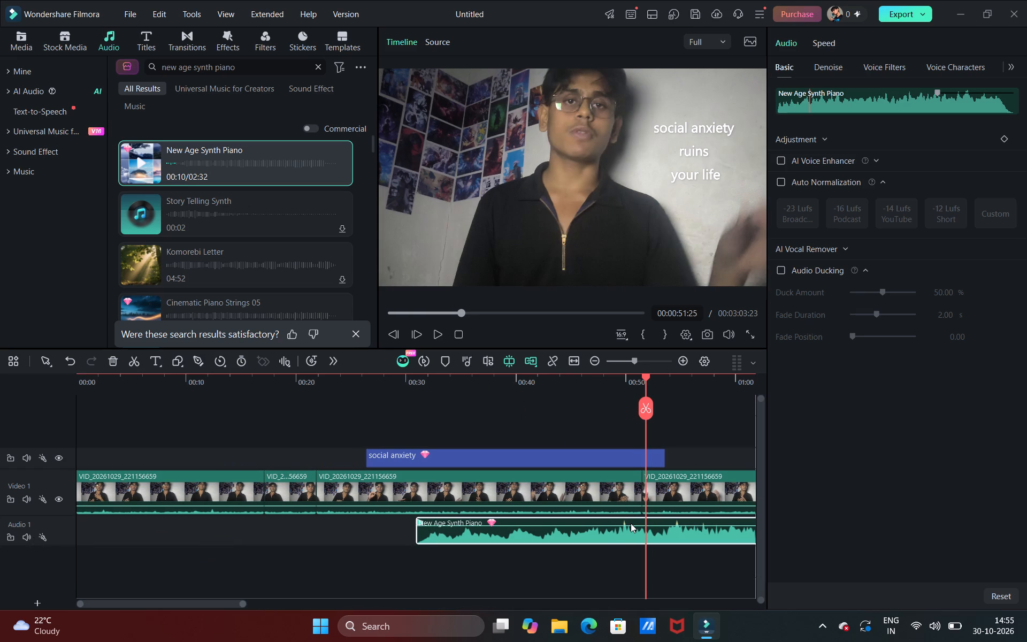
{"action": "scroll", "coordinate": [624, 526], "scroll_direction": "left", "scroll_amount": 2}
{"action": "left_click_drag", "start_coordinate": [478, 521], "coordinate": [0, 510]}
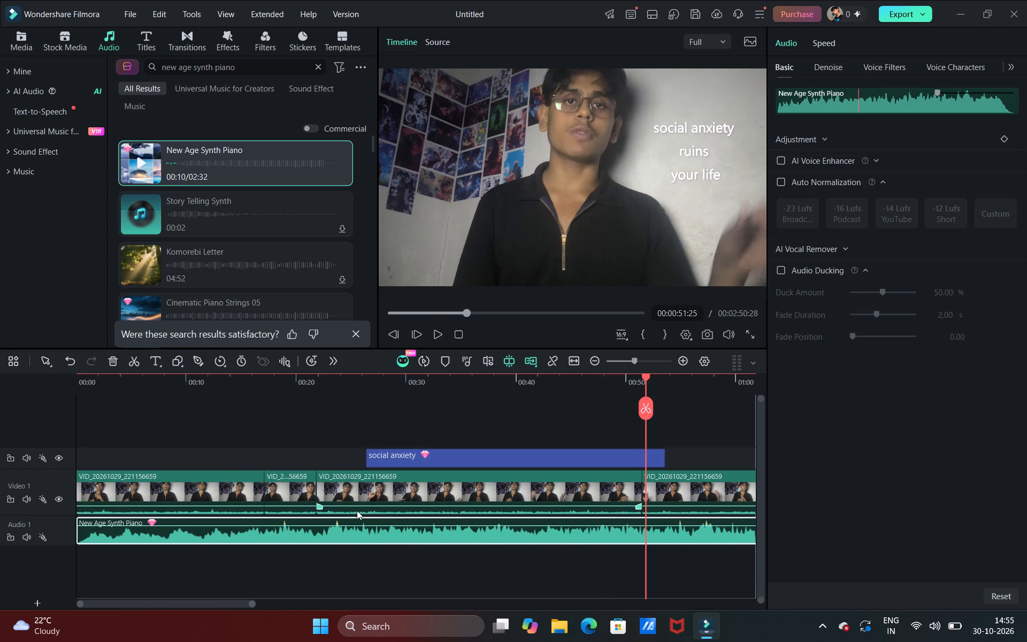
Select the New Age Synth Piano clip on Audio 1 and open its audio settings.
{"action": "scroll", "coordinate": [357, 510], "scroll_direction": "right", "scroll_amount": 3}
{"action": "left_click", "coordinate": [154, 528]}
{"action": "left_click", "coordinate": [154, 528]}
{"action": "double_click", "coordinate": [302, 523]}
Play the timeline from about 51 to 56 seconds to check the background track against the talking-head video.
{"action": "left_click", "coordinate": [435, 331]}
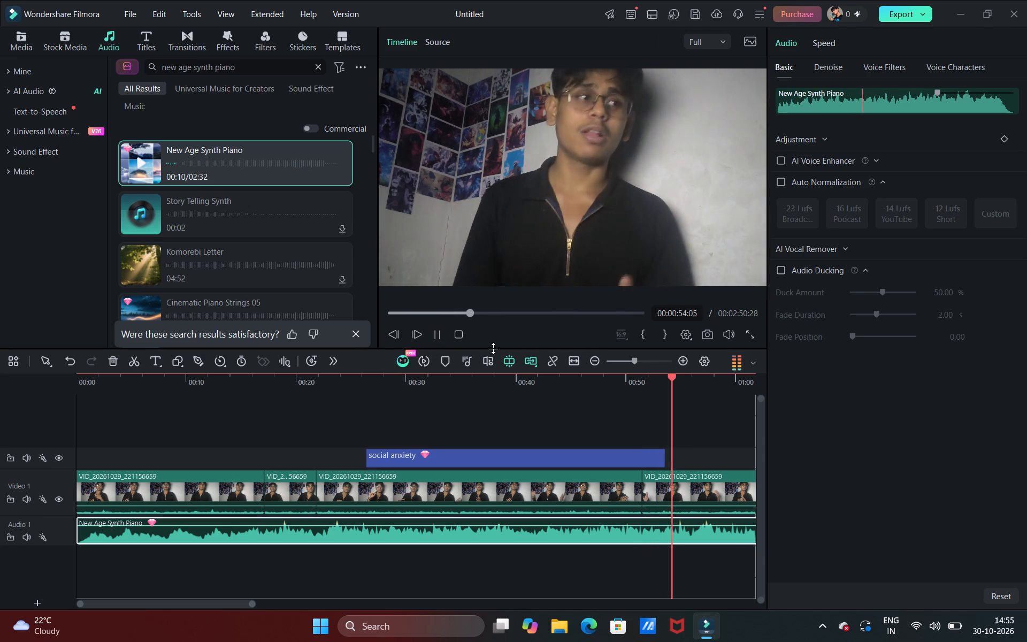
{"action": "left_click", "coordinate": [432, 332]}
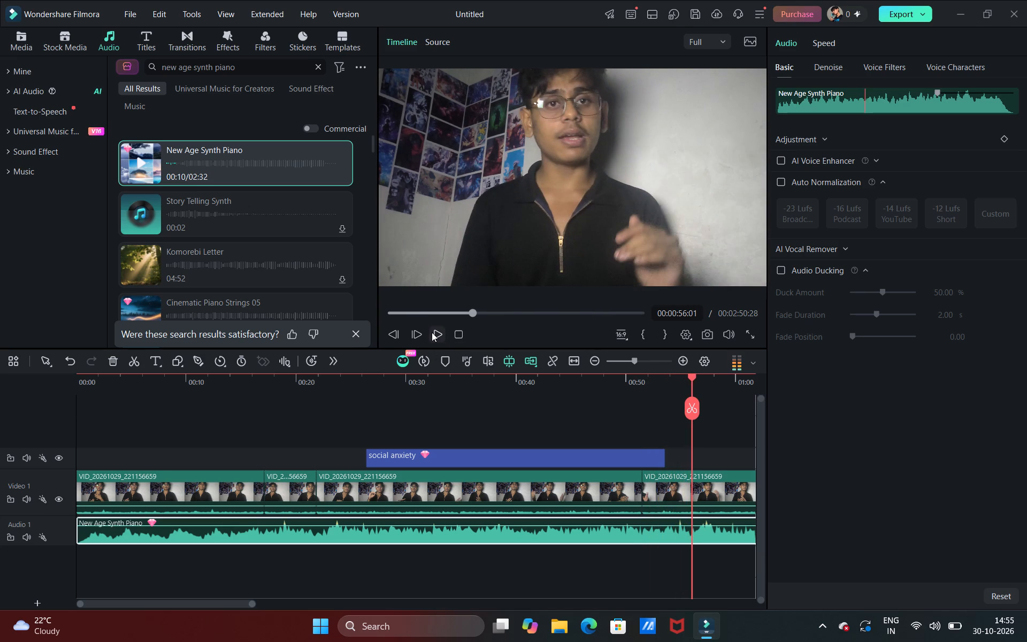
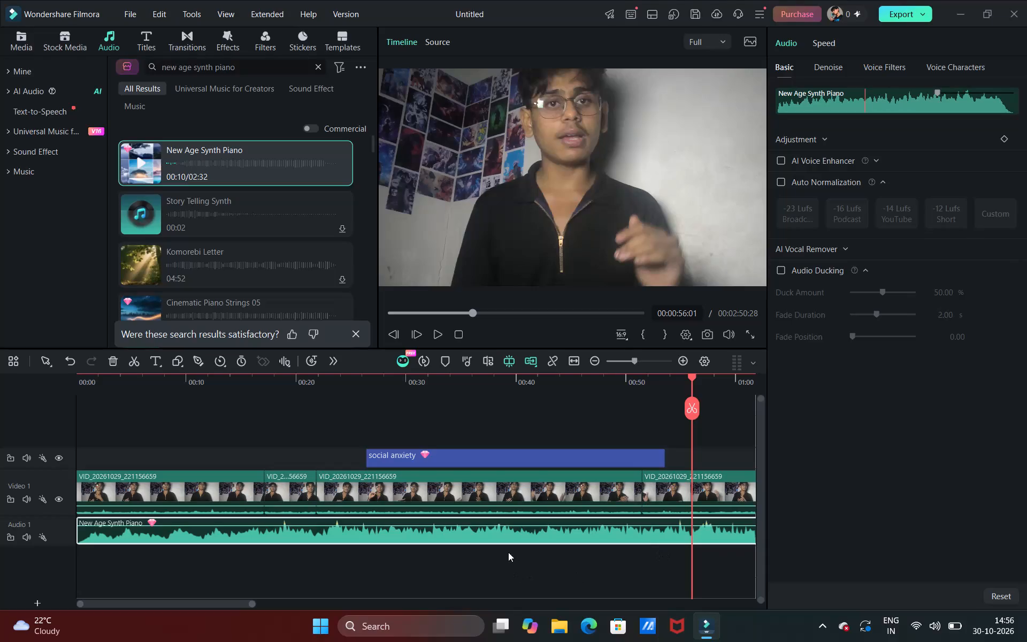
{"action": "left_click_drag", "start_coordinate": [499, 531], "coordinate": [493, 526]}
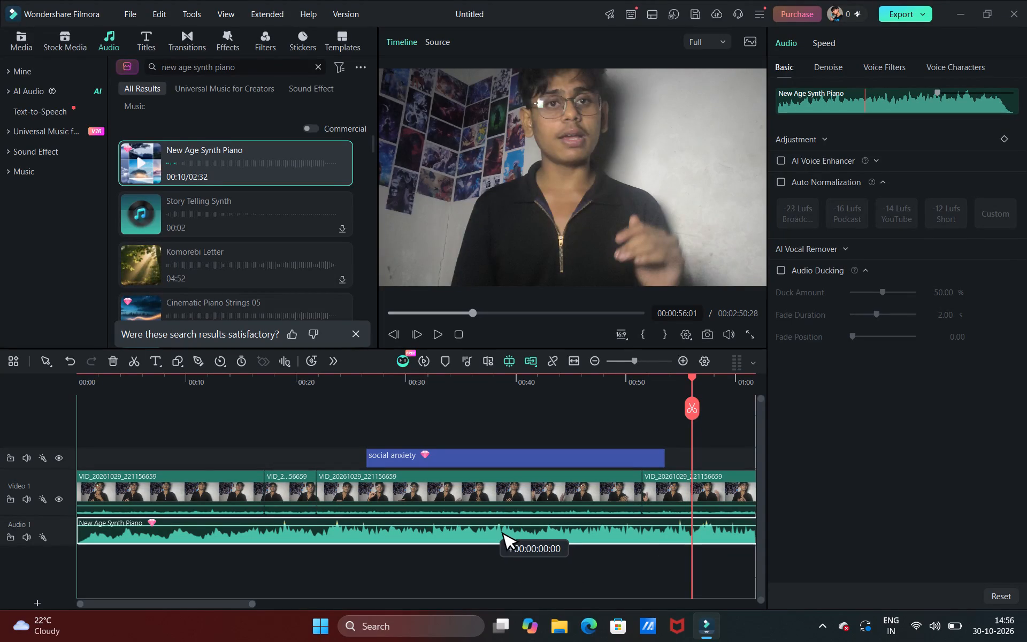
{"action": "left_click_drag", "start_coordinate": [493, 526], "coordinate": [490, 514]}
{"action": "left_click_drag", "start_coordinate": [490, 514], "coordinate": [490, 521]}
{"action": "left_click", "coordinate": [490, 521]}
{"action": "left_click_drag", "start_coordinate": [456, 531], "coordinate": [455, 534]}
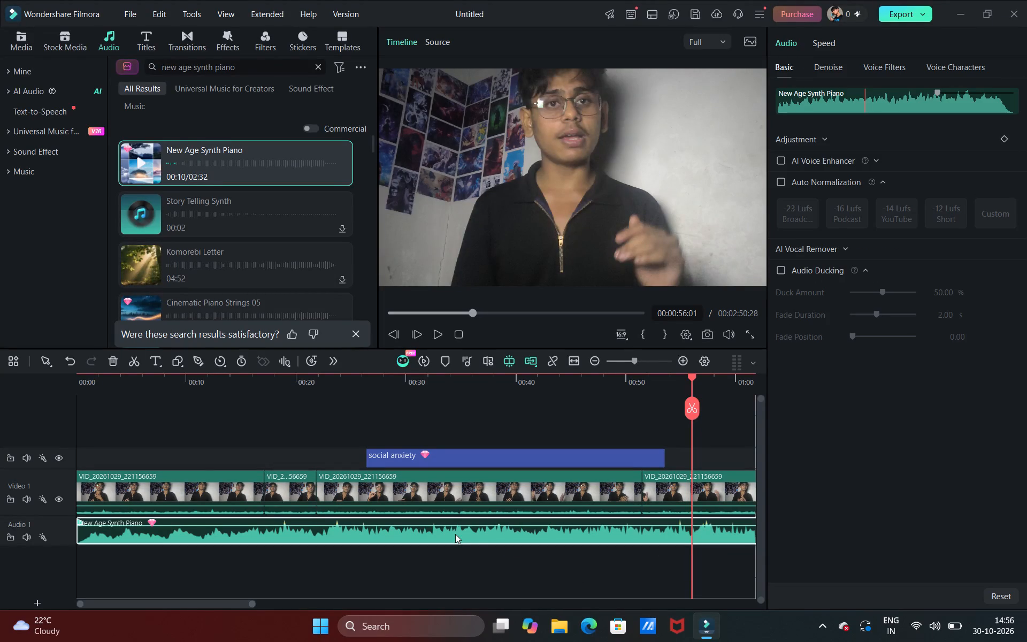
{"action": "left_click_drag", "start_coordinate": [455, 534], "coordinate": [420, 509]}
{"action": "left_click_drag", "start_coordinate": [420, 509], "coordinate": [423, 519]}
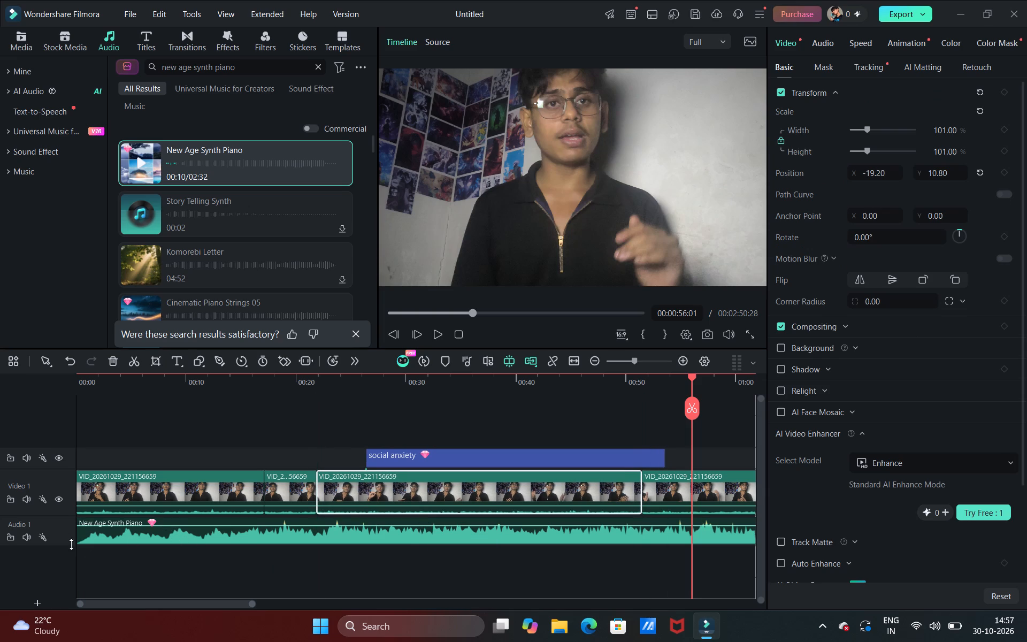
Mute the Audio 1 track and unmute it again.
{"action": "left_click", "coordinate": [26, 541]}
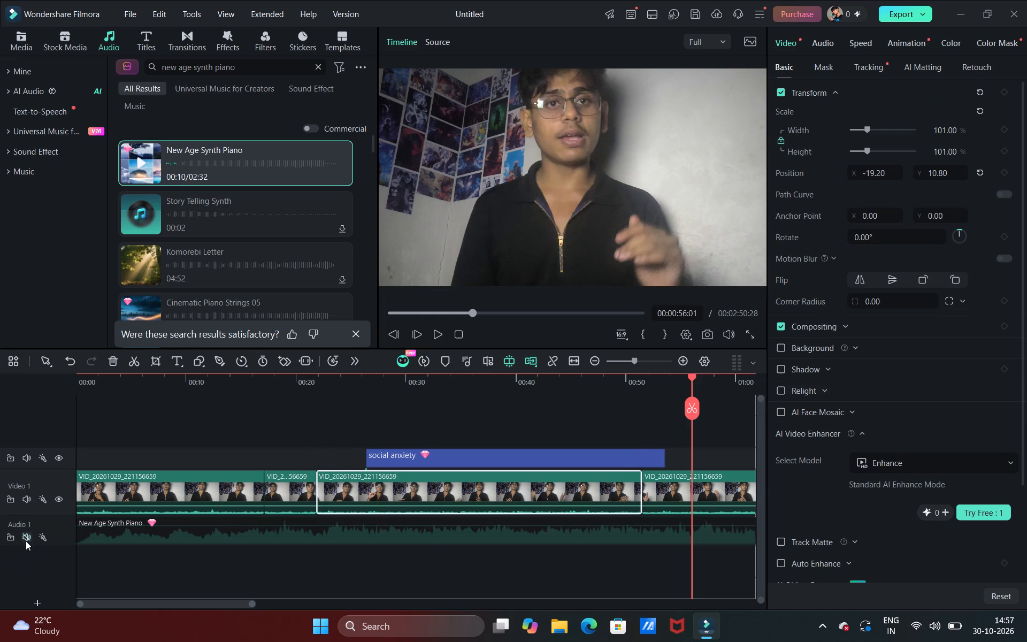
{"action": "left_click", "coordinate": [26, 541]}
Select the New Age Synth Piano clip and move the playhead to about 1:21 on its waveform.
{"action": "left_click", "coordinate": [171, 521]}
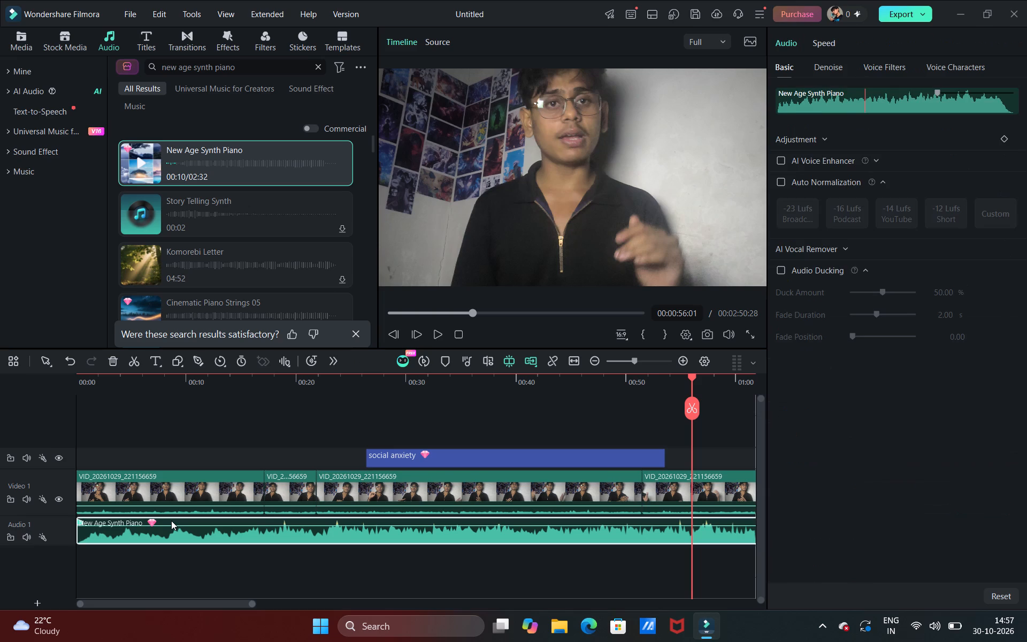
{"action": "left_click", "coordinate": [905, 92]}
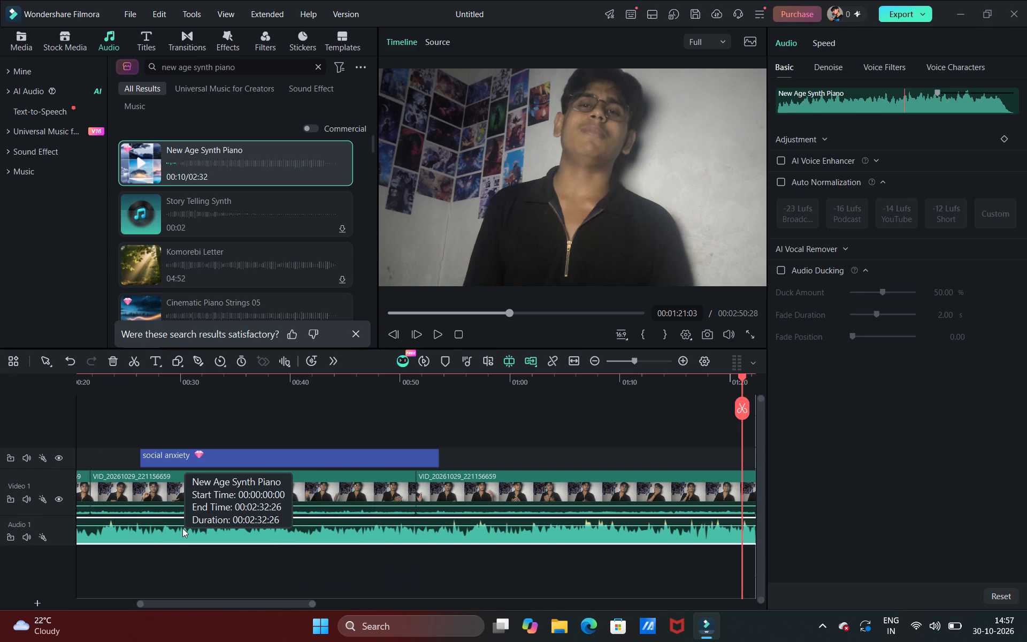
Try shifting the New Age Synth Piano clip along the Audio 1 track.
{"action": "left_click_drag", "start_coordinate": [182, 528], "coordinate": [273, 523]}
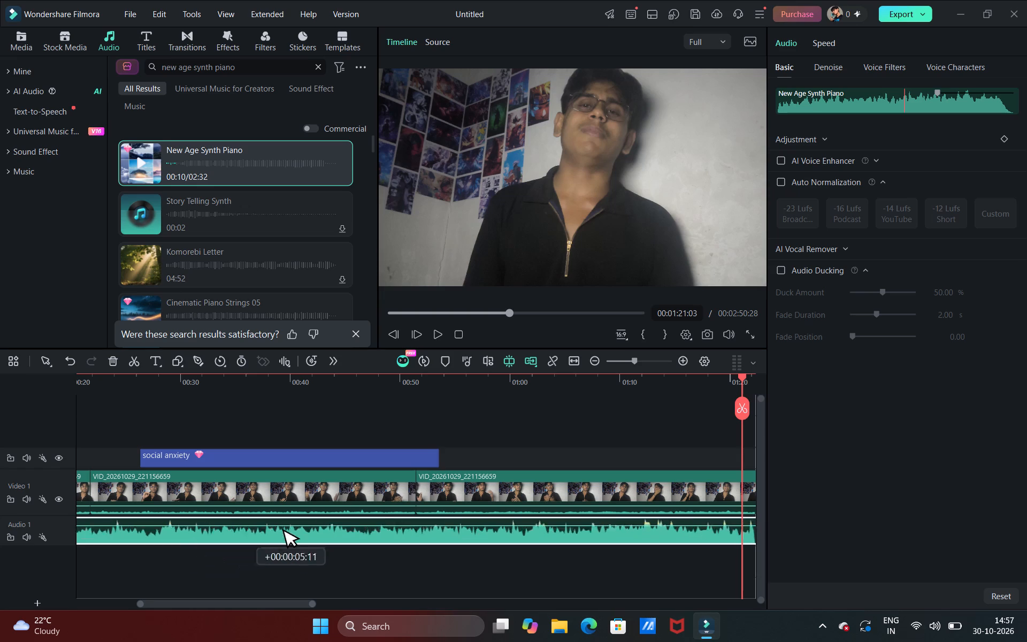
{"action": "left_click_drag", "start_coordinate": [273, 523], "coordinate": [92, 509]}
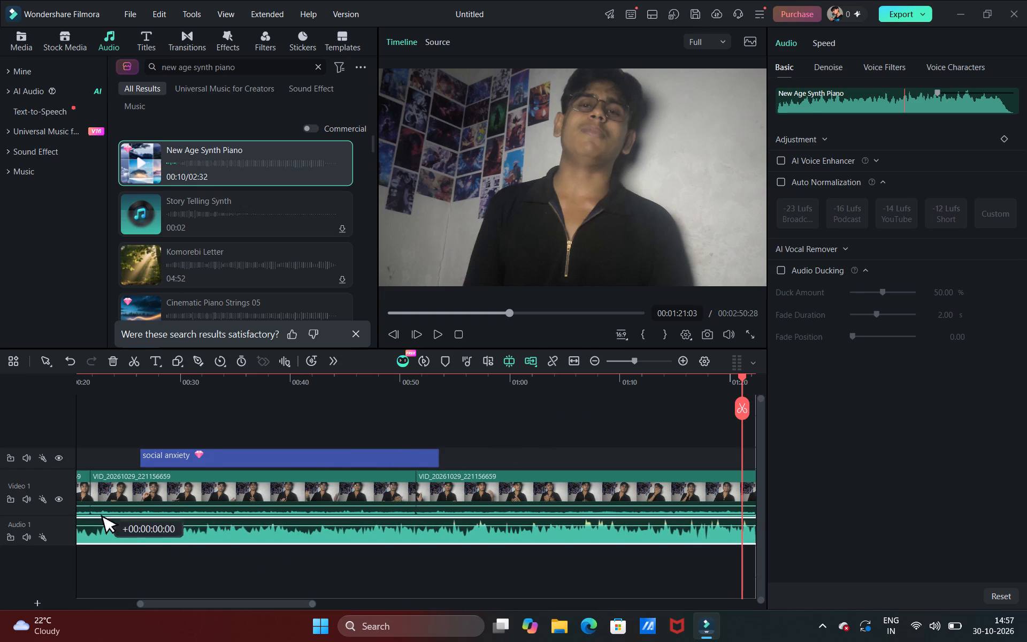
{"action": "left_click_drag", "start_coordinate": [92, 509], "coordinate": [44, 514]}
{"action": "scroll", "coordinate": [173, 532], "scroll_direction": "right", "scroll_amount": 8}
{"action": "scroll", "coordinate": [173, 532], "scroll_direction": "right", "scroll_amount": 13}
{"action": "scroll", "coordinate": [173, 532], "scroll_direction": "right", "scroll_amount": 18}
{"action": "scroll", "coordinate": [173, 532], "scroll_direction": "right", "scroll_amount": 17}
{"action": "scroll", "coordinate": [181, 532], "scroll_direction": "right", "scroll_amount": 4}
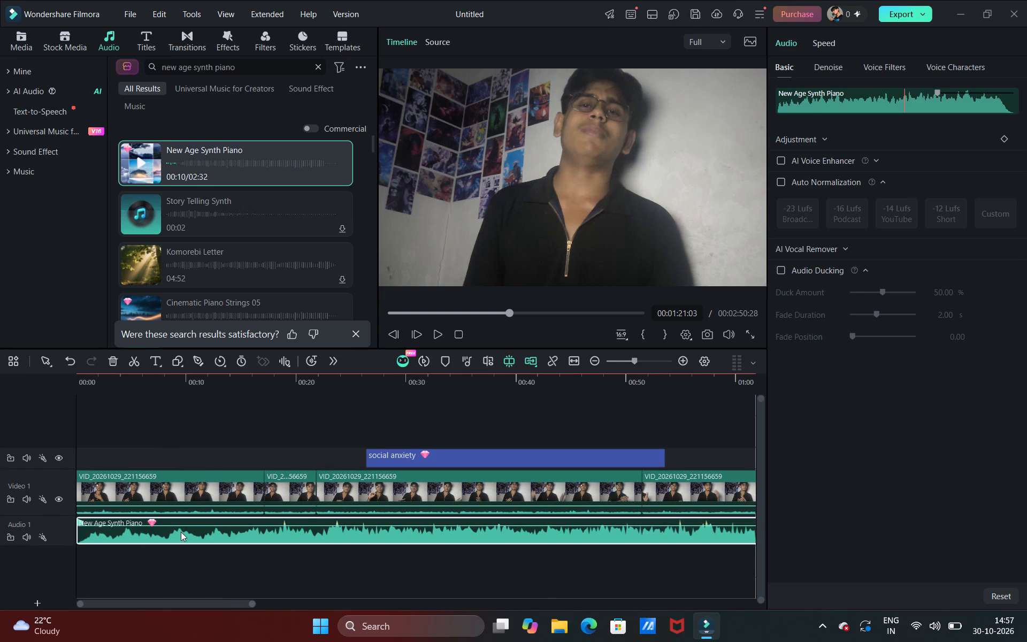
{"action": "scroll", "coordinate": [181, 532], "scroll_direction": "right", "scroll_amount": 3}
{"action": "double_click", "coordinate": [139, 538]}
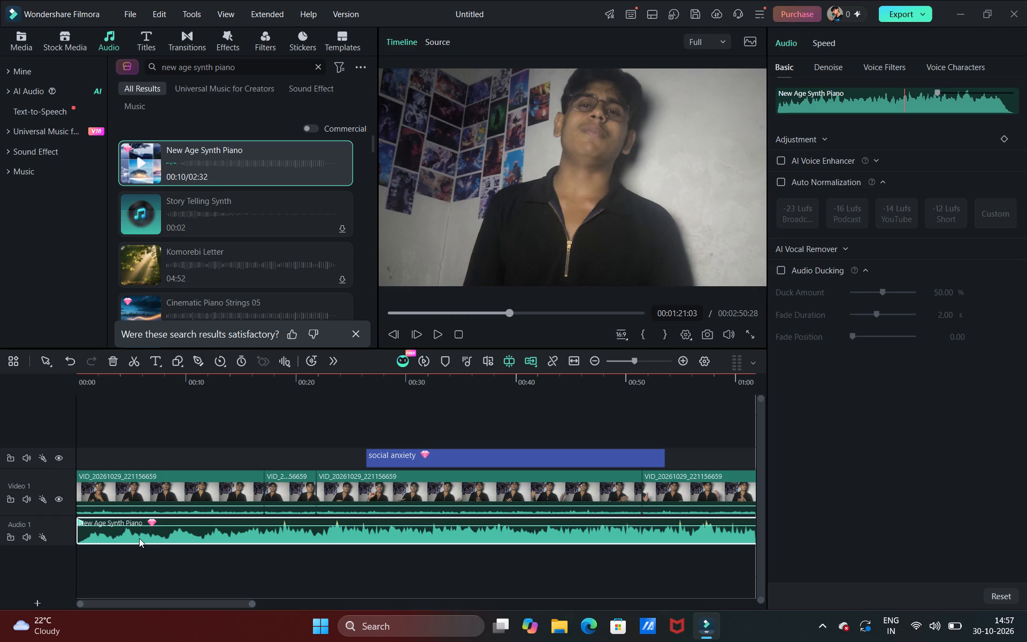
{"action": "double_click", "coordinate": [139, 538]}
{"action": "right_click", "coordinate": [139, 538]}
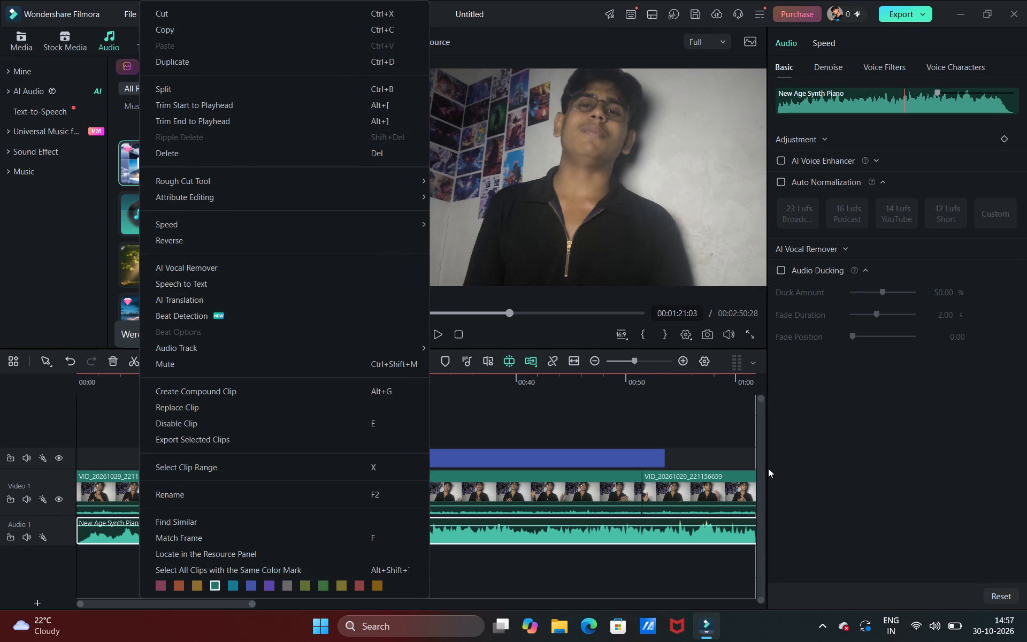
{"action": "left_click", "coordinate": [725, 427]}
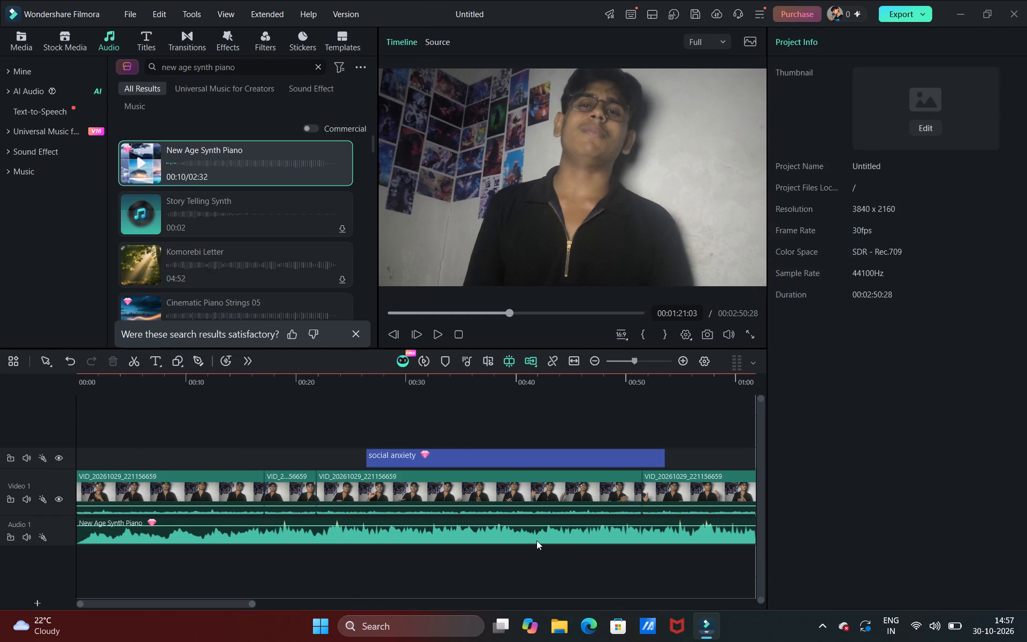
Lower the volume level of the New Age Synth Piano clip on Audio 1 well below its original level.
{"action": "left_click", "coordinate": [534, 540]}
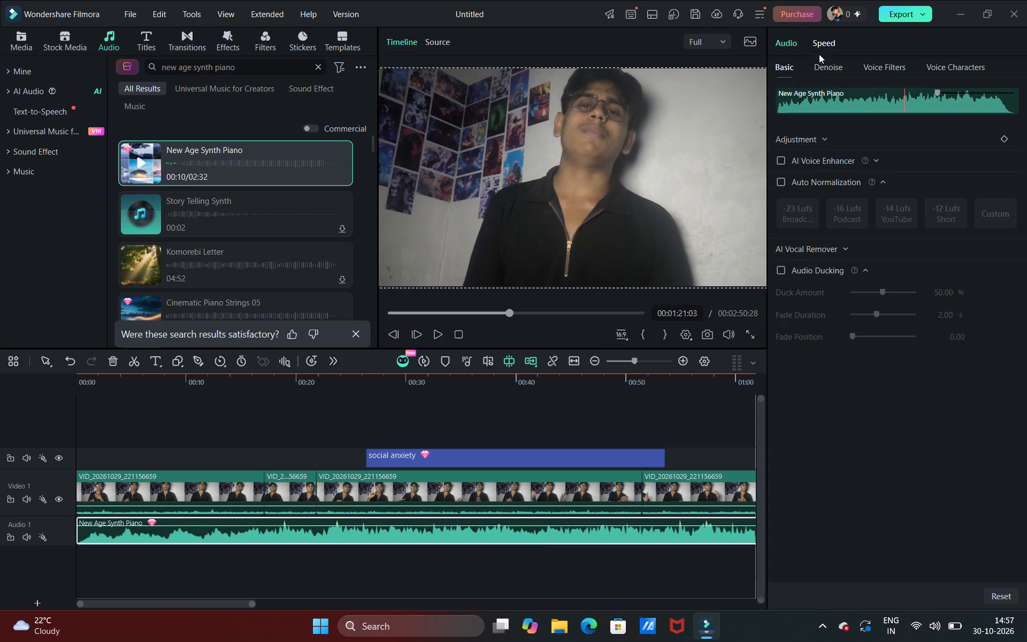
{"action": "left_click", "coordinate": [366, 533]}
{"action": "left_click_drag", "start_coordinate": [167, 525], "coordinate": [167, 534]}
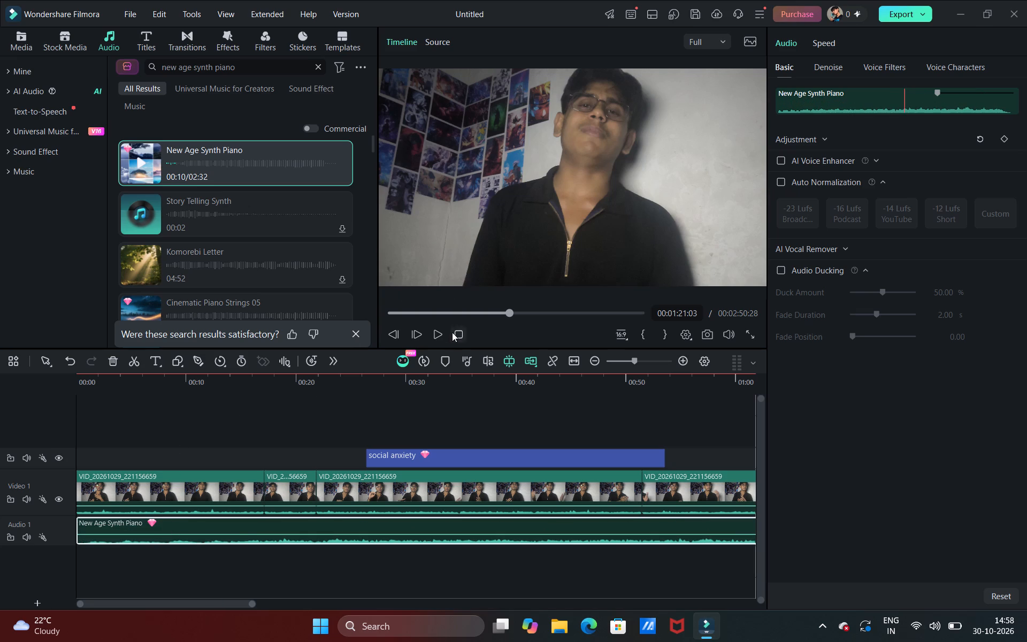
Play the video from about 1:21 to 1:26 to check the music level against the speech.
{"action": "left_click", "coordinate": [433, 336]}
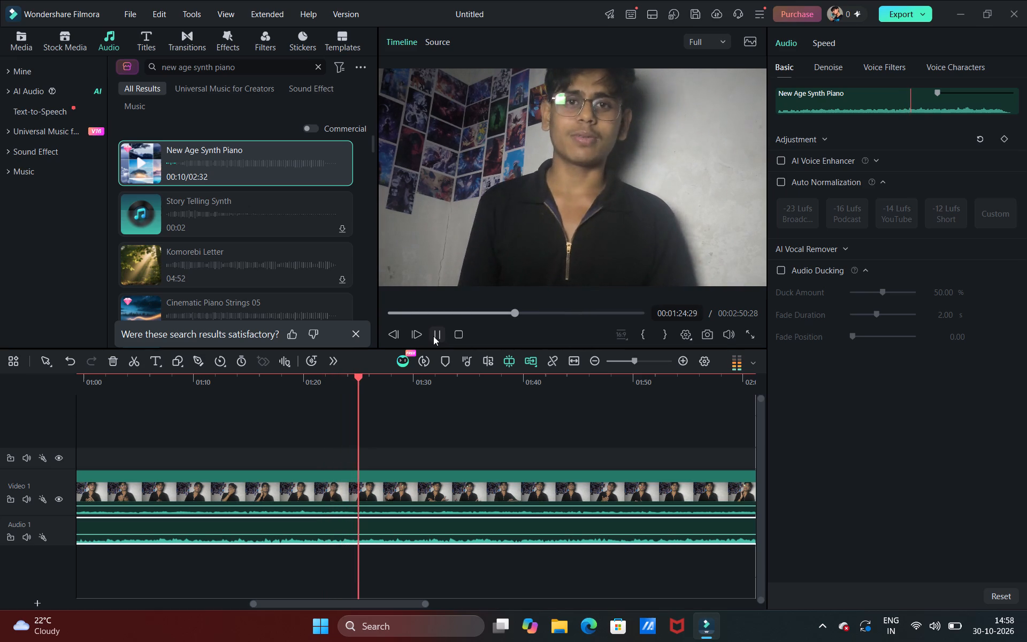
{"action": "left_click", "coordinate": [433, 336]}
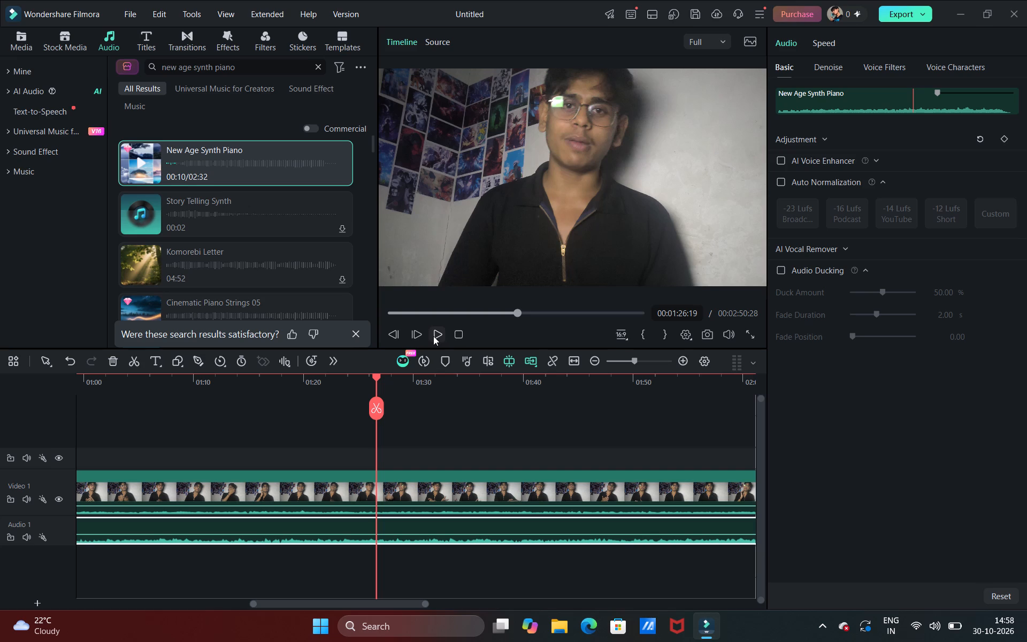
Limit the New Age Synth Piano audio search to commercial tracks.
{"action": "left_click", "coordinate": [322, 123]}
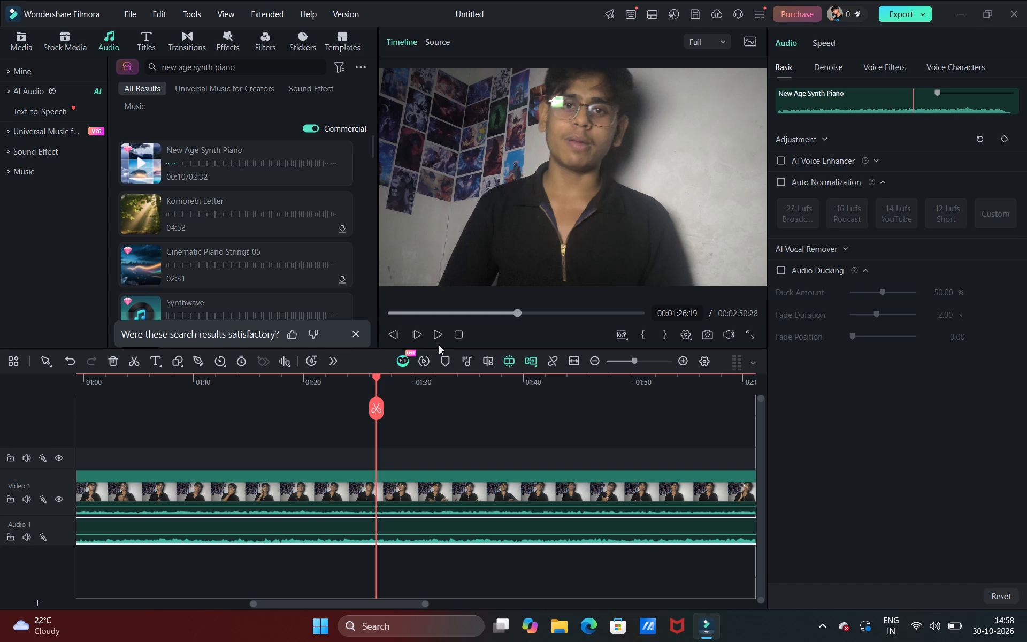
Set the colour temperature of the long last clip on Video 1 to 49.
{"action": "left_click", "coordinate": [489, 488]}
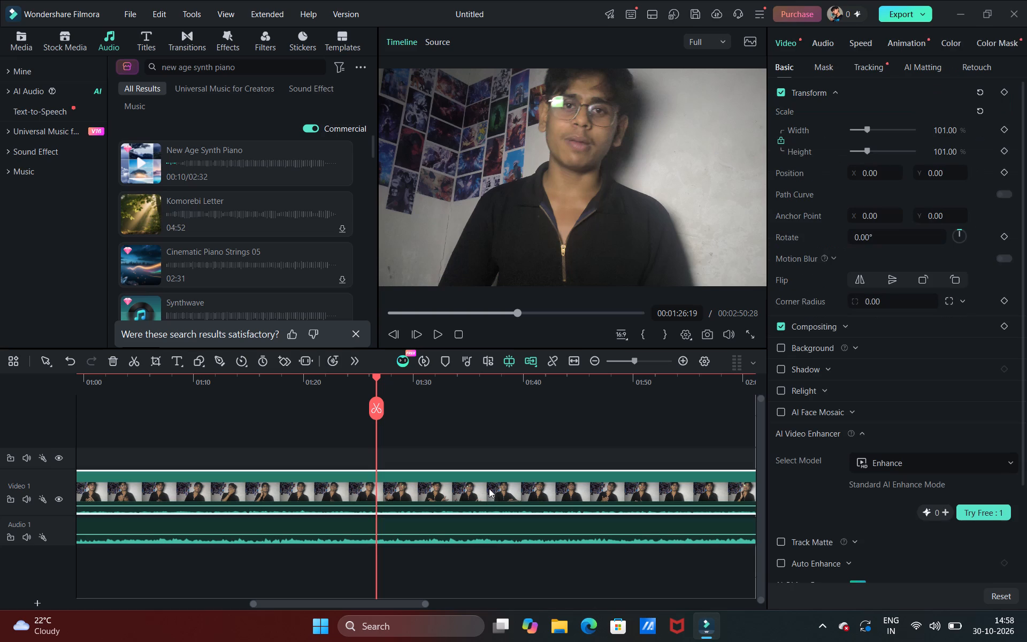
{"action": "left_click", "coordinate": [947, 39]}
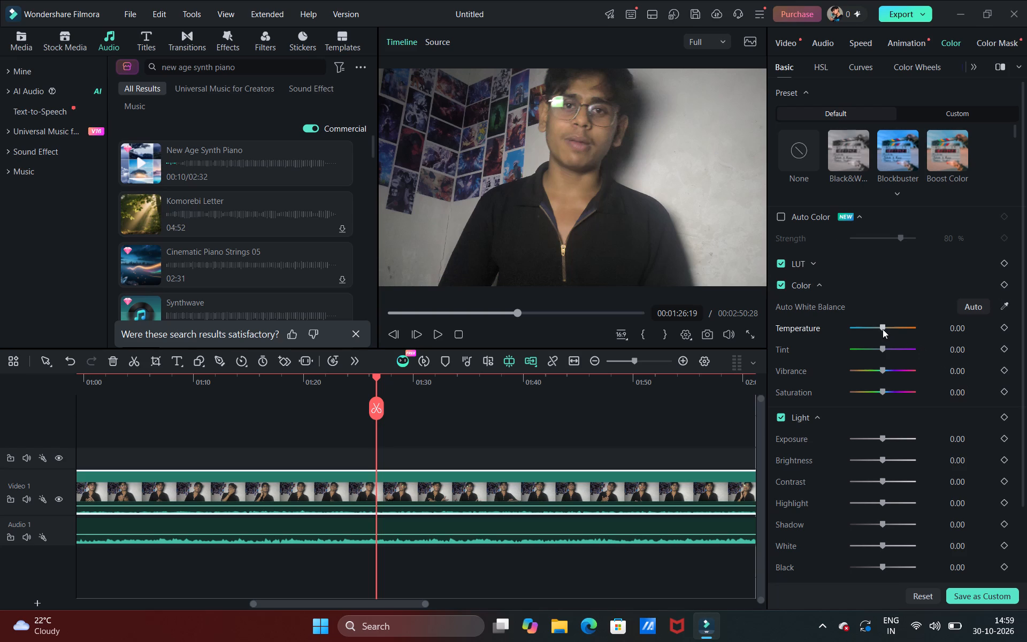
{"action": "left_click_drag", "start_coordinate": [883, 329], "coordinate": [899, 346]}
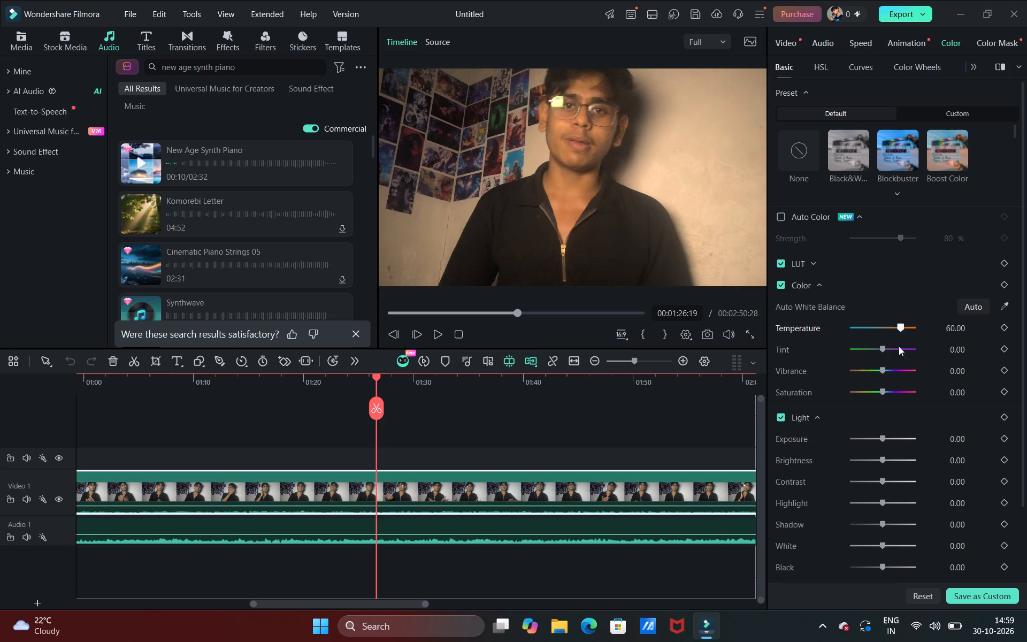
{"action": "left_click_drag", "start_coordinate": [899, 346], "coordinate": [886, 366]}
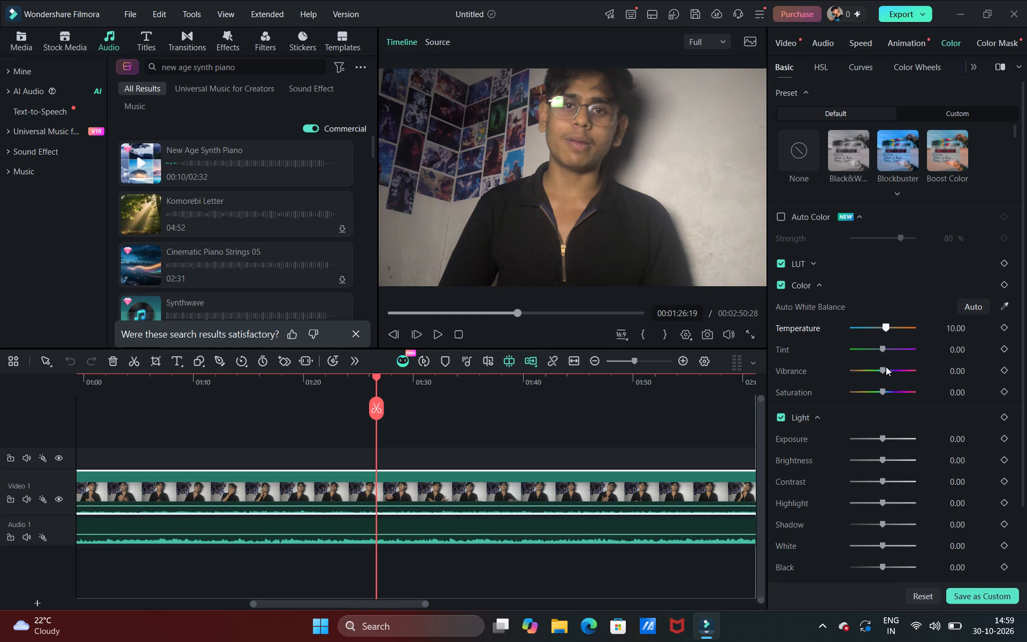
{"action": "left_click_drag", "start_coordinate": [886, 366], "coordinate": [898, 364]}
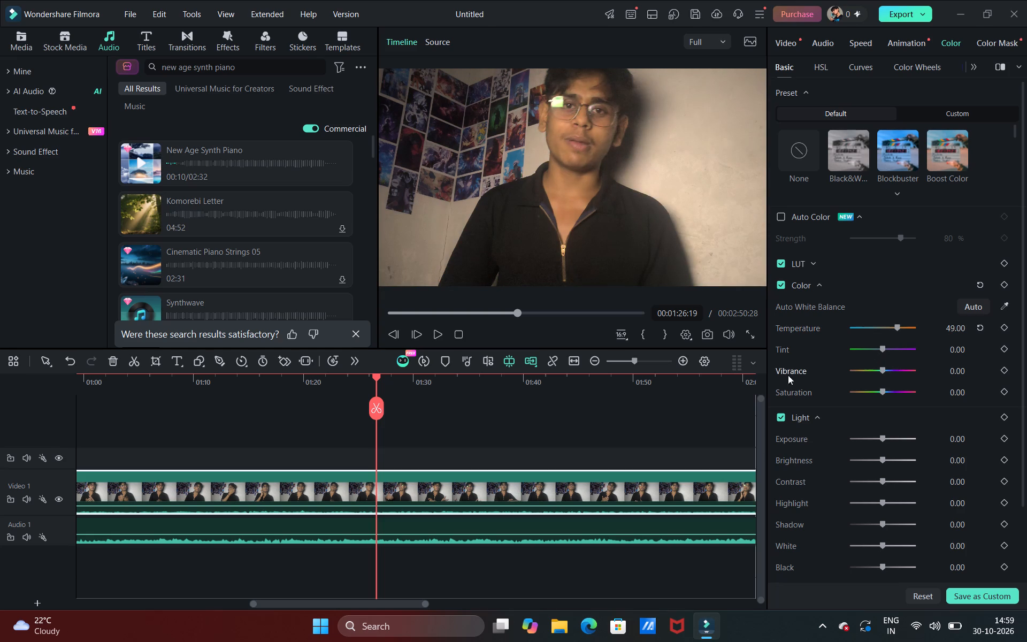
Examine the colour-corrected clip at several points between about 1:14 and 1:53 and compare it with the preceding clip near 0:49.
{"action": "left_click", "coordinate": [500, 485]}
{"action": "scroll", "coordinate": [500, 485], "scroll_direction": "left", "scroll_amount": 1}
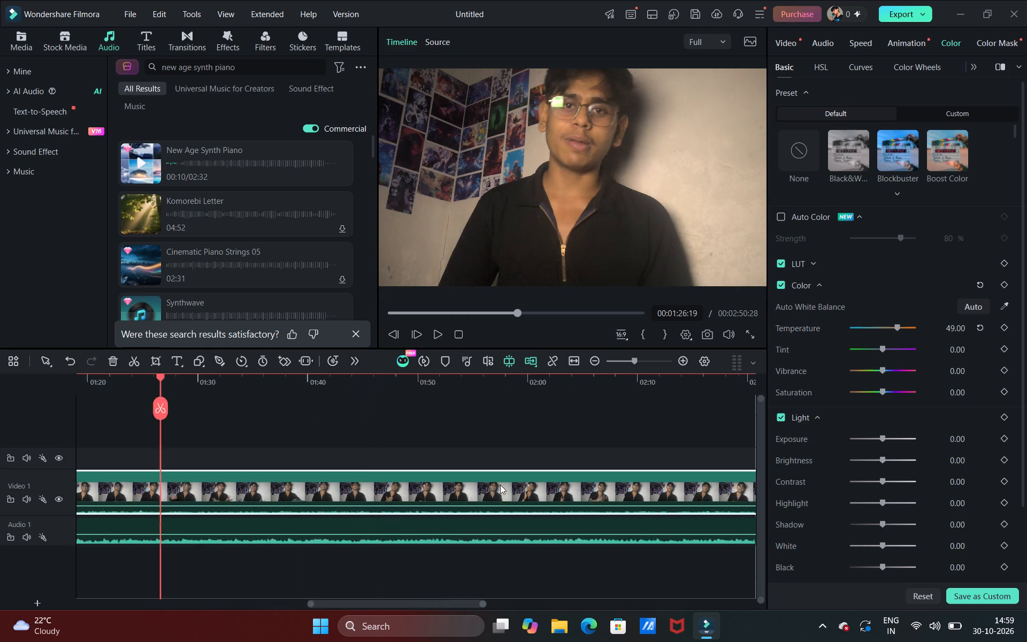
{"action": "scroll", "coordinate": [500, 485], "scroll_direction": "left", "scroll_amount": 1}
{"action": "left_click", "coordinate": [500, 485]}
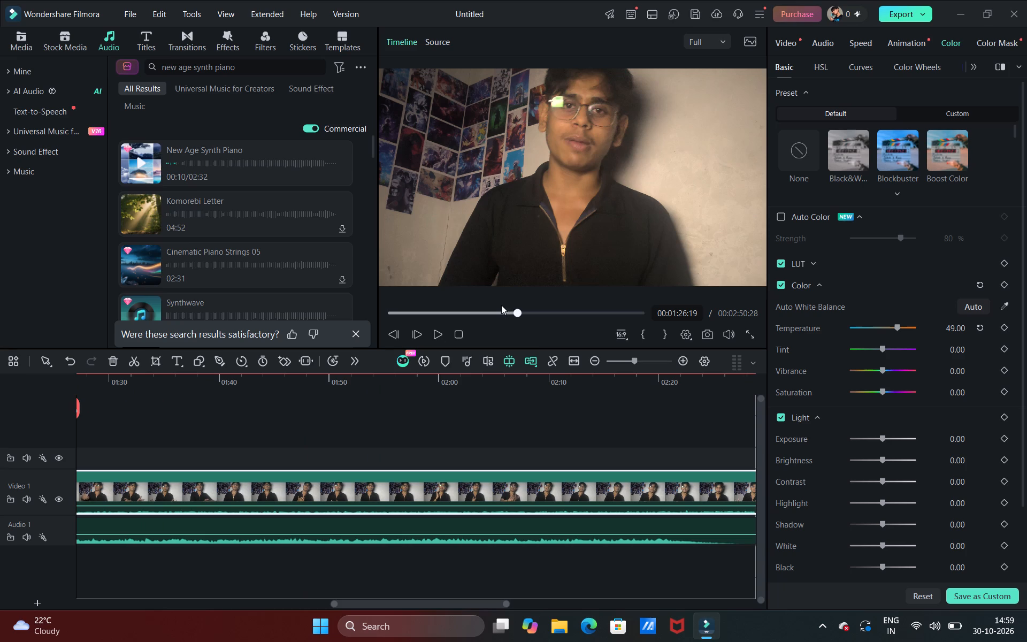
{"action": "left_click", "coordinate": [501, 305]}
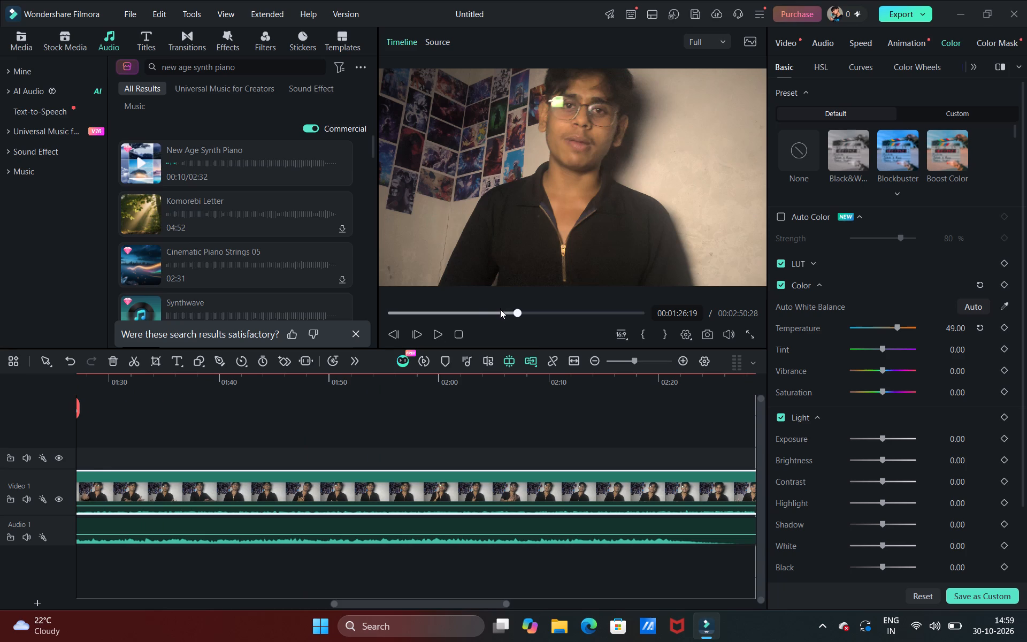
{"action": "left_click", "coordinate": [500, 309]}
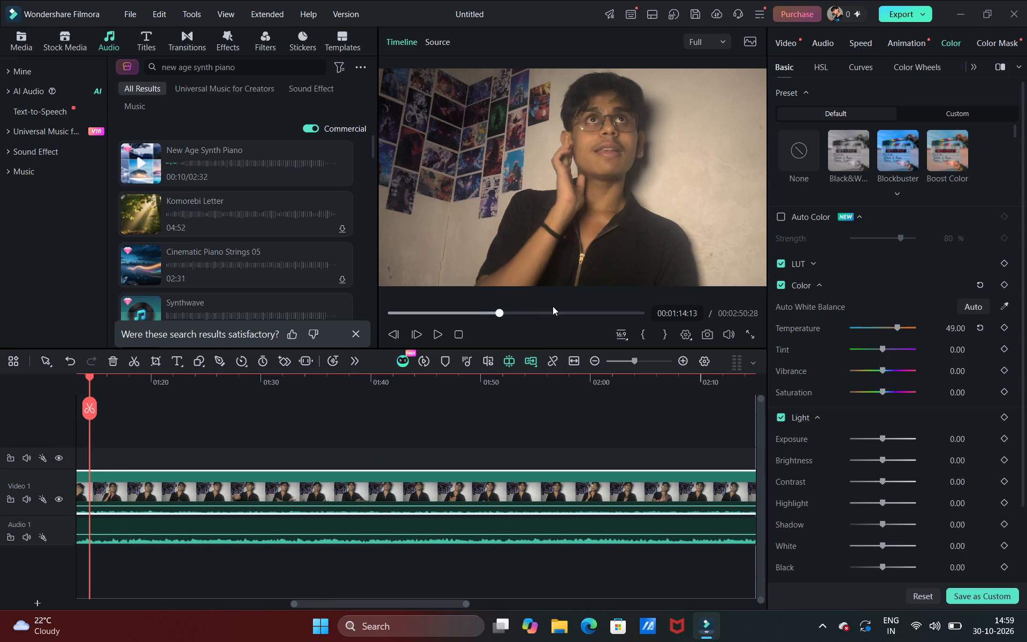
{"action": "left_click", "coordinate": [556, 315]}
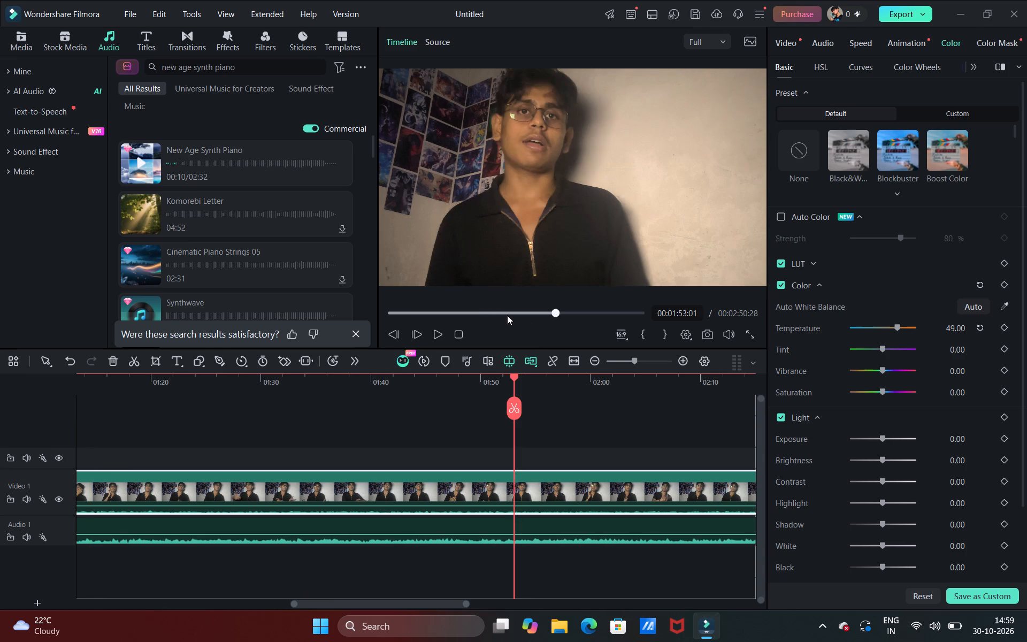
{"action": "left_click", "coordinate": [522, 311]}
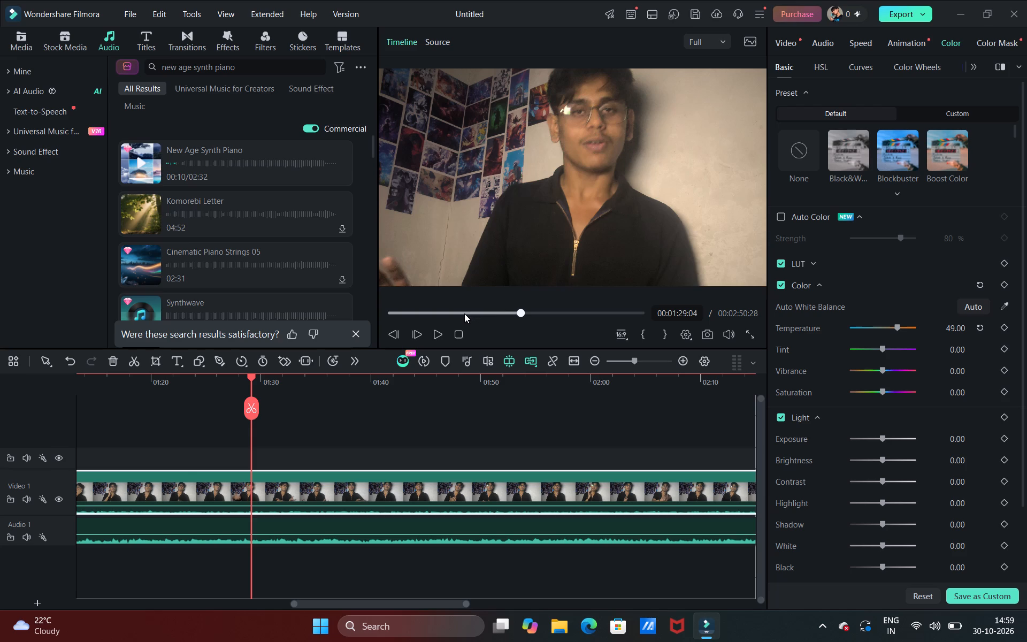
{"action": "left_click", "coordinate": [464, 314]}
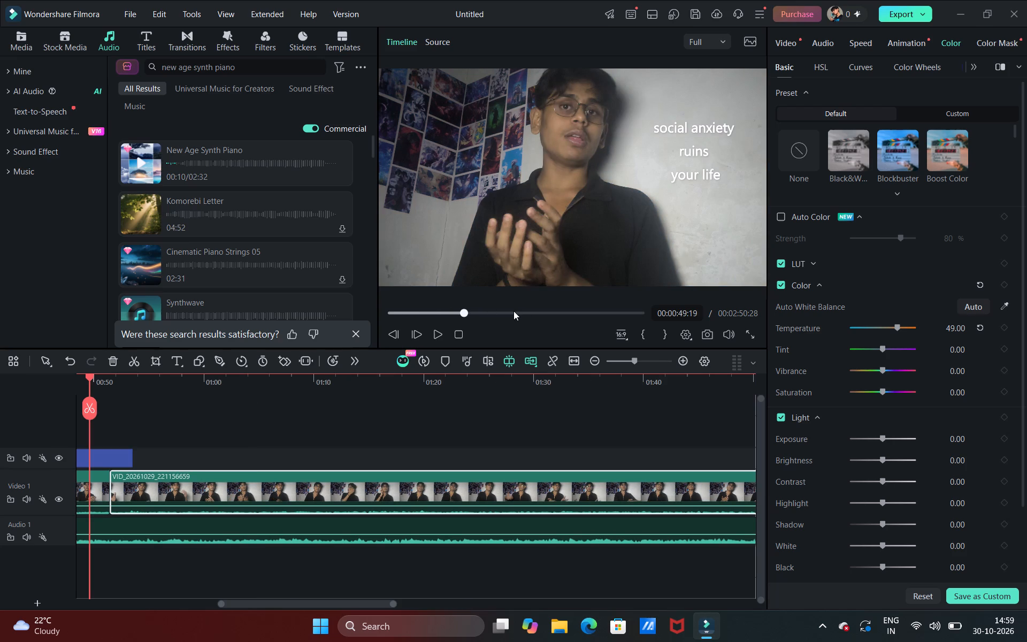
{"action": "left_click", "coordinate": [513, 311]}
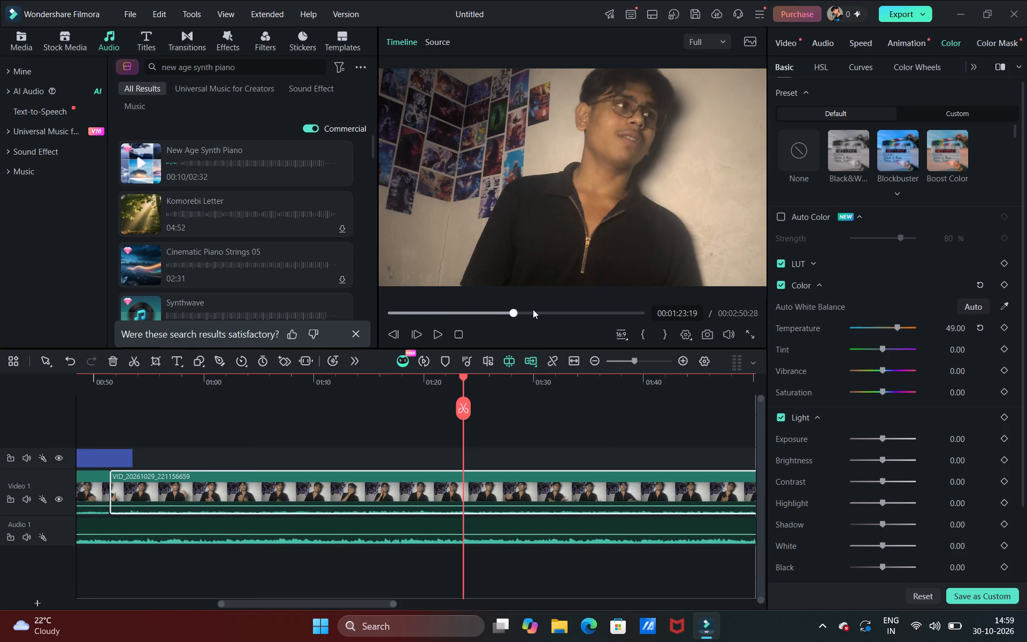
{"action": "left_click", "coordinate": [533, 309]}
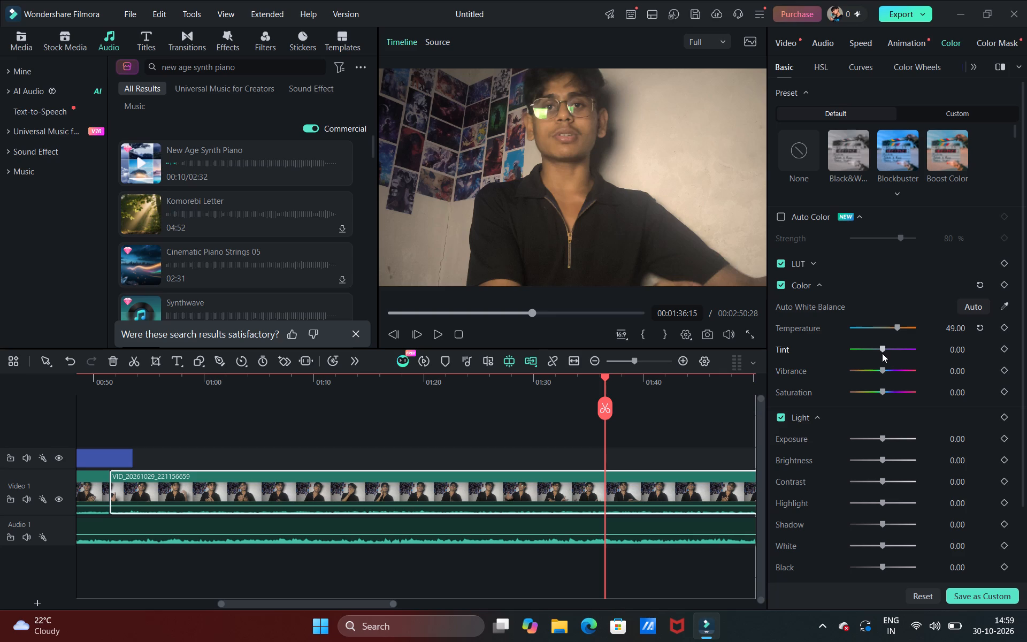
Set the tint of the selected last clip on Video 1 to 30.
{"action": "left_click_drag", "start_coordinate": [882, 350], "coordinate": [900, 362]}
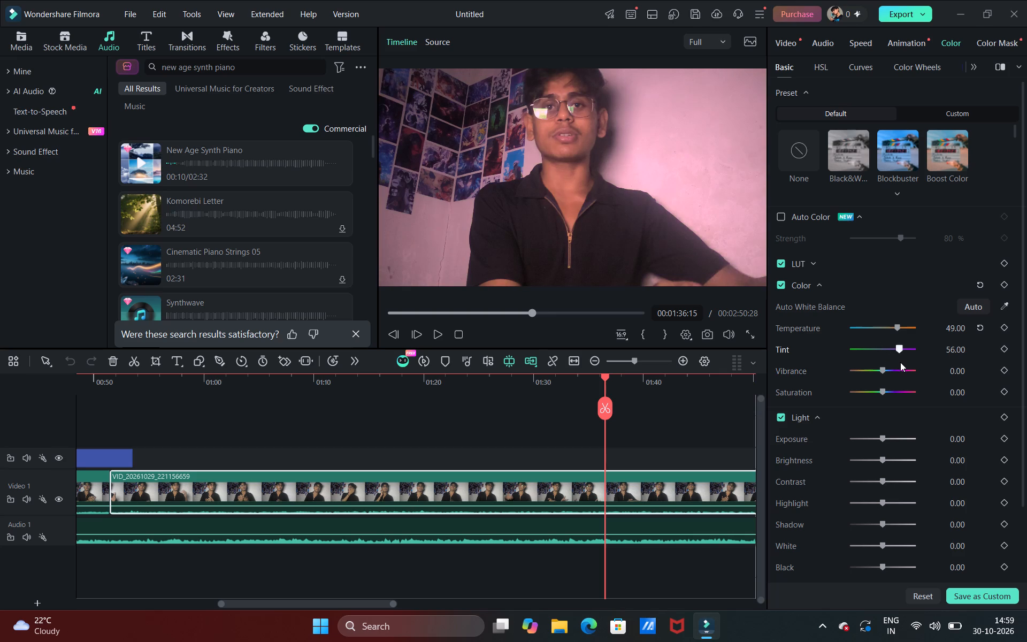
{"action": "left_click_drag", "start_coordinate": [900, 362], "coordinate": [863, 371]}
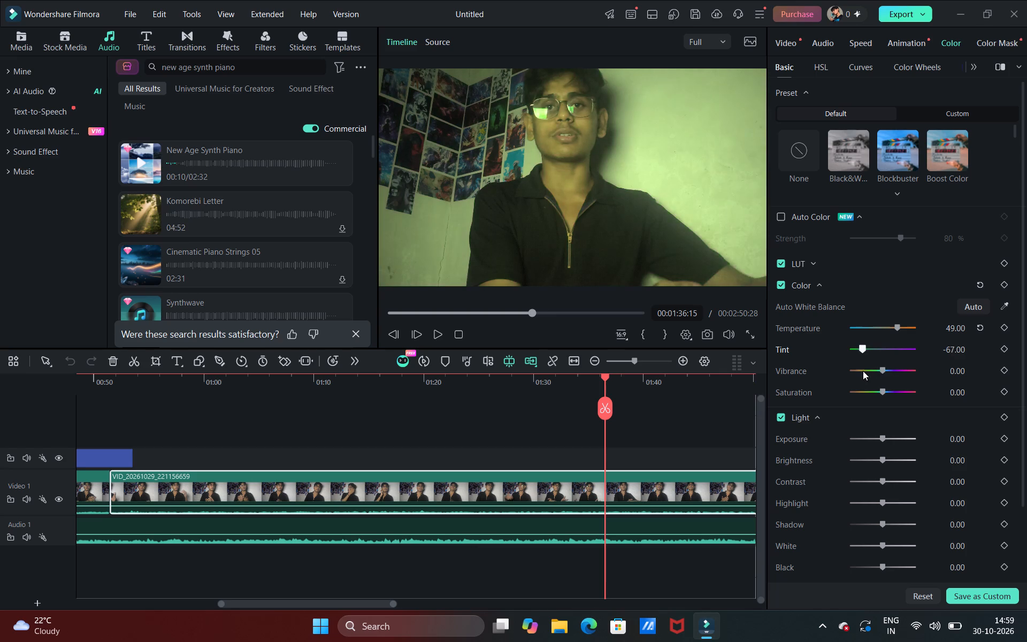
{"action": "left_click_drag", "start_coordinate": [863, 371], "coordinate": [892, 376]}
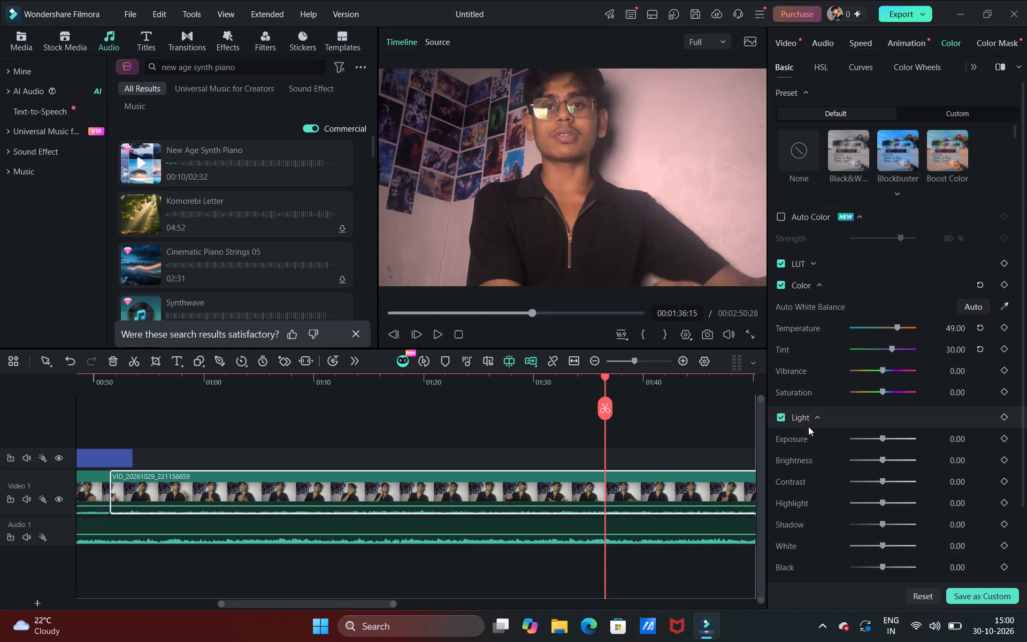
Set the exposure of the selected last clip on Video 1 to 14 and preview it from about 1:36 to 1:42.
{"action": "left_click_drag", "start_coordinate": [880, 439], "coordinate": [917, 449]}
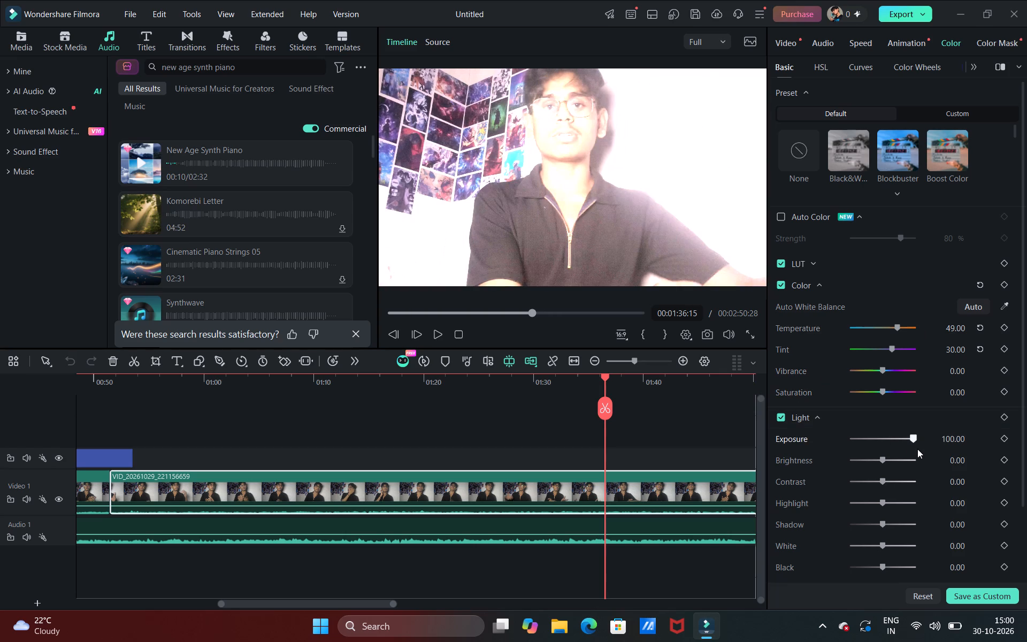
{"action": "left_click_drag", "start_coordinate": [917, 449], "coordinate": [890, 462]}
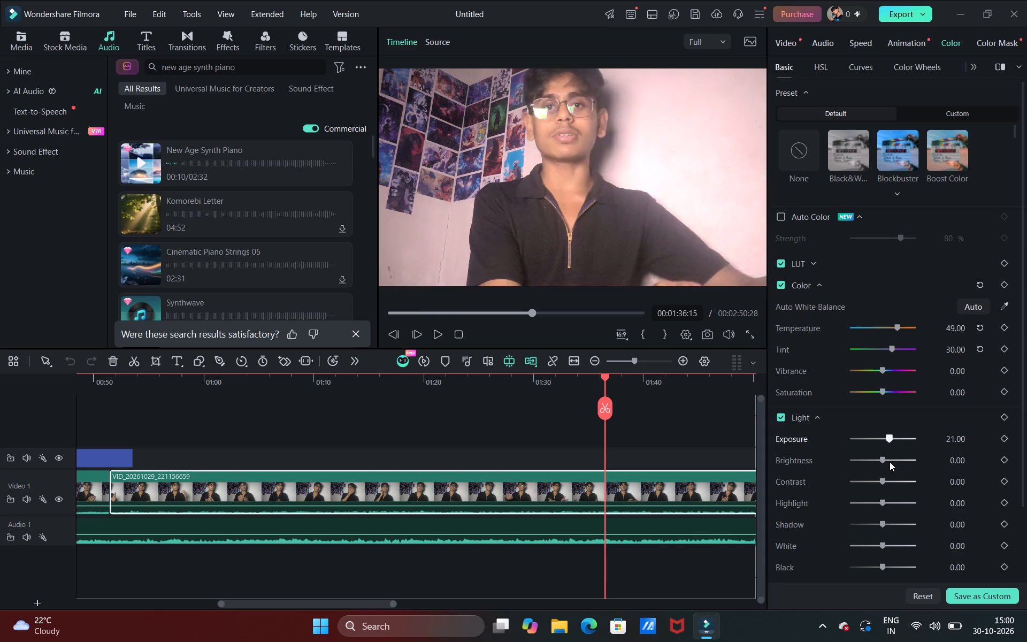
{"action": "left_click_drag", "start_coordinate": [890, 462], "coordinate": [869, 467]}
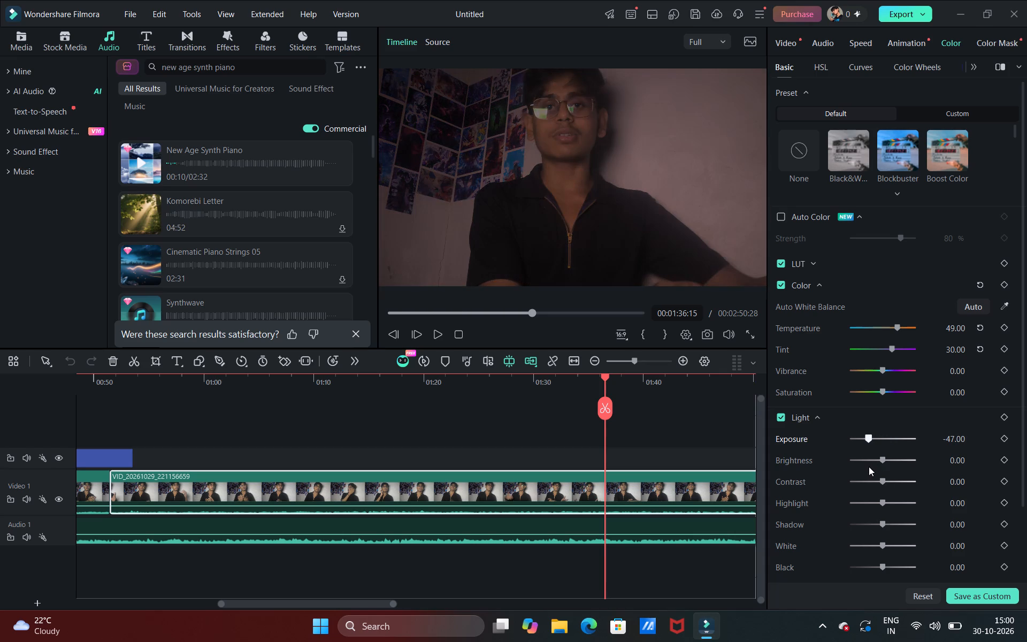
{"action": "left_click_drag", "start_coordinate": [869, 467], "coordinate": [869, 468]}
{"action": "left_click_drag", "start_coordinate": [871, 439], "coordinate": [892, 449]}
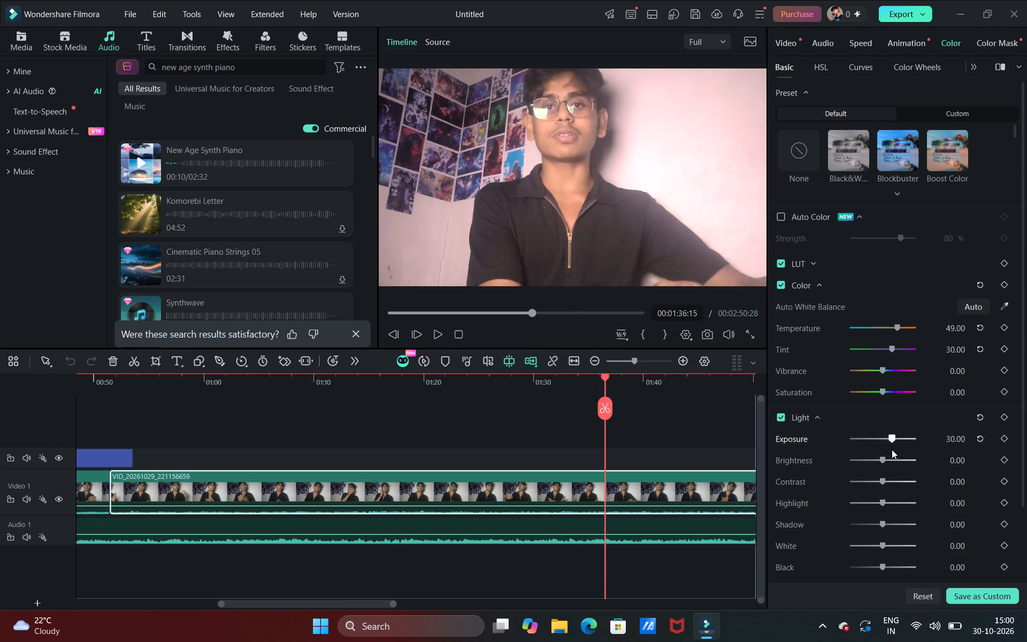
{"action": "left_click_drag", "start_coordinate": [892, 449], "coordinate": [887, 451]}
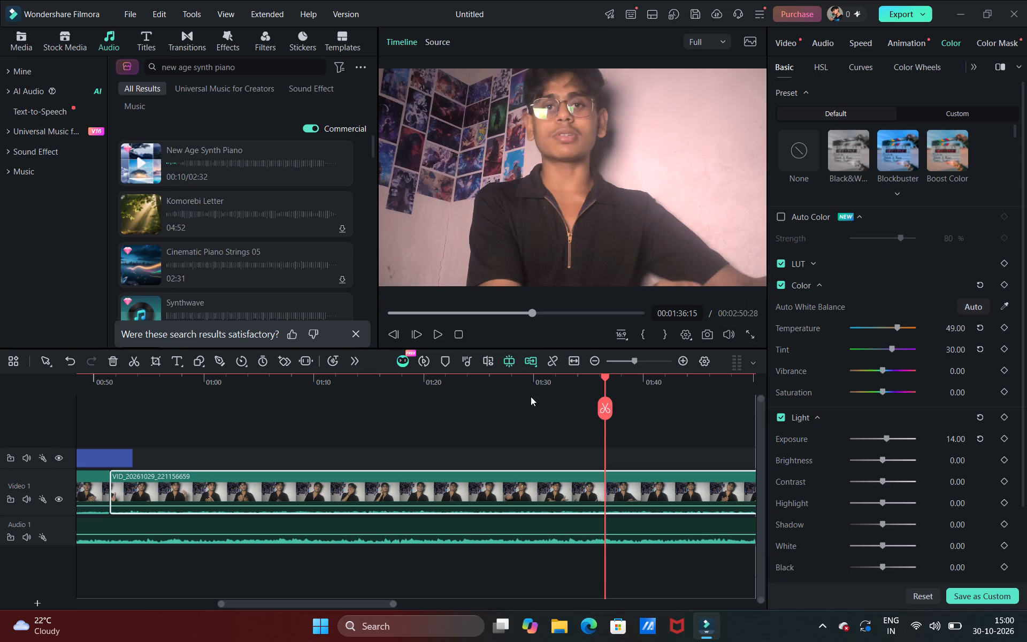
{"action": "left_click", "coordinate": [443, 331]}
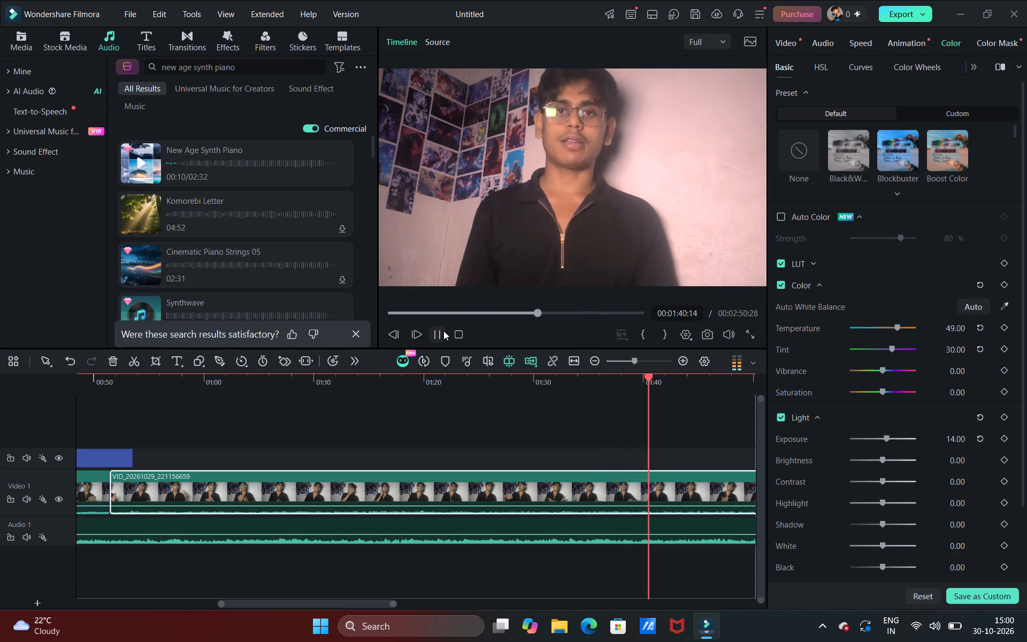
{"action": "left_click", "coordinate": [443, 331]}
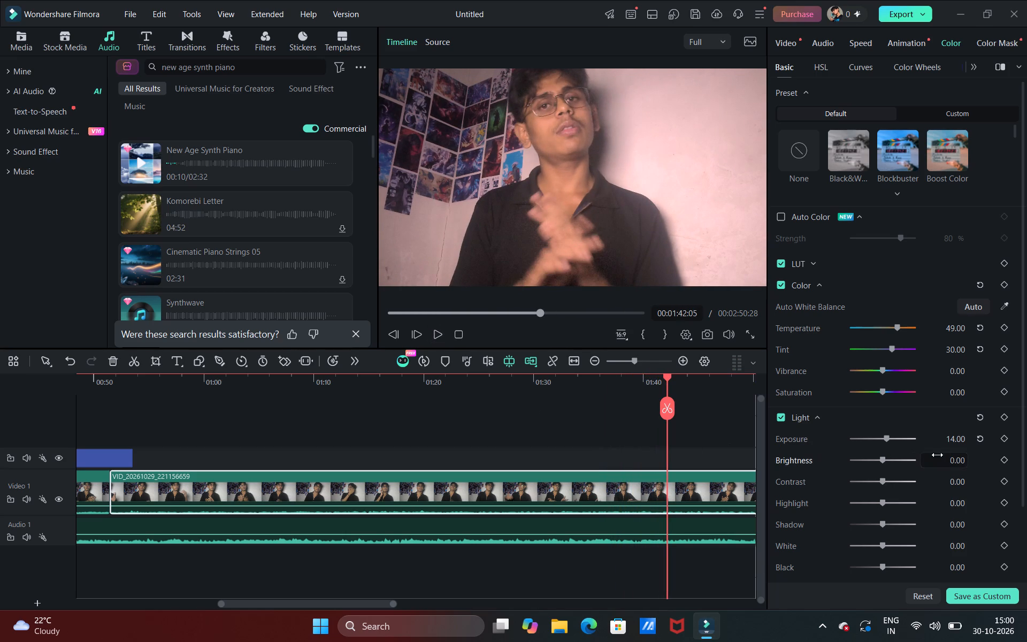
Set the brightness of the selected last clip on Video 1 to -1.
{"action": "left_click_drag", "start_coordinate": [882, 461], "coordinate": [913, 468]}
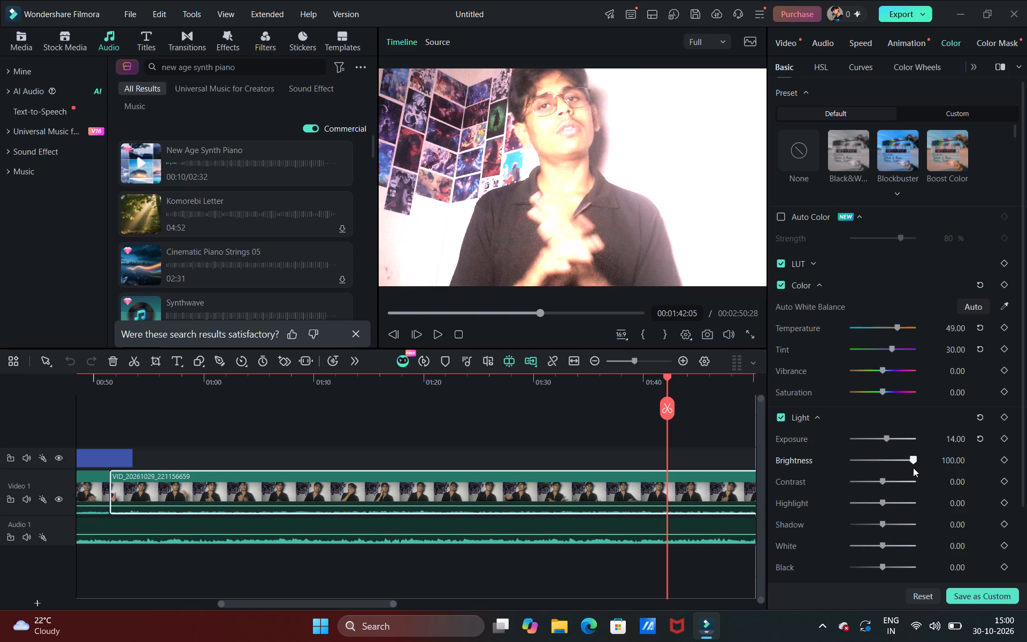
{"action": "left_click_drag", "start_coordinate": [913, 468], "coordinate": [850, 486]}
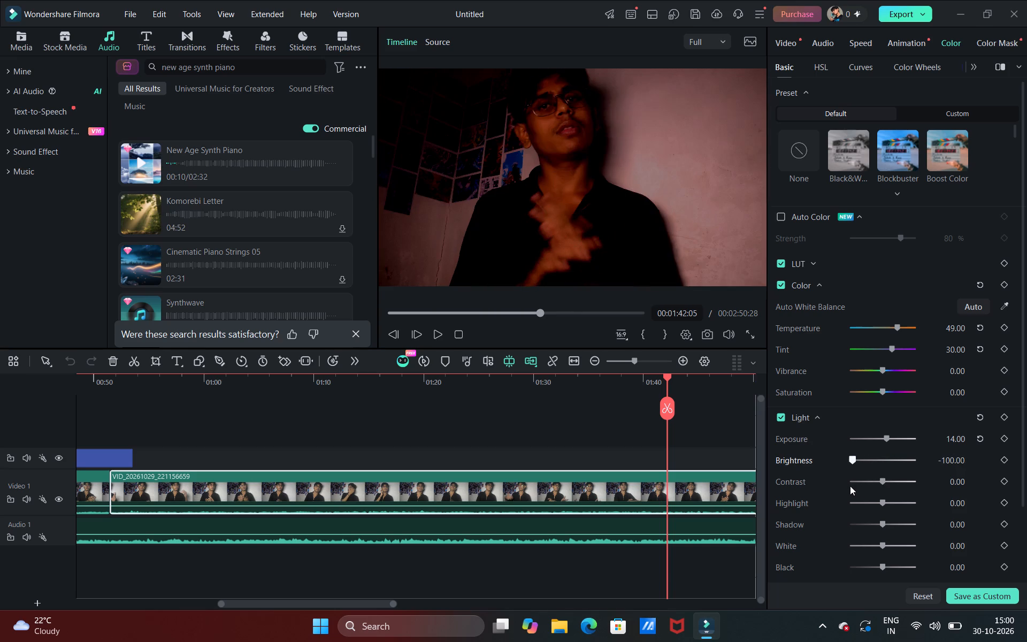
{"action": "left_click_drag", "start_coordinate": [850, 486], "coordinate": [883, 492]}
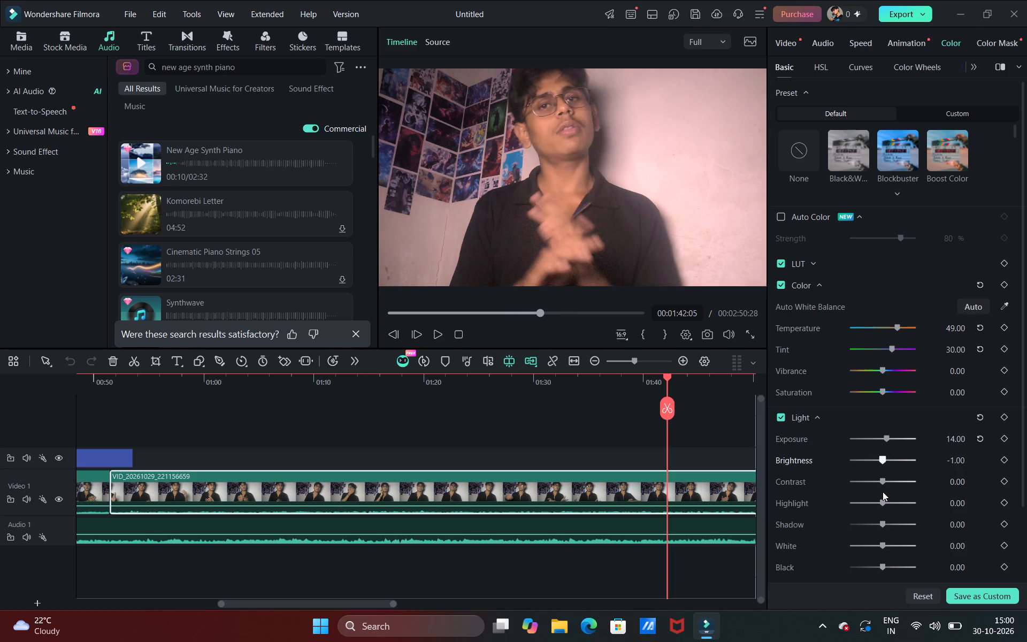
{"action": "left_click_drag", "start_coordinate": [883, 492], "coordinate": [888, 494]}
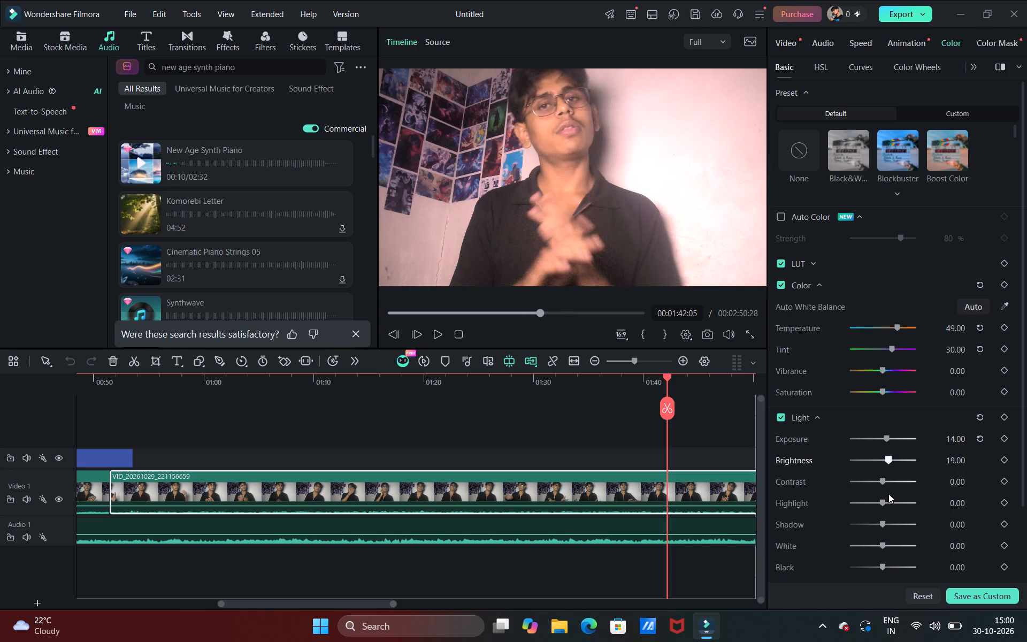
{"action": "left_click_drag", "start_coordinate": [888, 494], "coordinate": [886, 495]}
{"action": "left_click_drag", "start_coordinate": [887, 460], "coordinate": [882, 463]}
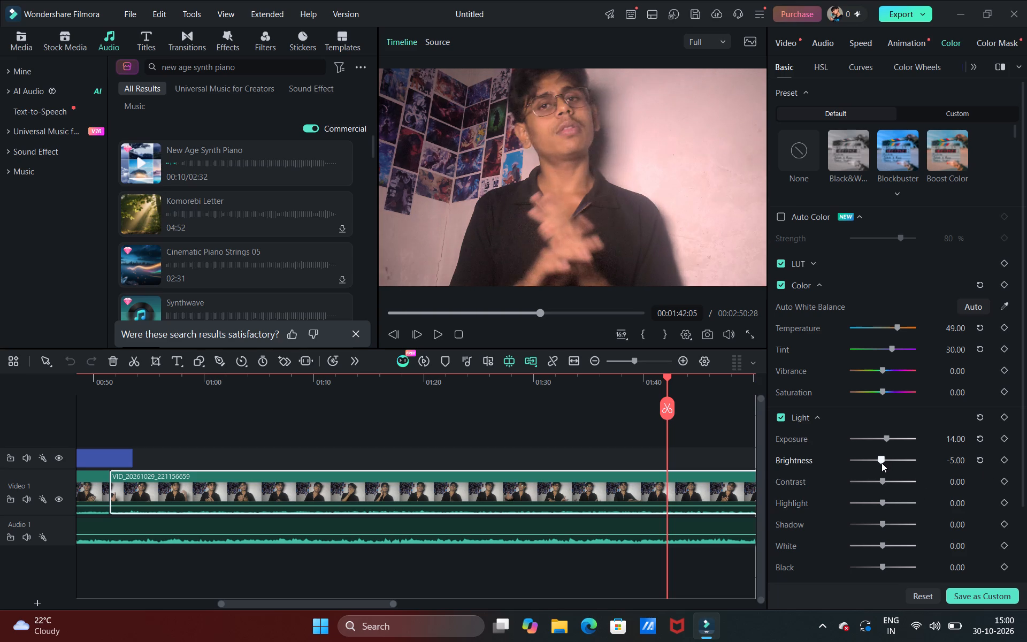
{"action": "left_click_drag", "start_coordinate": [882, 463], "coordinate": [882, 466]}
{"action": "left_click_drag", "start_coordinate": [882, 466], "coordinate": [884, 466]}
{"action": "left_click_drag", "start_coordinate": [884, 466], "coordinate": [883, 466]}
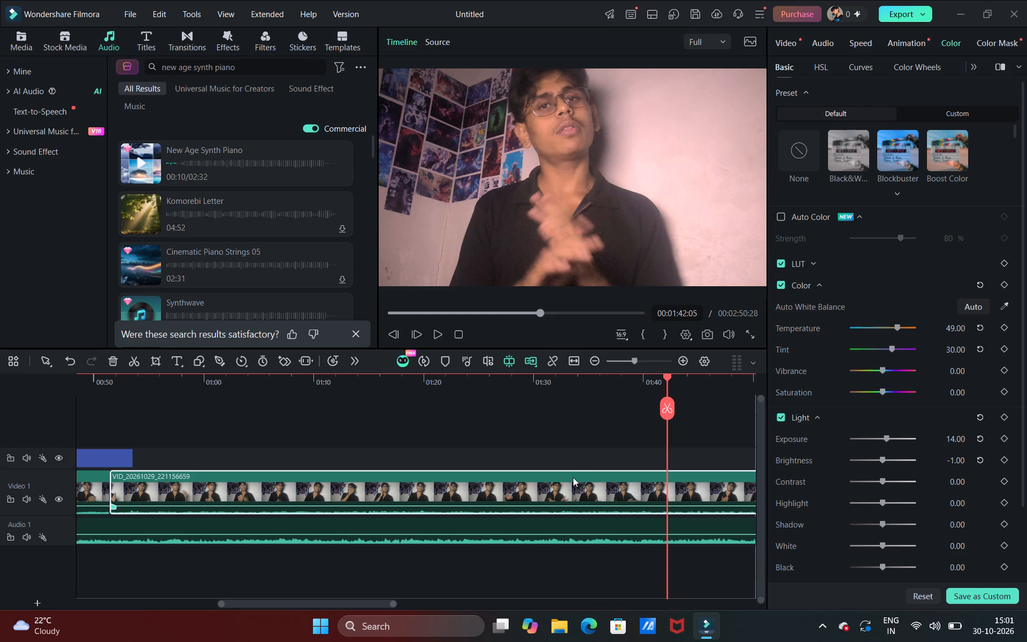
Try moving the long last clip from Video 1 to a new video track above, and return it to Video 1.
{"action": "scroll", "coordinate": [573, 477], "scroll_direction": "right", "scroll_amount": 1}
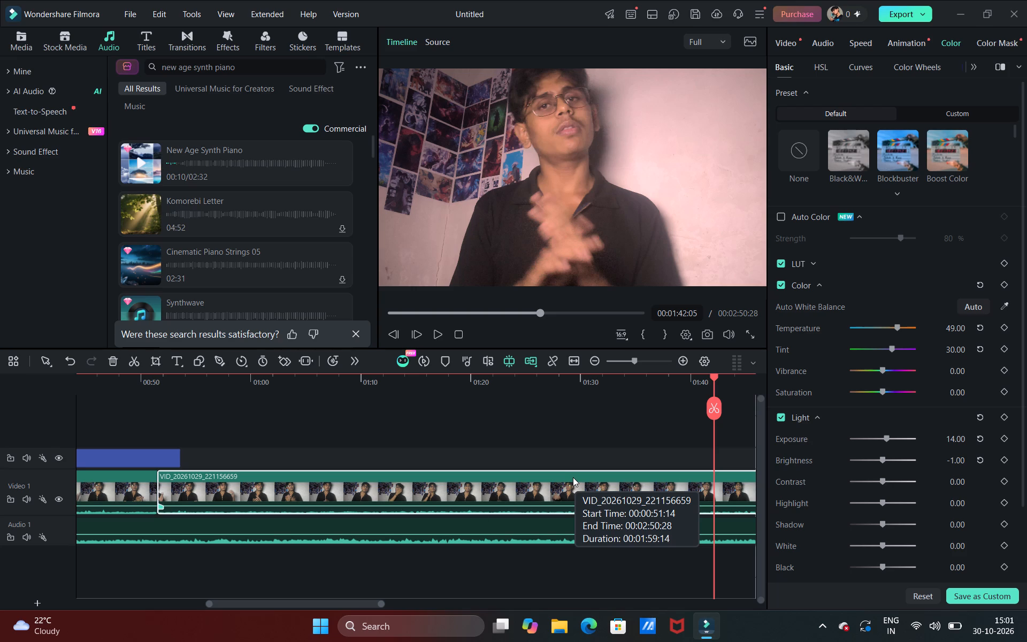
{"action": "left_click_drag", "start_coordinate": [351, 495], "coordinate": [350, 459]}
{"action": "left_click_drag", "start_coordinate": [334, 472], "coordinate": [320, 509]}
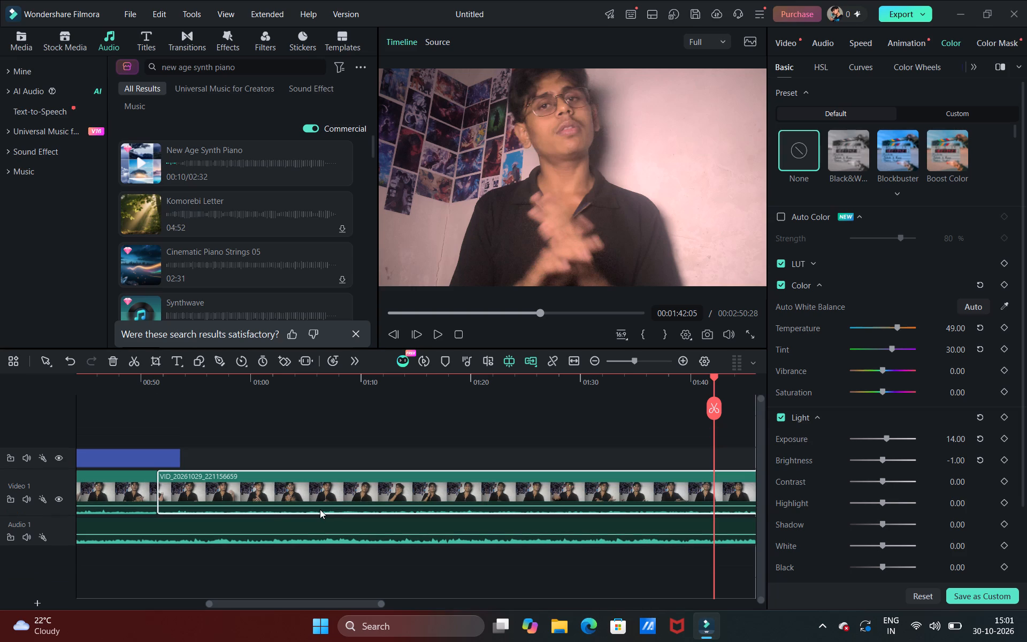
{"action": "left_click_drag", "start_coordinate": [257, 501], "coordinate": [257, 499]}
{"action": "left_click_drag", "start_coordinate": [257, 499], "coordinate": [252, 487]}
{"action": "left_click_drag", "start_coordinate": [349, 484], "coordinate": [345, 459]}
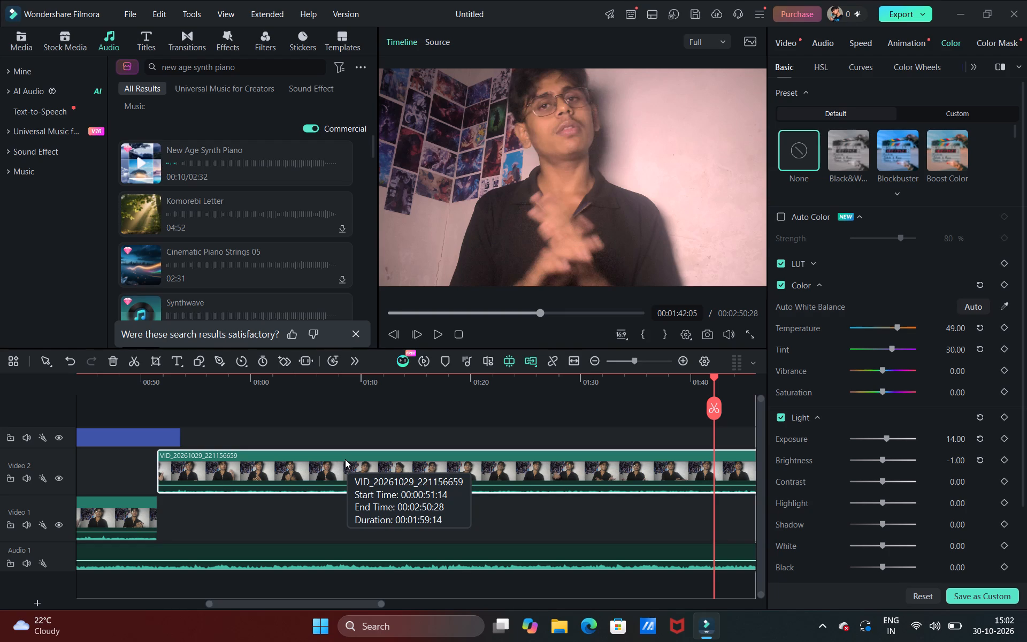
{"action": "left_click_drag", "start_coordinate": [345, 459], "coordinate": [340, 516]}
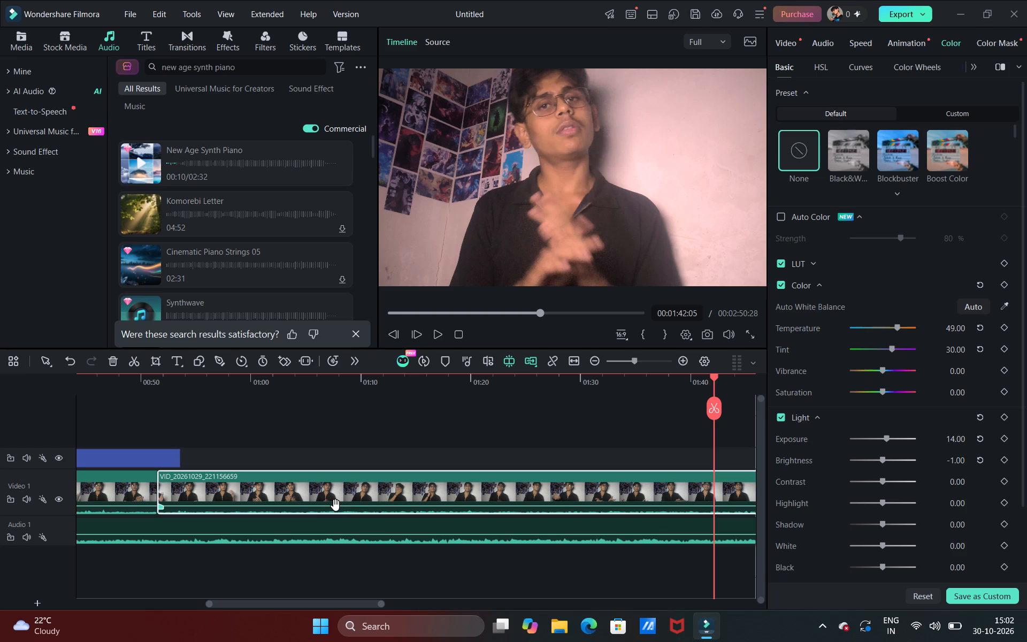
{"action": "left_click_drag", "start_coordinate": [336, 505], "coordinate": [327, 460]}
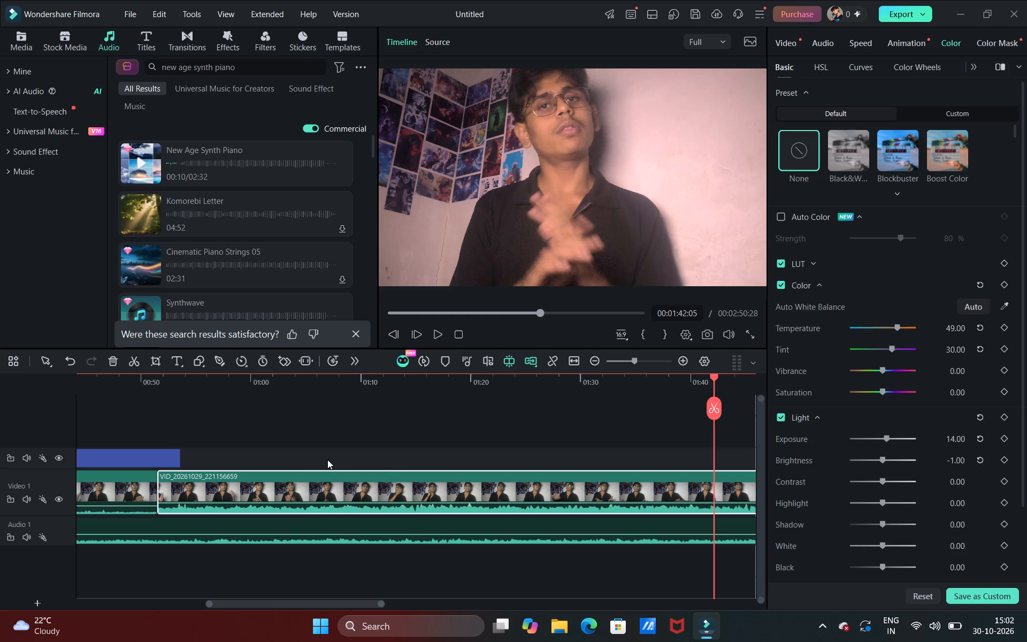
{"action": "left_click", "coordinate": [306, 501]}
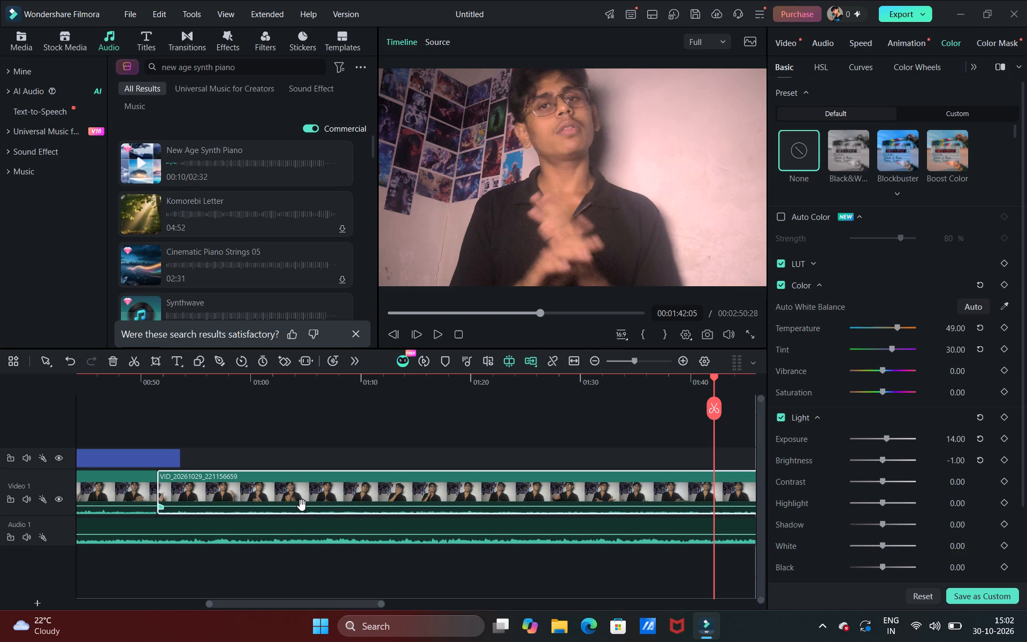
Move the long last clip from Video 1 up to the title track, starting directly at the end of the social anxiety title.
{"action": "left_click_drag", "start_coordinate": [323, 488], "coordinate": [344, 465]}
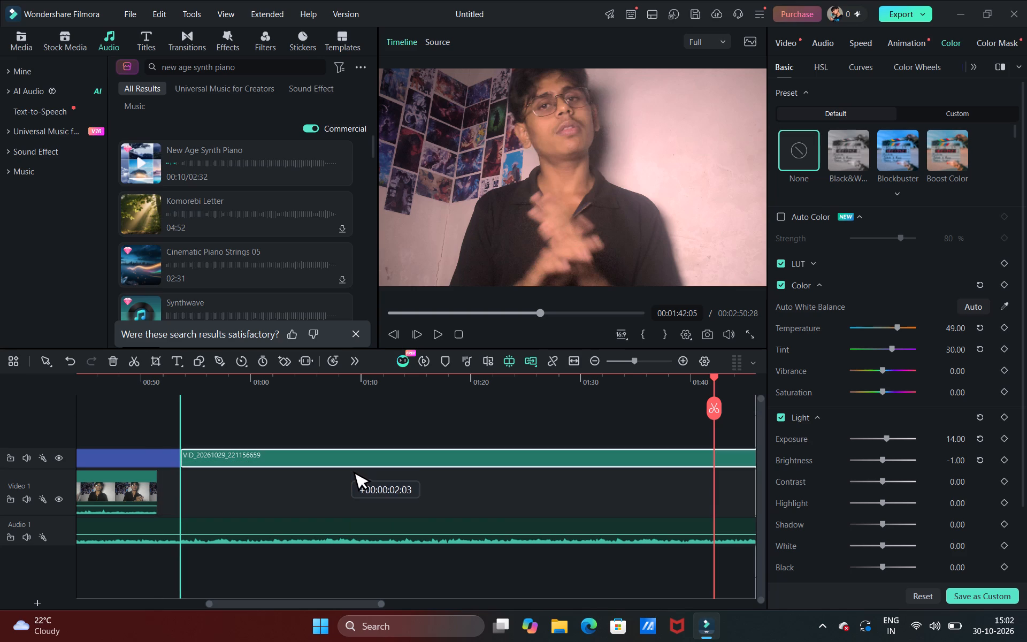
{"action": "left_click_drag", "start_coordinate": [344, 465], "coordinate": [344, 464]}
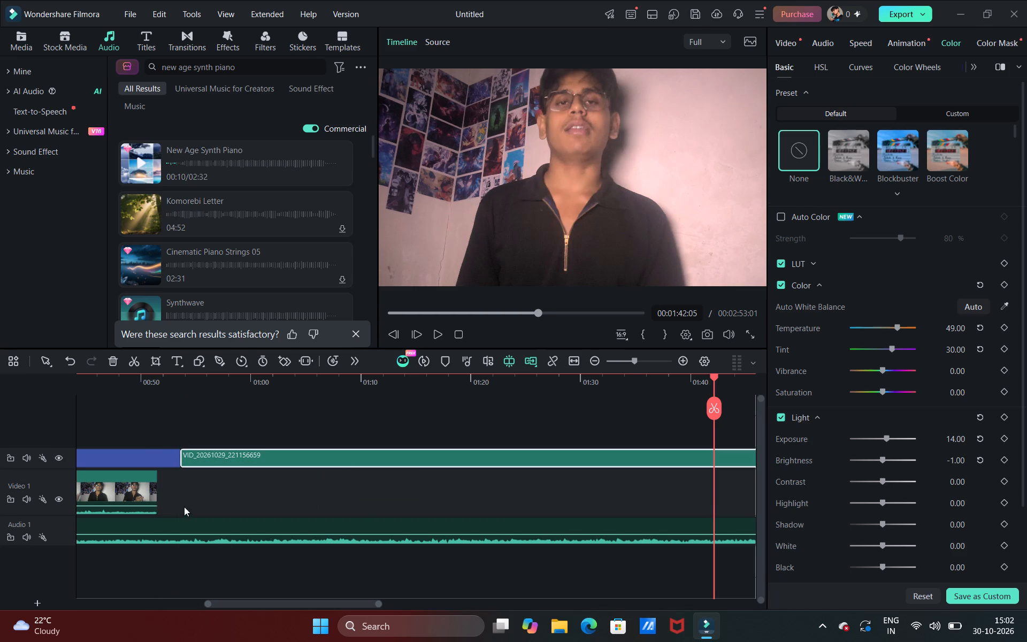
Compare the moved colour-corrected clip with the preceding Video 1 clip at several points between about 0:47 and 1:24.
{"action": "scroll", "coordinate": [122, 481], "scroll_direction": "right", "scroll_amount": 1}
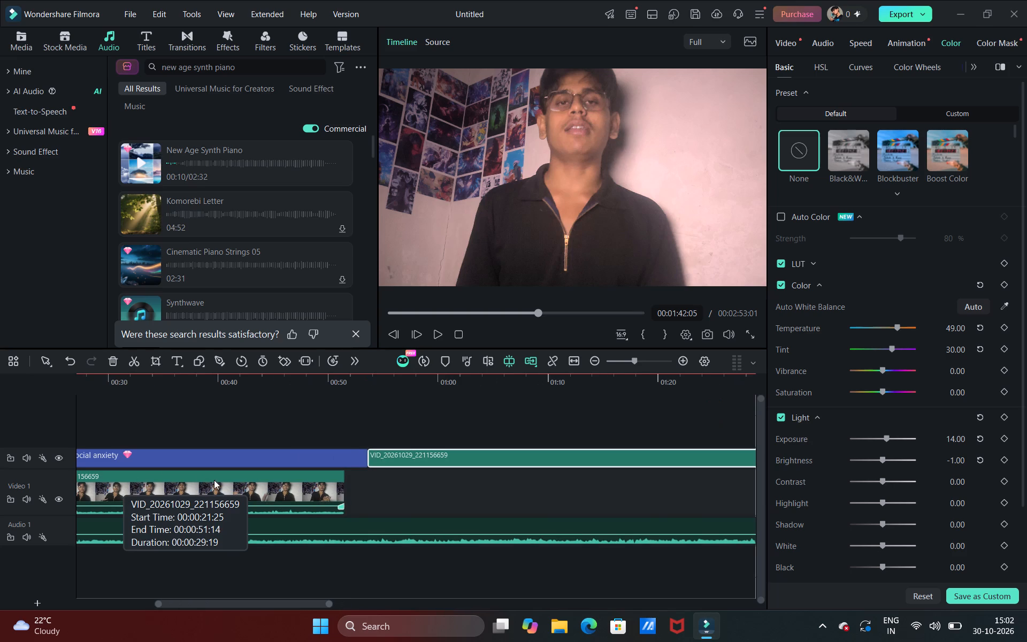
{"action": "left_click", "coordinate": [513, 311]}
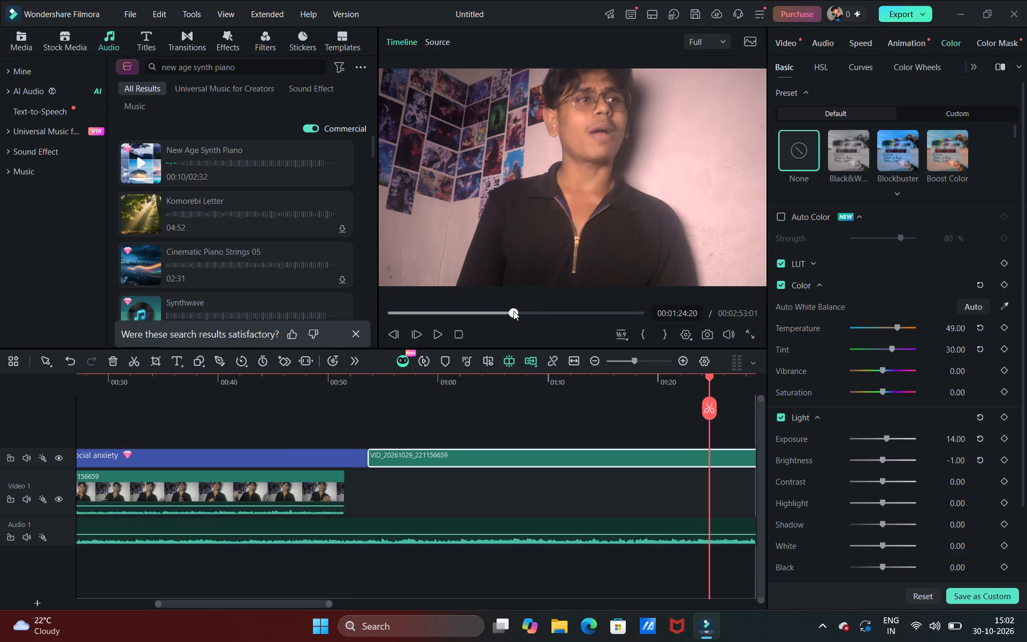
{"action": "left_click_drag", "start_coordinate": [513, 311], "coordinate": [478, 305]}
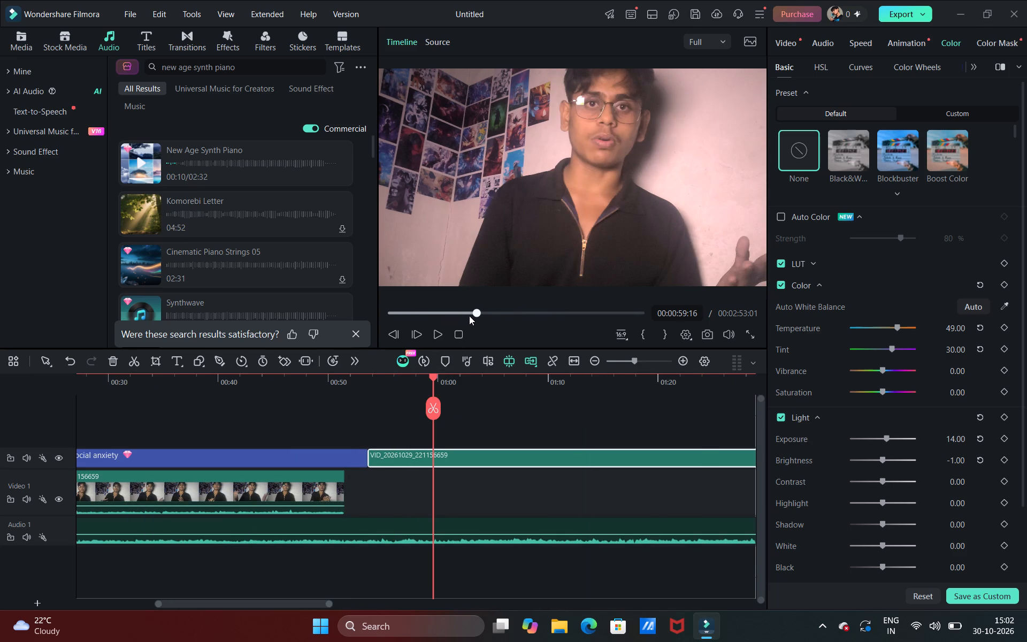
{"action": "left_click_drag", "start_coordinate": [469, 316], "coordinate": [469, 324]}
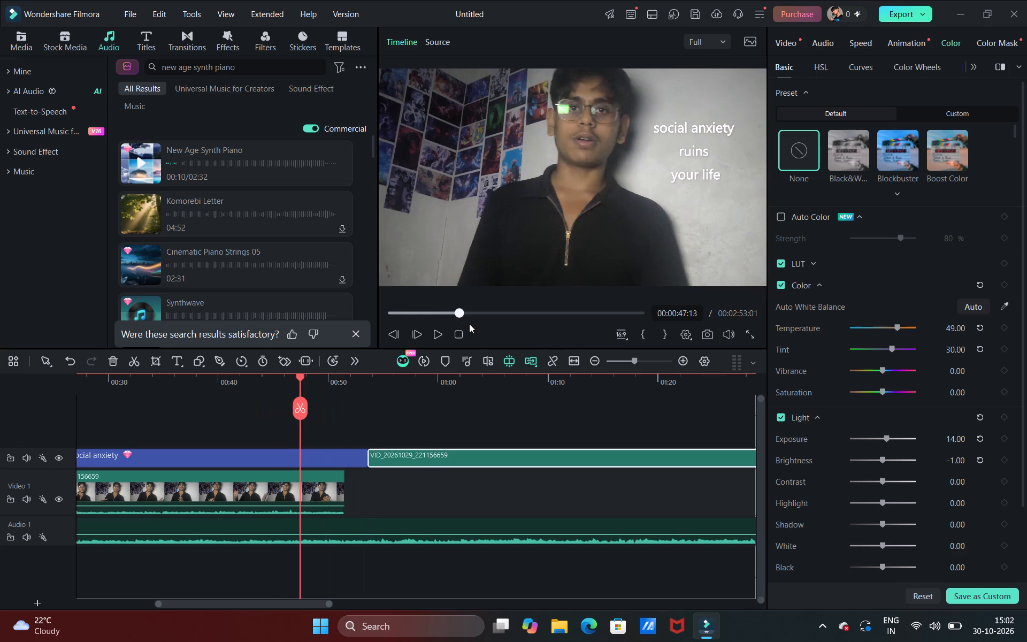
{"action": "left_click_drag", "start_coordinate": [469, 324], "coordinate": [484, 330]}
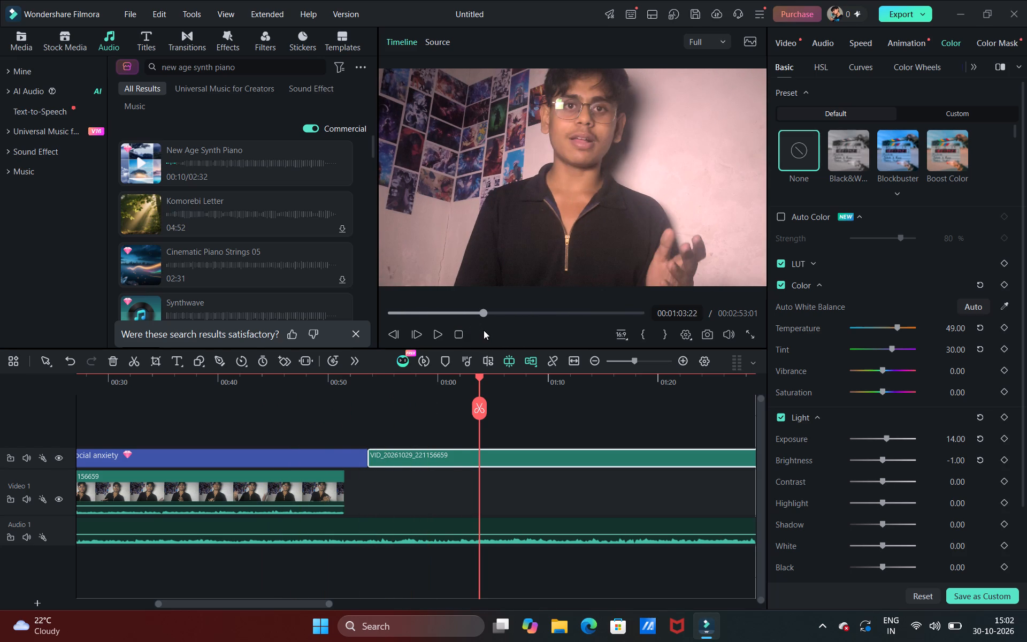
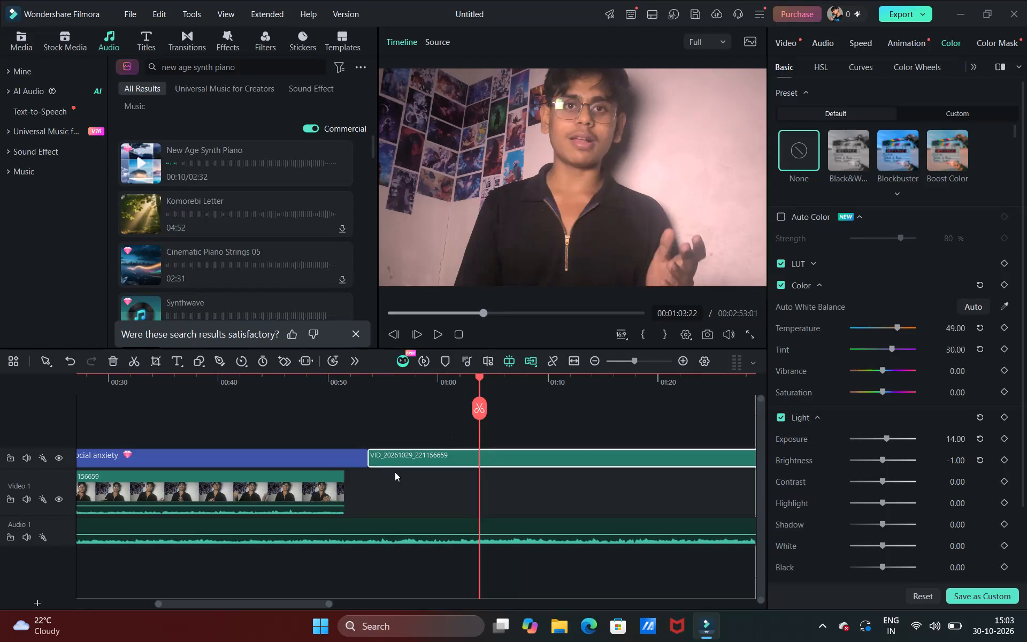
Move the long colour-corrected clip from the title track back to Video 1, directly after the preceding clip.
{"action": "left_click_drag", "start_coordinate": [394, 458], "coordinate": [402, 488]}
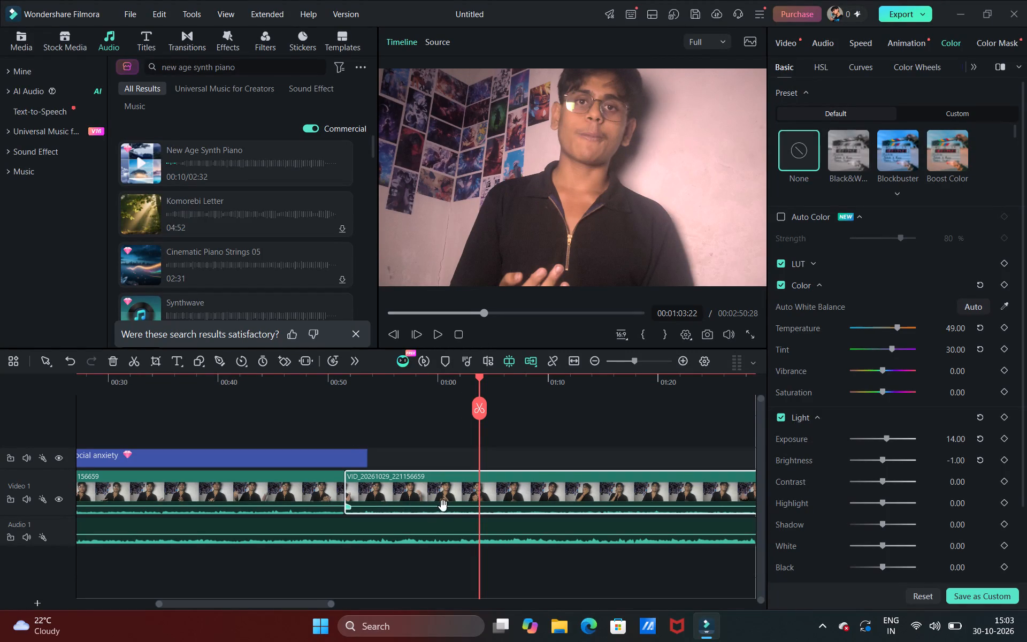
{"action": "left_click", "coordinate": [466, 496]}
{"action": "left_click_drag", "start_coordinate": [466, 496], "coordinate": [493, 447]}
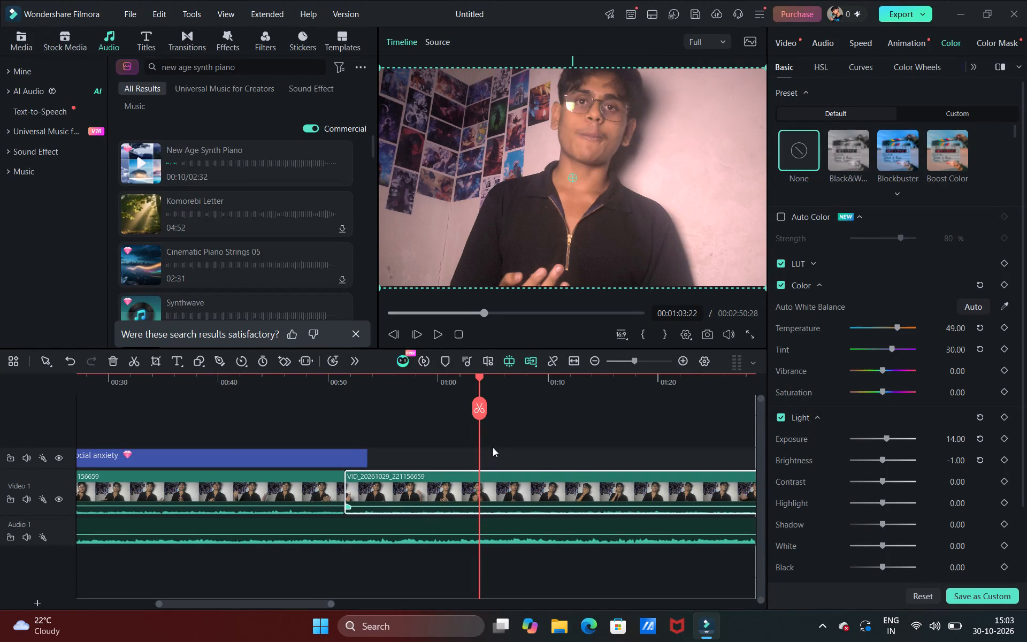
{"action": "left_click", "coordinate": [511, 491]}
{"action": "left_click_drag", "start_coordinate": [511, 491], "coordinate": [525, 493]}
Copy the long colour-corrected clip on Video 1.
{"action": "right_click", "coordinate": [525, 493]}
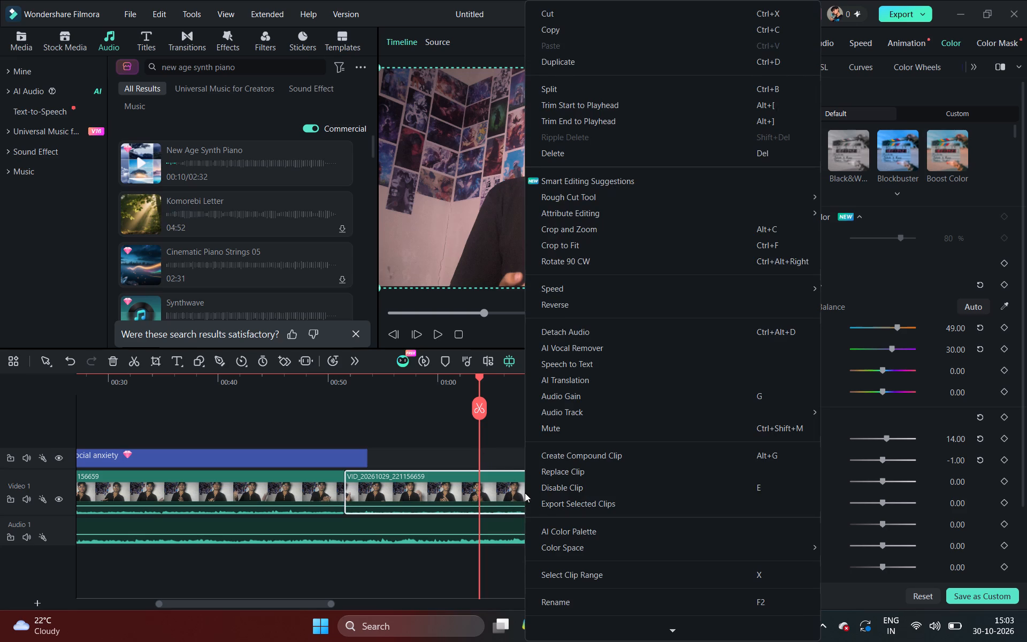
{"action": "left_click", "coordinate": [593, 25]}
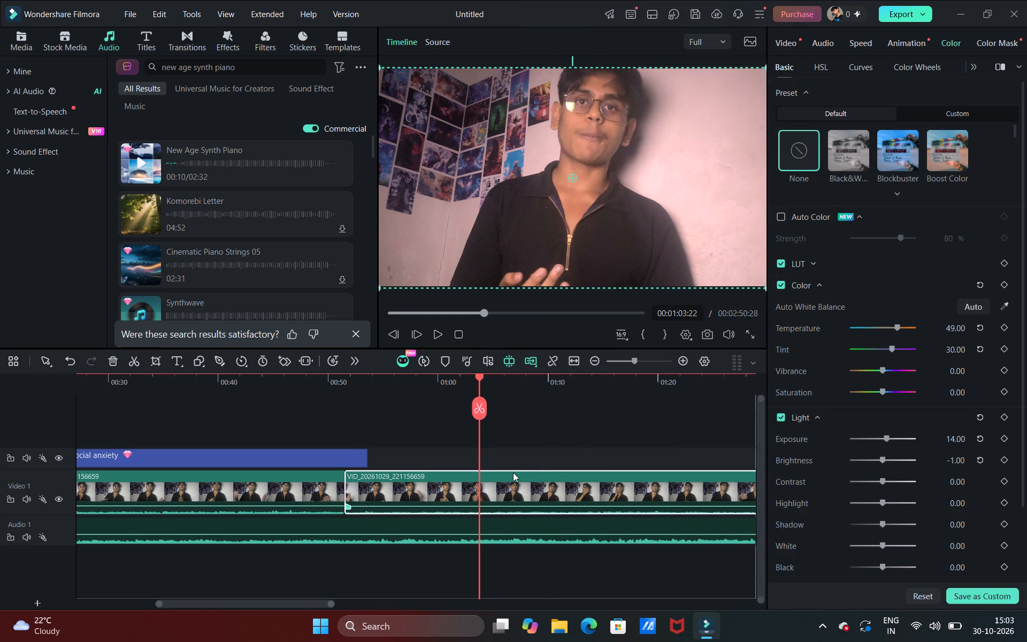
Move the long colour-corrected clip from Video 1 to a new video track between Video 1 and the title track, starting at about 0:52.
{"action": "left_click_drag", "start_coordinate": [513, 472], "coordinate": [529, 465]}
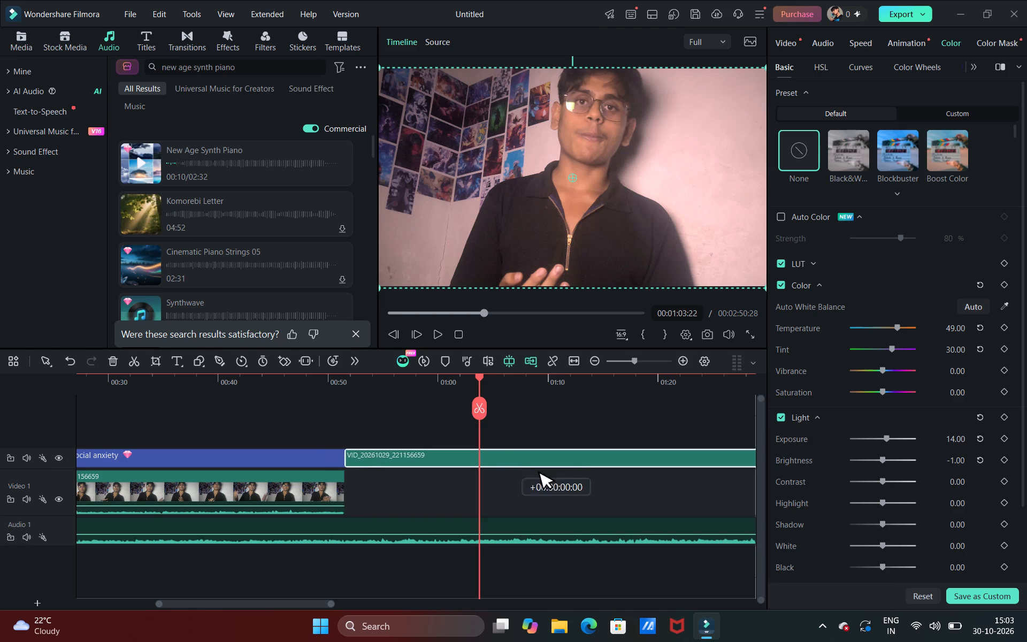
{"action": "left_click_drag", "start_coordinate": [529, 465], "coordinate": [531, 464]}
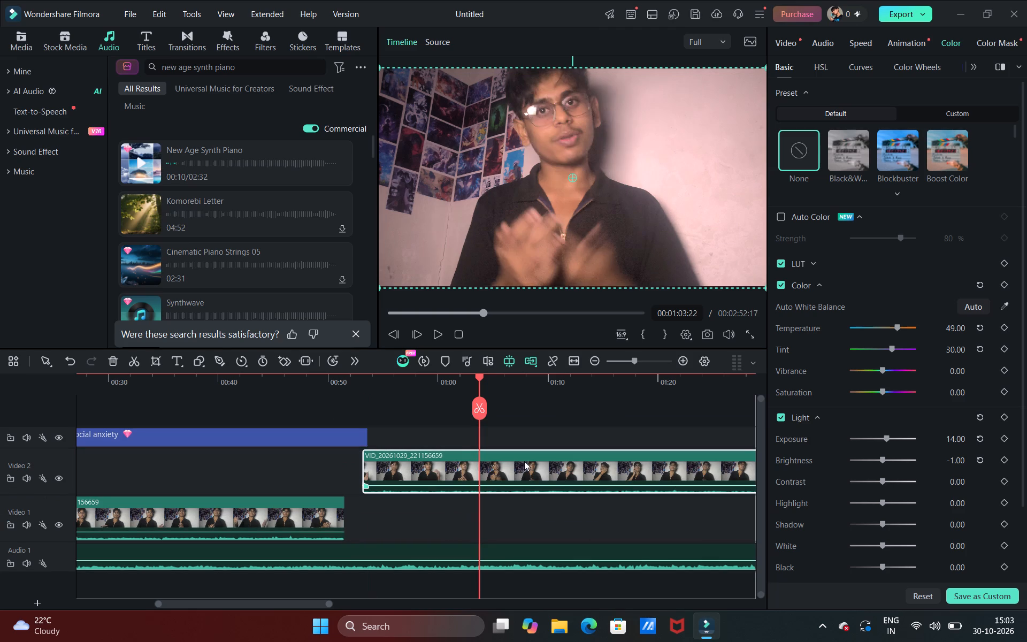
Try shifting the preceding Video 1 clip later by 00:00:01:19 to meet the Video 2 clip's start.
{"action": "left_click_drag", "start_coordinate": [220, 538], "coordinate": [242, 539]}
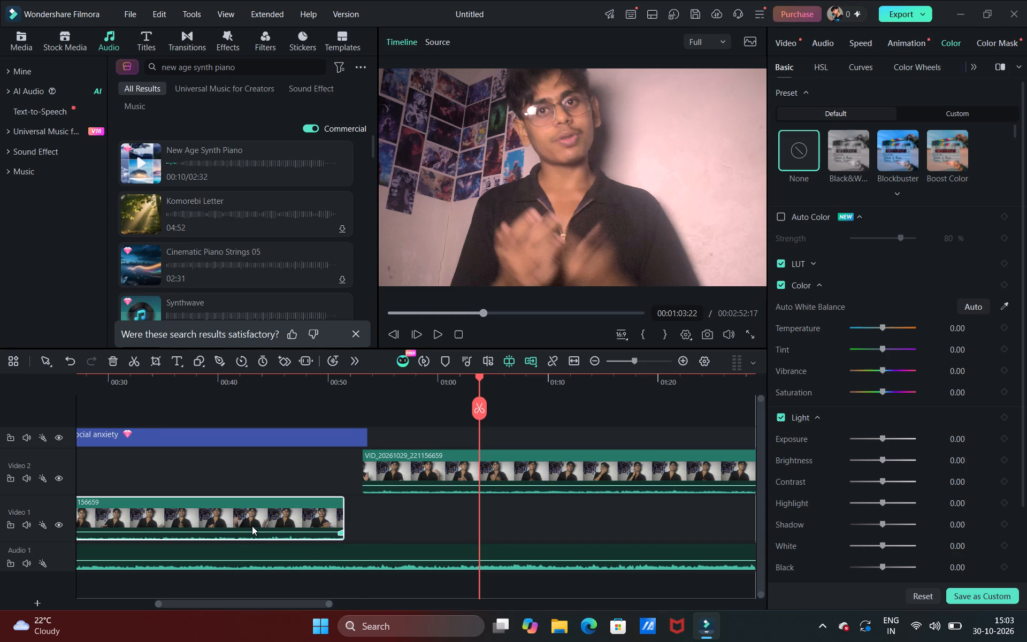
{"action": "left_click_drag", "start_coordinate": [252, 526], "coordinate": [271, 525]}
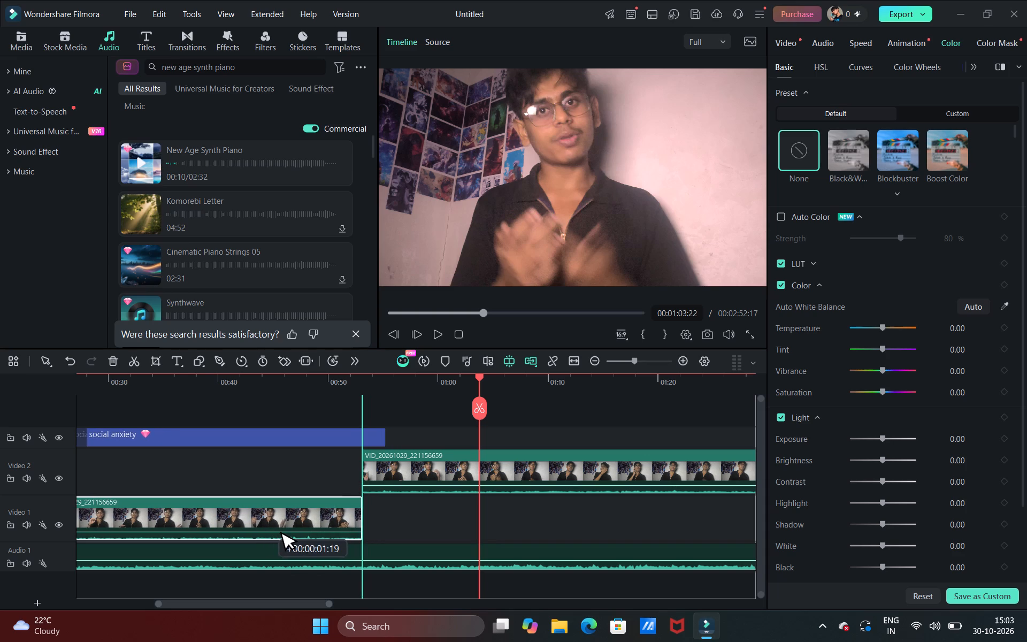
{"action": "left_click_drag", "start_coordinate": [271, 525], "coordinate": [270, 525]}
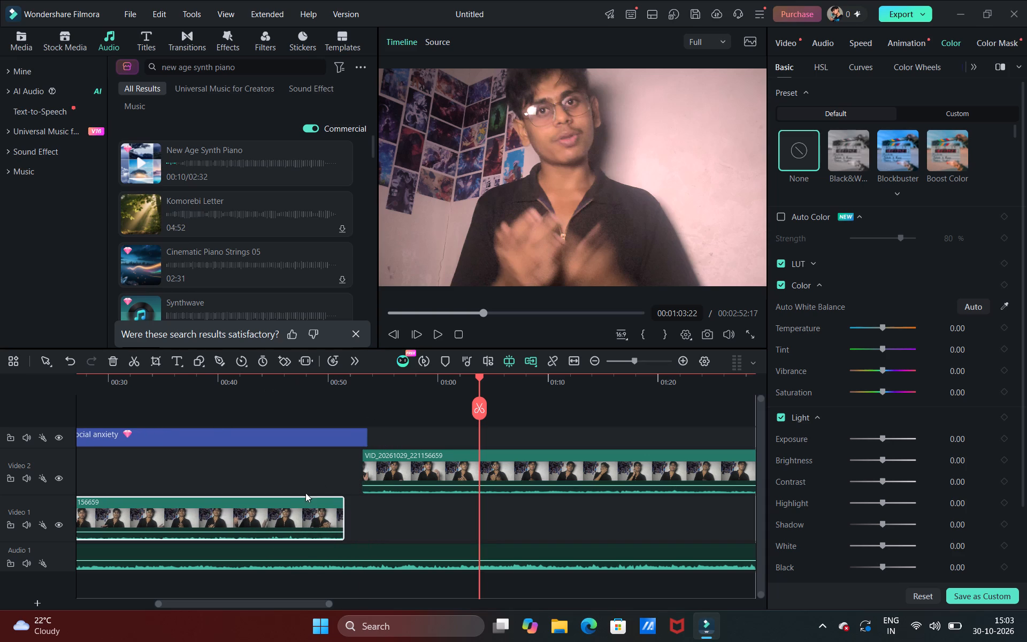
Copy the long colour-corrected clip on Video 2.
{"action": "left_click", "coordinate": [410, 493]}
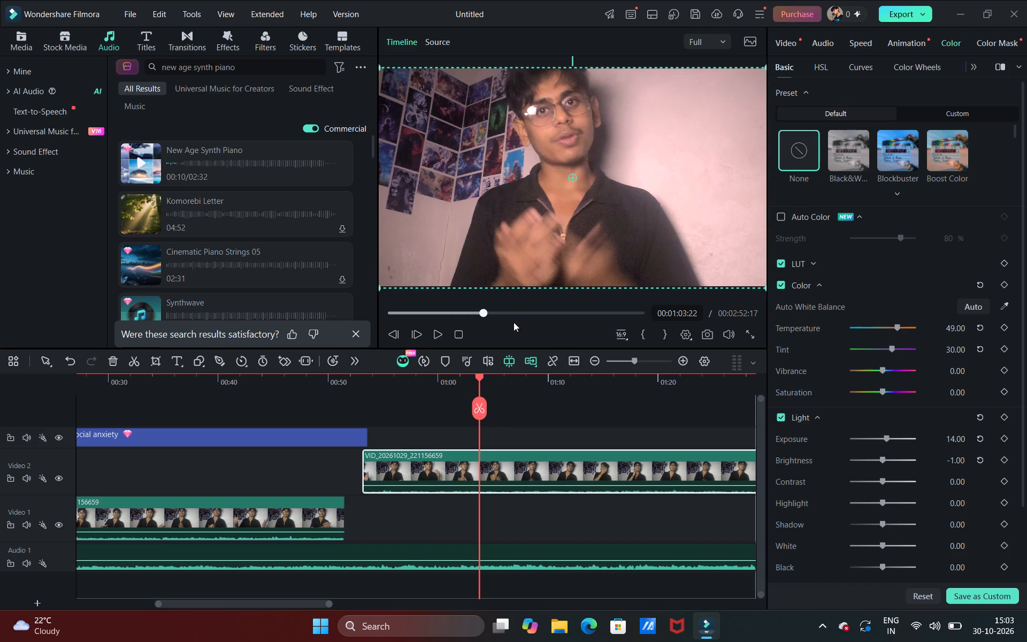
{"action": "right_click", "coordinate": [535, 475]}
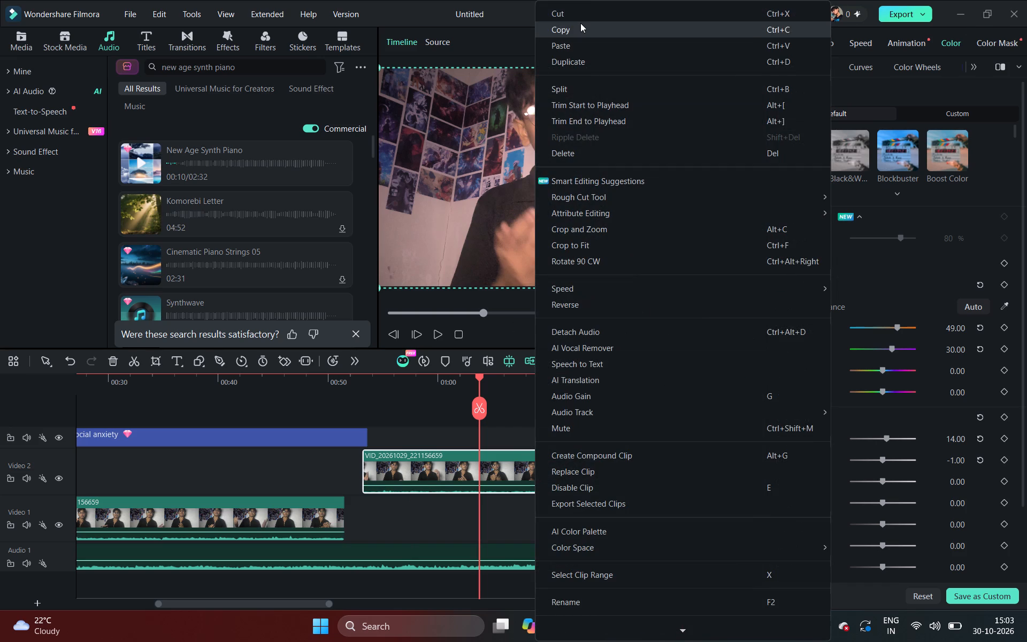
{"action": "key", "text": "ctrl+c"}
{"action": "key", "text": "ctrl+c"}
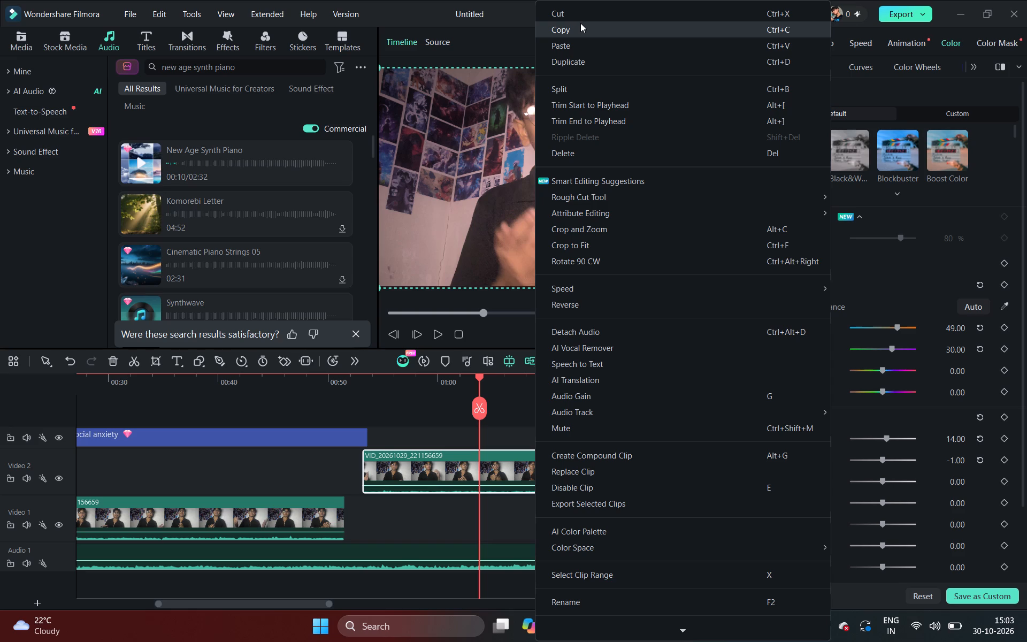
{"action": "left_click", "coordinate": [580, 23]}
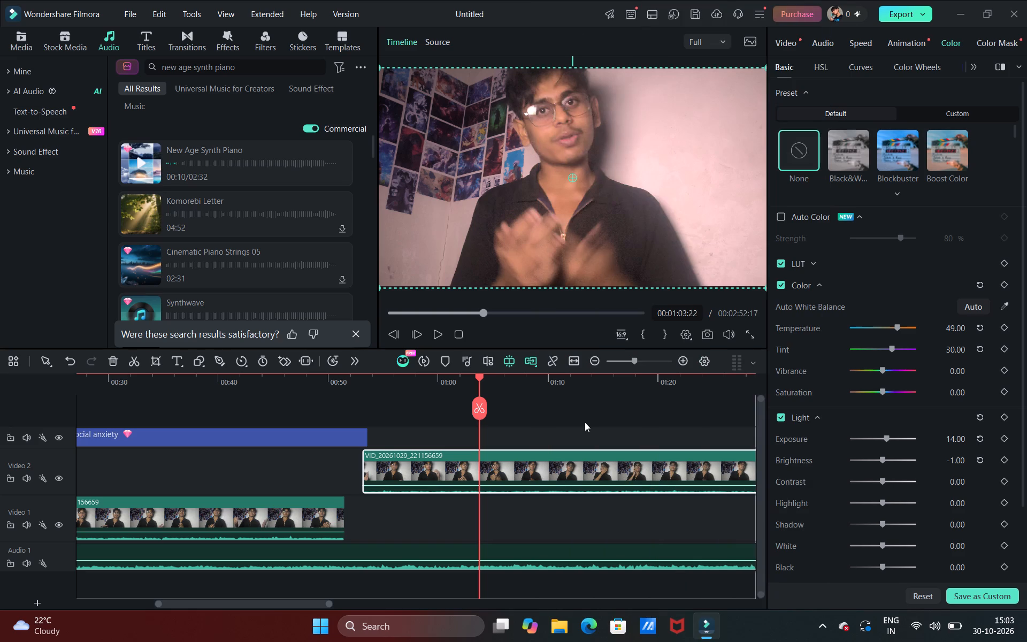
{"action": "key", "text": "ctrl+c"}
{"action": "left_click", "coordinate": [571, 479]}
{"action": "key", "text": "ctrl+c"}
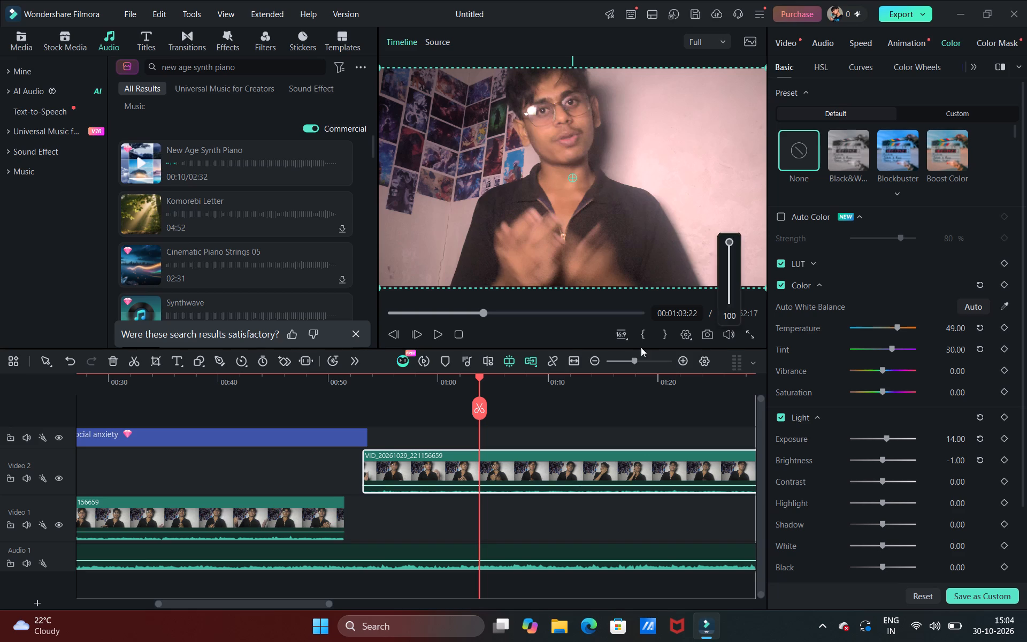
Reposition the Video 2 clip's picture within the frame, shifting it down and back up to sit slightly off its original centre.
{"action": "left_click_drag", "start_coordinate": [569, 179], "coordinate": [573, 198]}
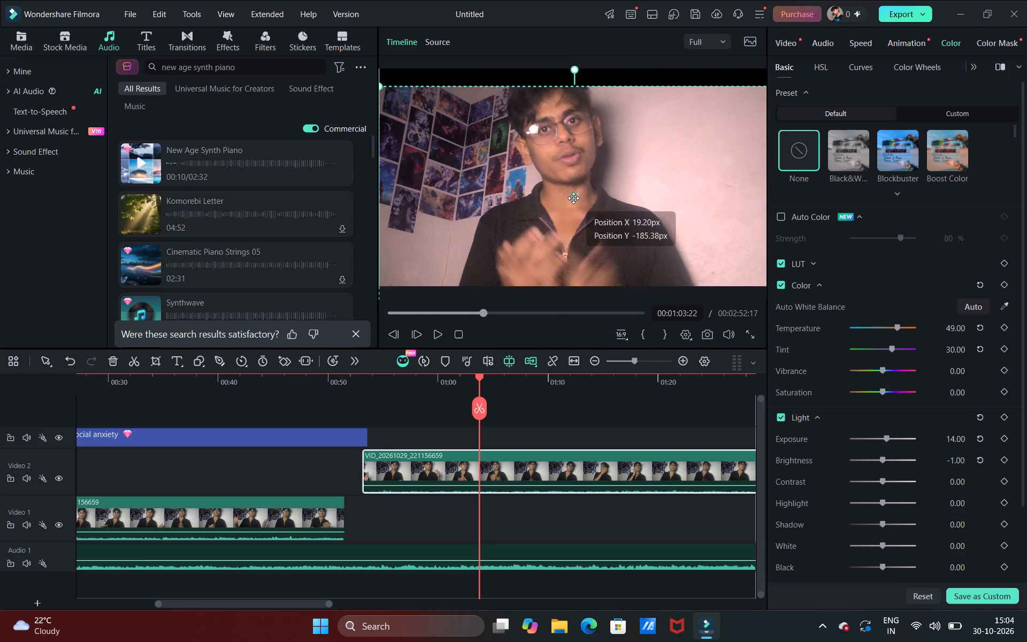
{"action": "left_click_drag", "start_coordinate": [573, 198], "coordinate": [576, 175]}
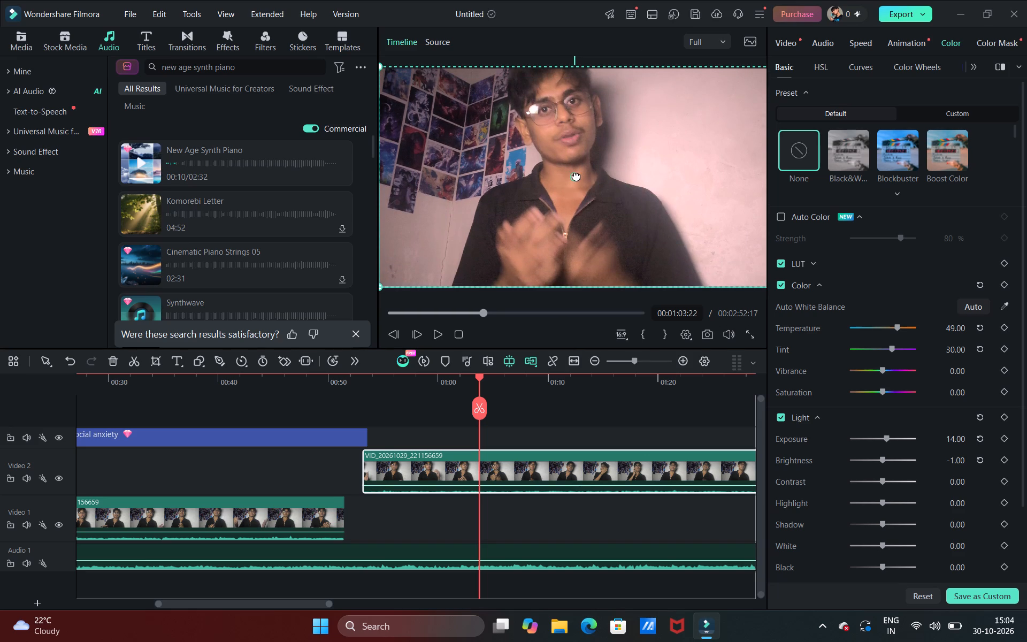
Play back the Video 2 clip from 00:01:03:22.
{"action": "left_click", "coordinate": [514, 453]}
{"action": "scroll", "coordinate": [514, 453], "scroll_direction": "left", "scroll_amount": 1}
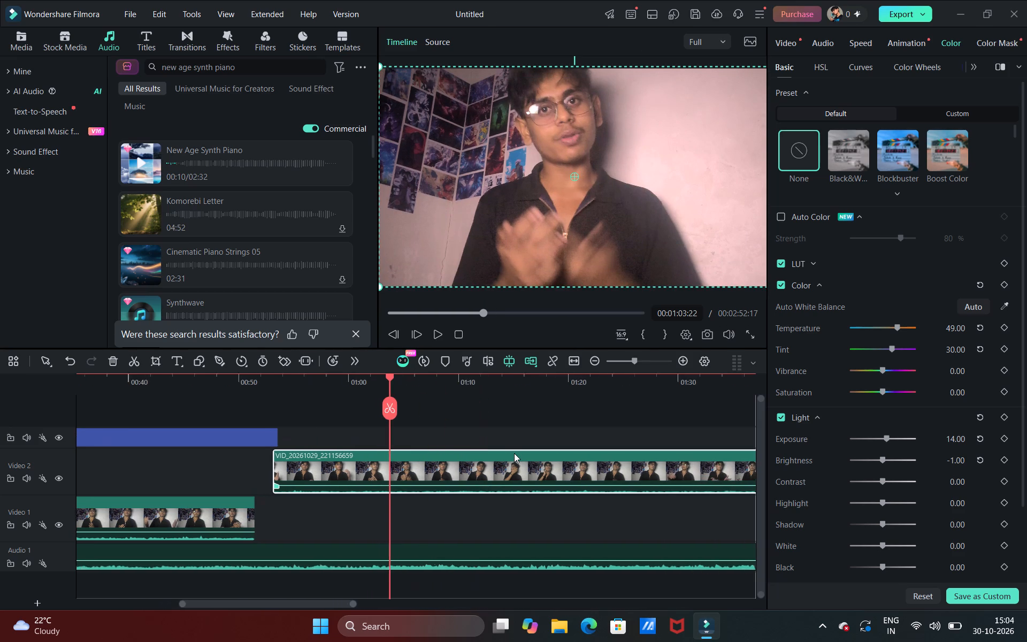
{"action": "scroll", "coordinate": [514, 453], "scroll_direction": "left", "scroll_amount": 1}
{"action": "left_click", "coordinate": [432, 342]}
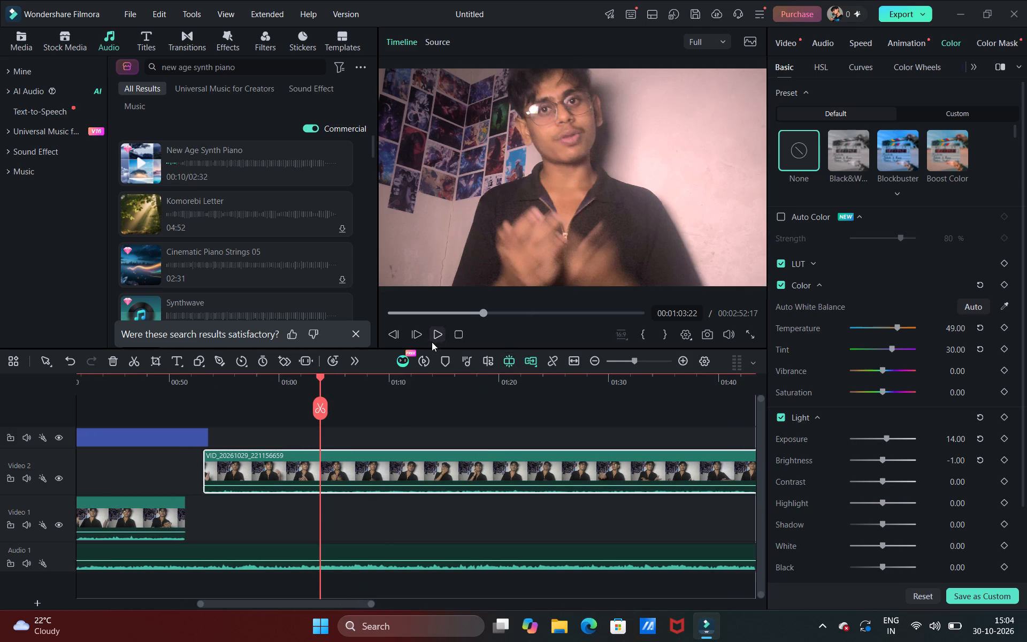
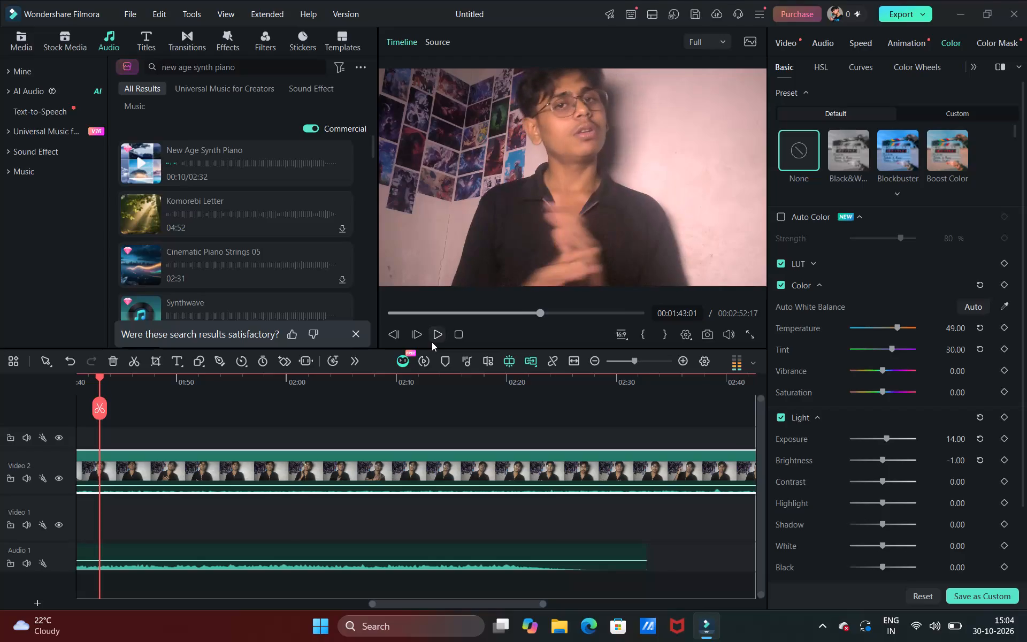
Examine the Video 2 clip and the music track along the timeline from about 00:01:00 to the end.
{"action": "left_click", "coordinate": [432, 476]}
{"action": "scroll", "coordinate": [462, 471], "scroll_direction": "left", "scroll_amount": 2}
{"action": "left_click", "coordinate": [462, 471]}
{"action": "double_click", "coordinate": [462, 471]}
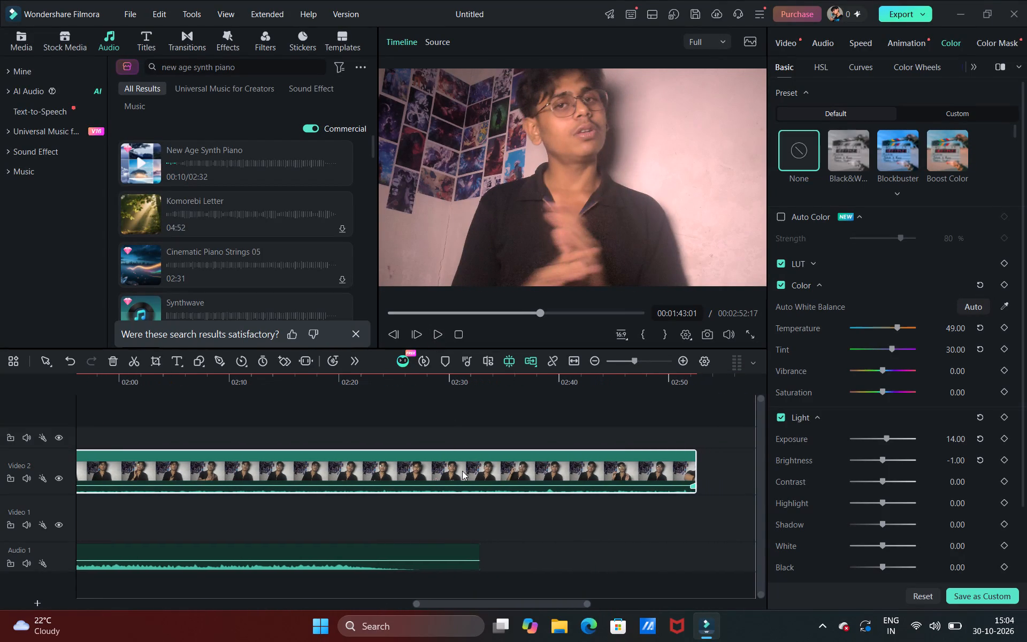
{"action": "scroll", "coordinate": [354, 486], "scroll_direction": "right", "scroll_amount": 2}
{"action": "scroll", "coordinate": [354, 486], "scroll_direction": "up", "scroll_amount": 1, "text": "ctrl"}
{"action": "scroll", "coordinate": [354, 486], "scroll_direction": "right", "scroll_amount": 1, "text": "ctrl"}
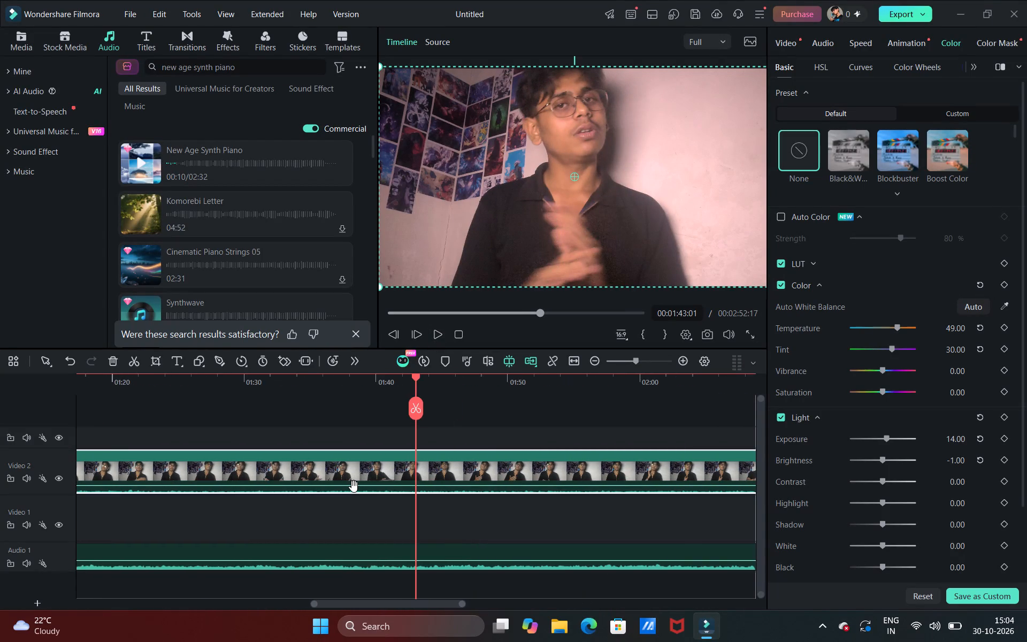
{"action": "scroll", "coordinate": [354, 486], "scroll_direction": "right", "scroll_amount": 5}
{"action": "scroll", "coordinate": [354, 486], "scroll_direction": "left", "scroll_amount": 6}
{"action": "scroll", "coordinate": [354, 486], "scroll_direction": "right", "scroll_amount": 2}
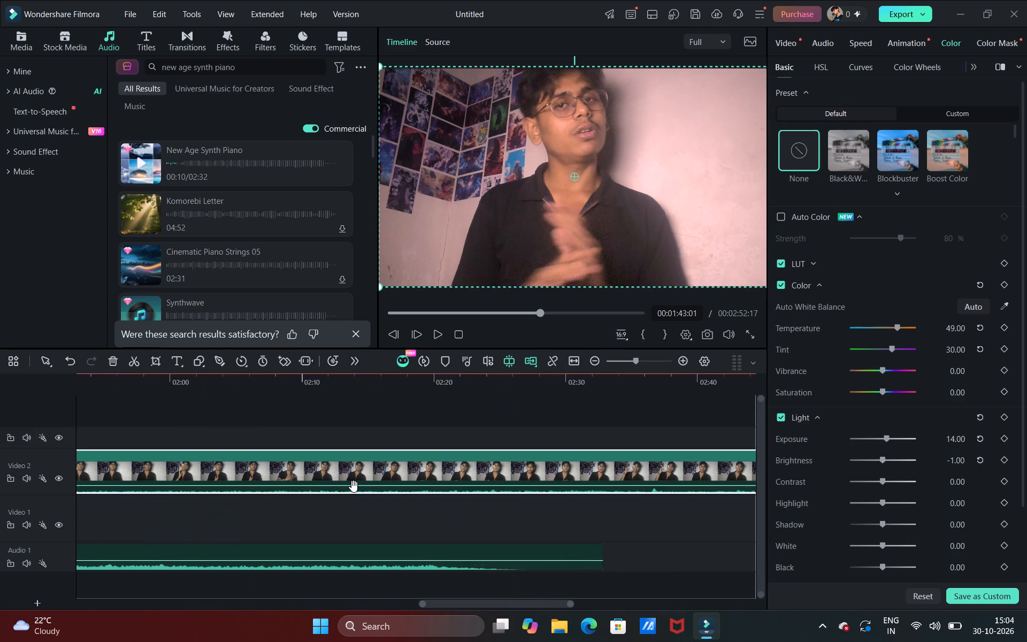
{"action": "scroll", "coordinate": [354, 486], "scroll_direction": "right", "scroll_amount": 4}
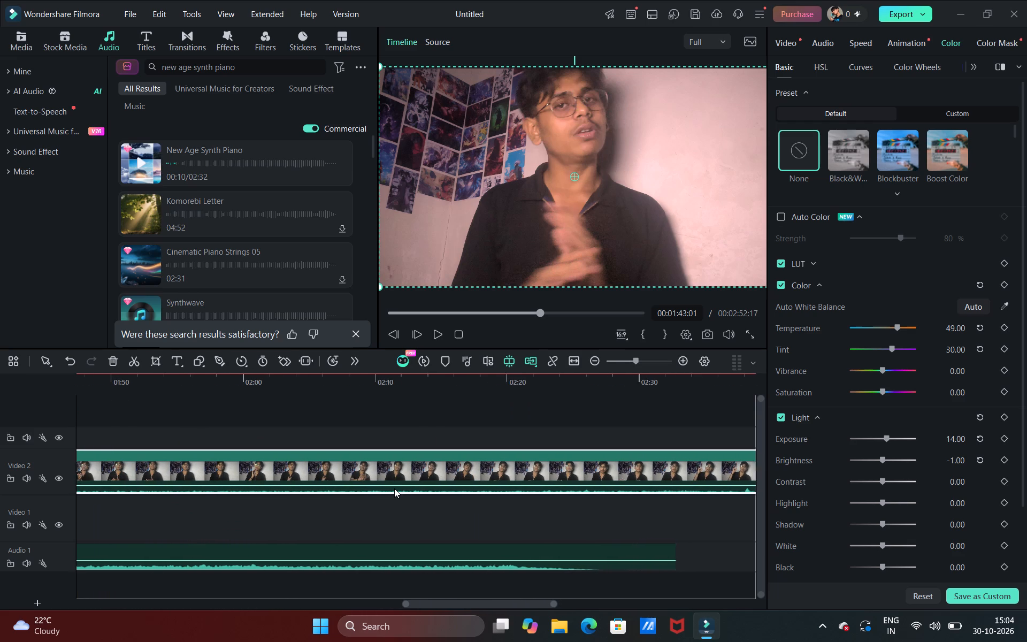
{"action": "scroll", "coordinate": [394, 488], "scroll_direction": "right", "scroll_amount": 10}
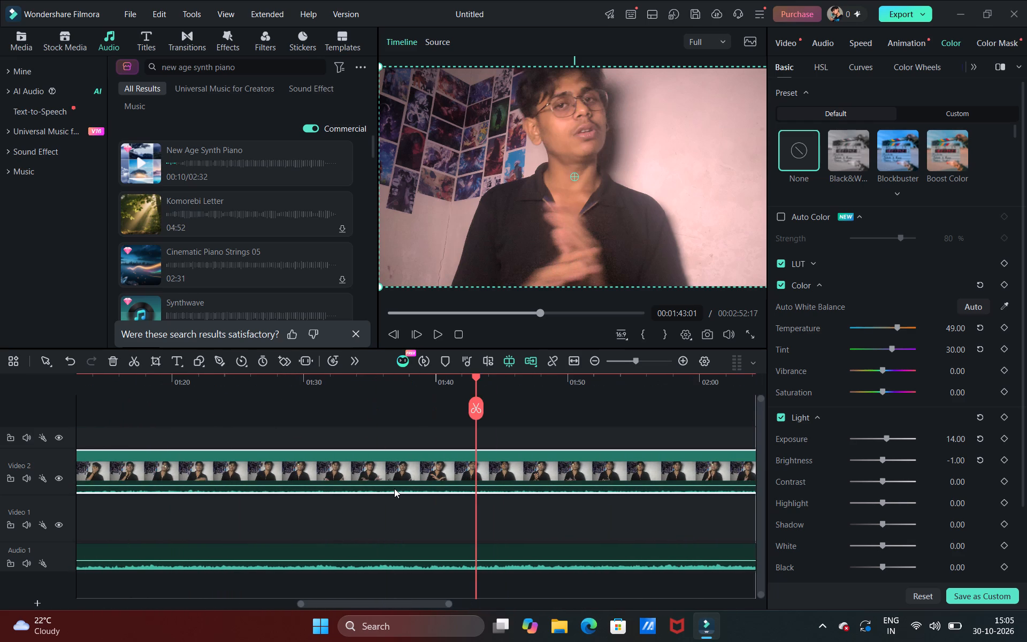
{"action": "scroll", "coordinate": [394, 488], "scroll_direction": "right", "scroll_amount": 8}
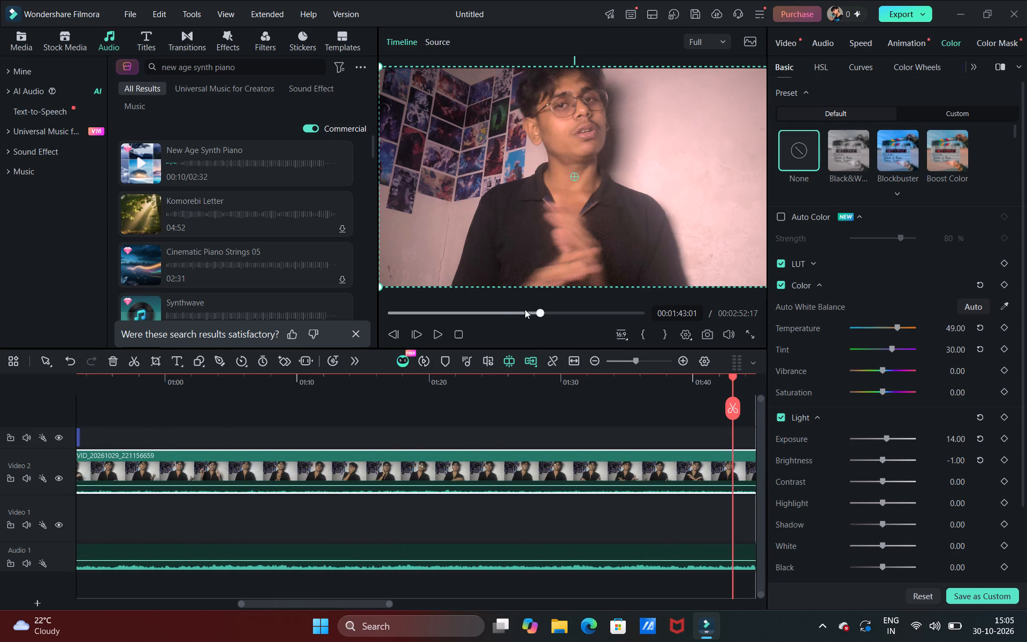
Correct the Video 1 clip beneath the title at 00:00:34:10 with temperature 27, tint 21 and exposure 5.
{"action": "left_click", "coordinate": [525, 309]}
{"action": "left_click", "coordinate": [512, 310]}
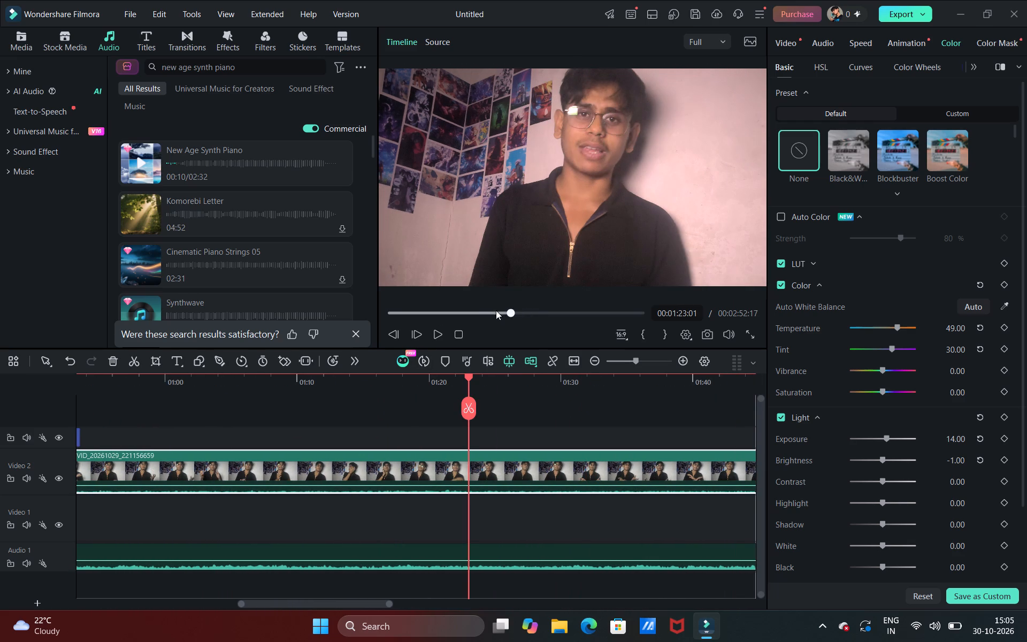
{"action": "left_click", "coordinate": [486, 311]}
{"action": "left_click", "coordinate": [442, 310]}
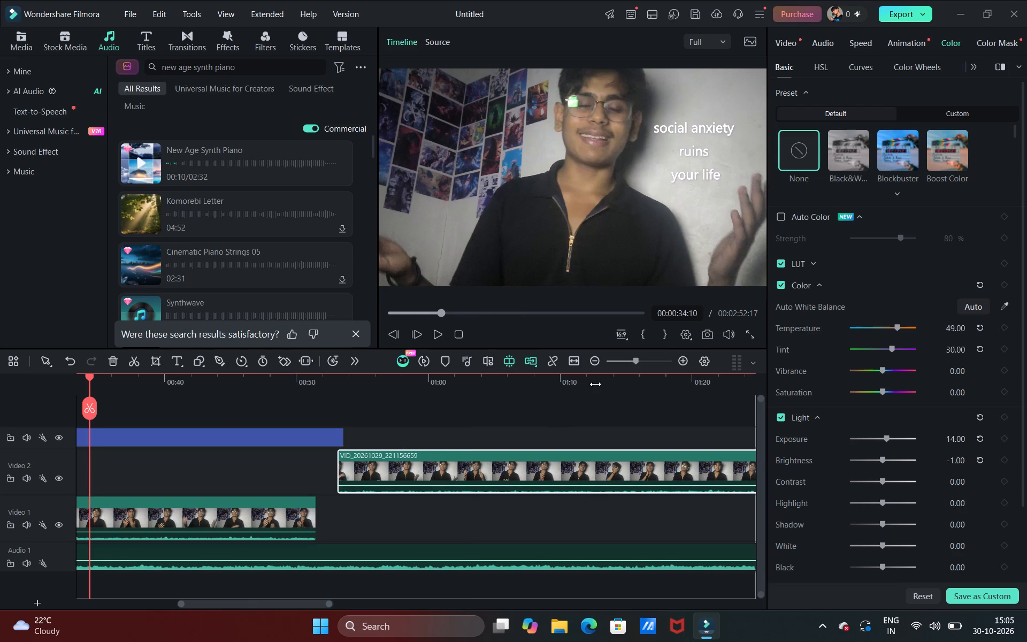
{"action": "left_click", "coordinate": [610, 202]}
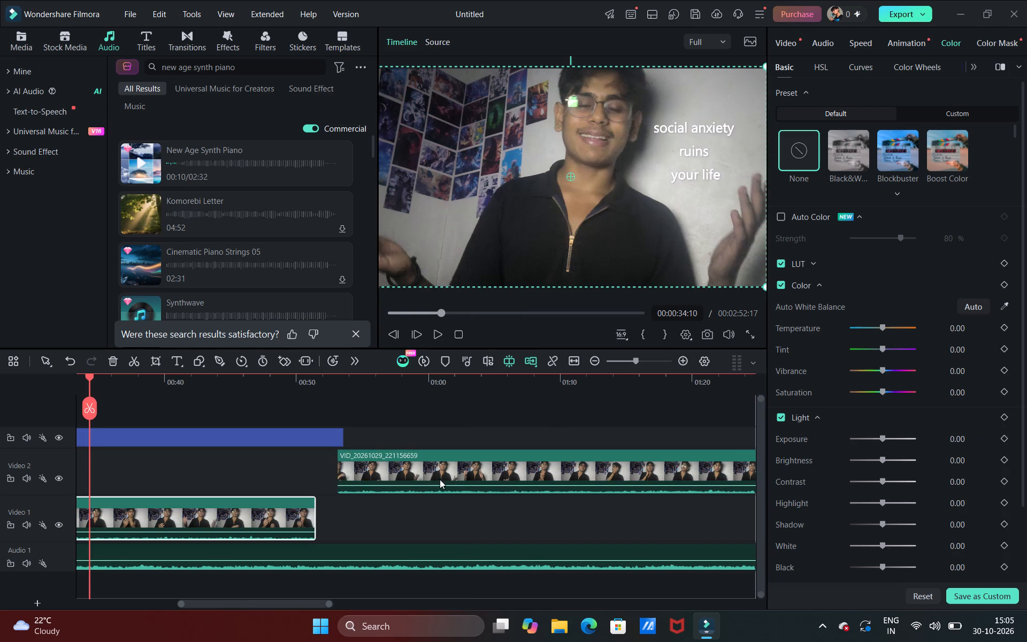
{"action": "left_click_drag", "start_coordinate": [885, 327], "coordinate": [899, 330]}
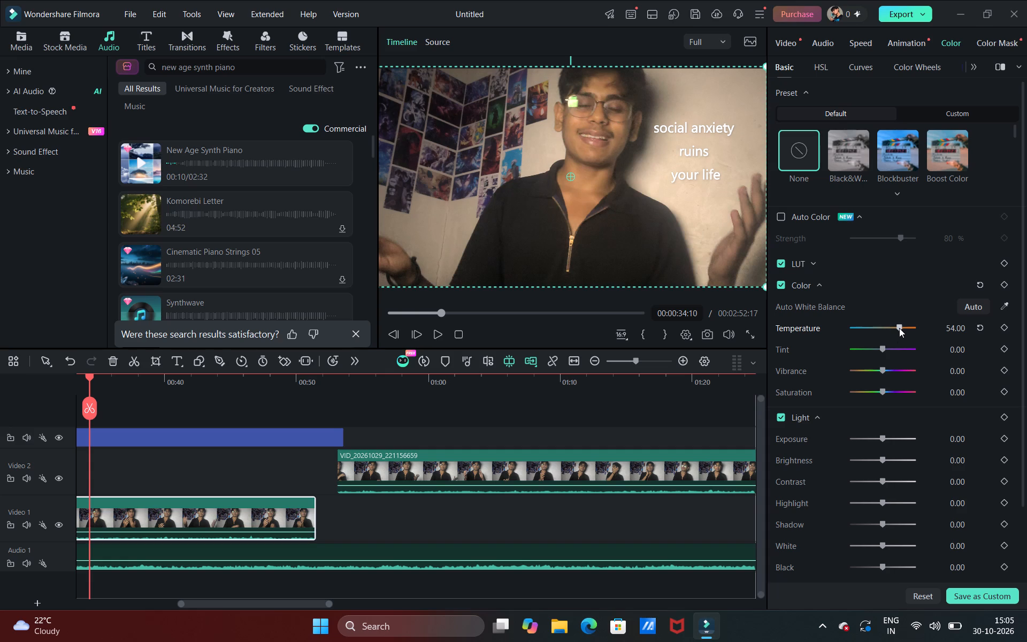
{"action": "left_click_drag", "start_coordinate": [899, 327], "coordinate": [891, 330]}
{"action": "left_click_drag", "start_coordinate": [885, 347], "coordinate": [889, 351]}
{"action": "left_click_drag", "start_coordinate": [889, 351], "coordinate": [889, 351]}
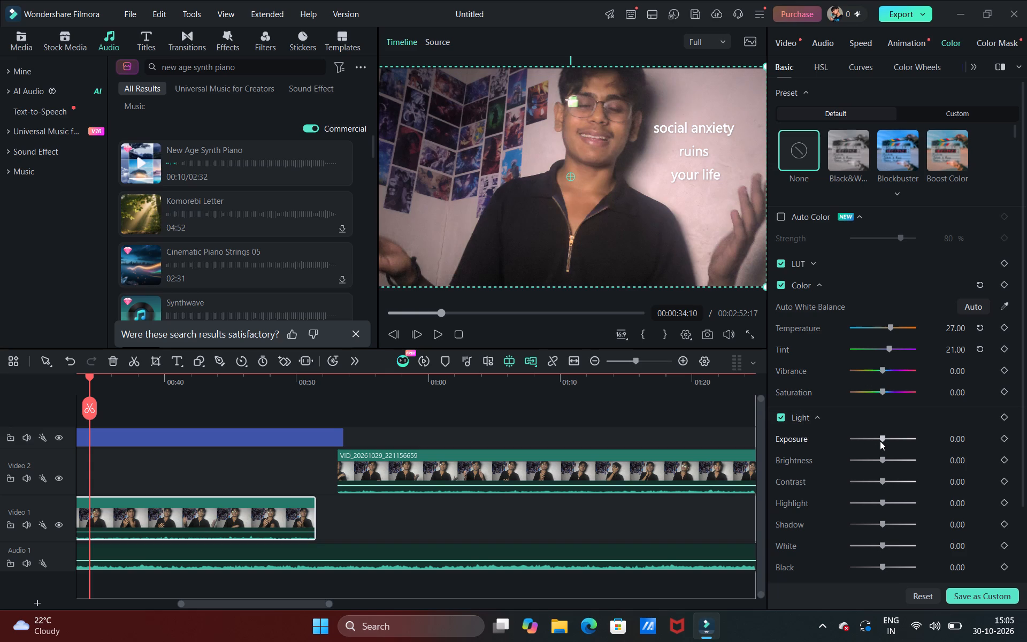
{"action": "left_click_drag", "start_coordinate": [880, 441], "coordinate": [889, 447]}
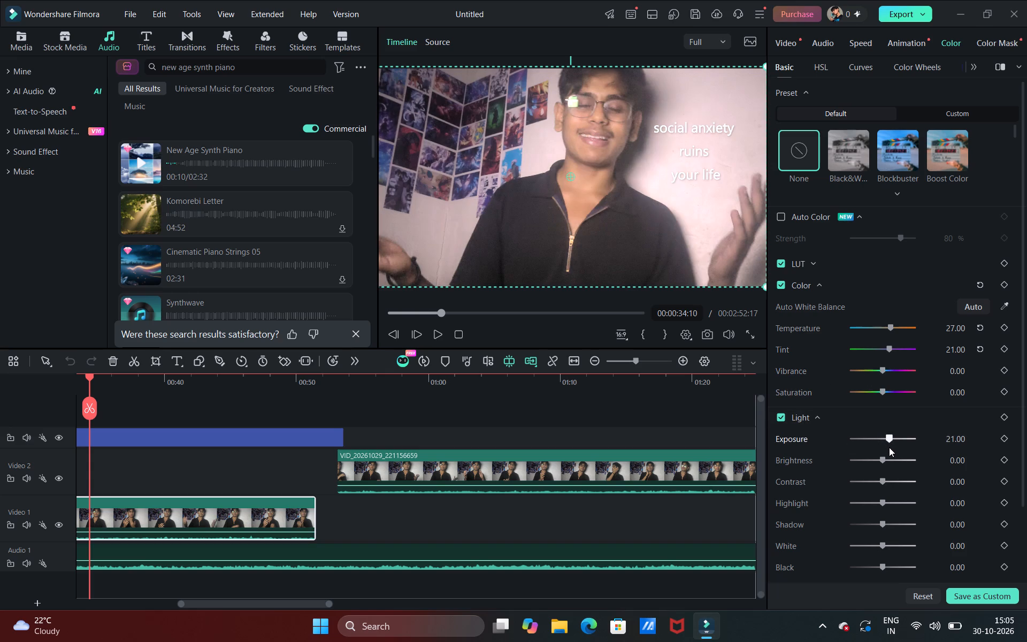
{"action": "left_click_drag", "start_coordinate": [889, 447], "coordinate": [885, 453]}
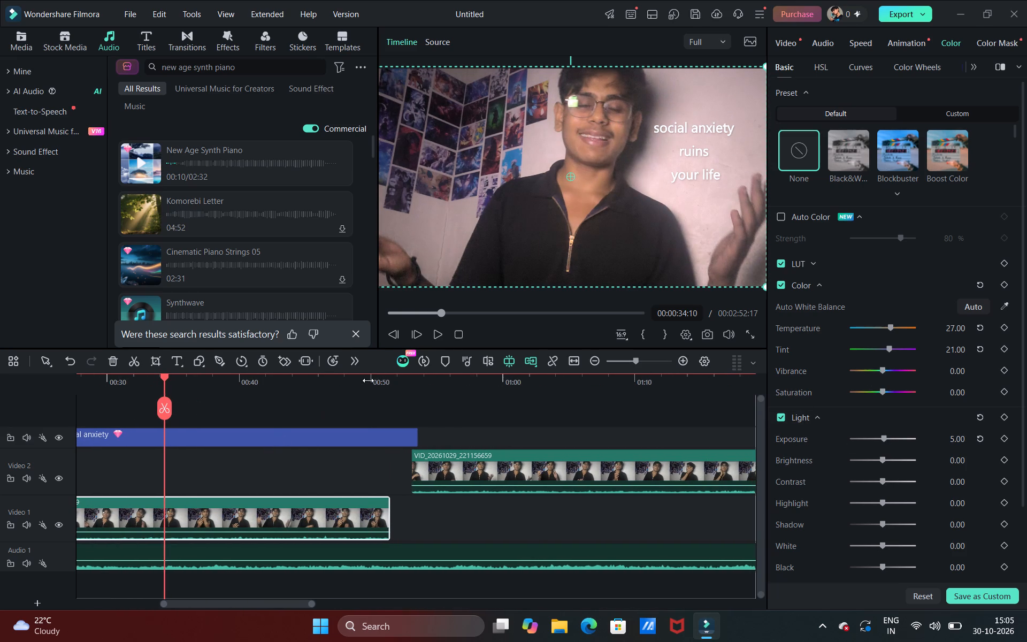
Play back the corrected Video 1 clip from 00:00:34:10.
{"action": "left_click", "coordinate": [439, 336]}
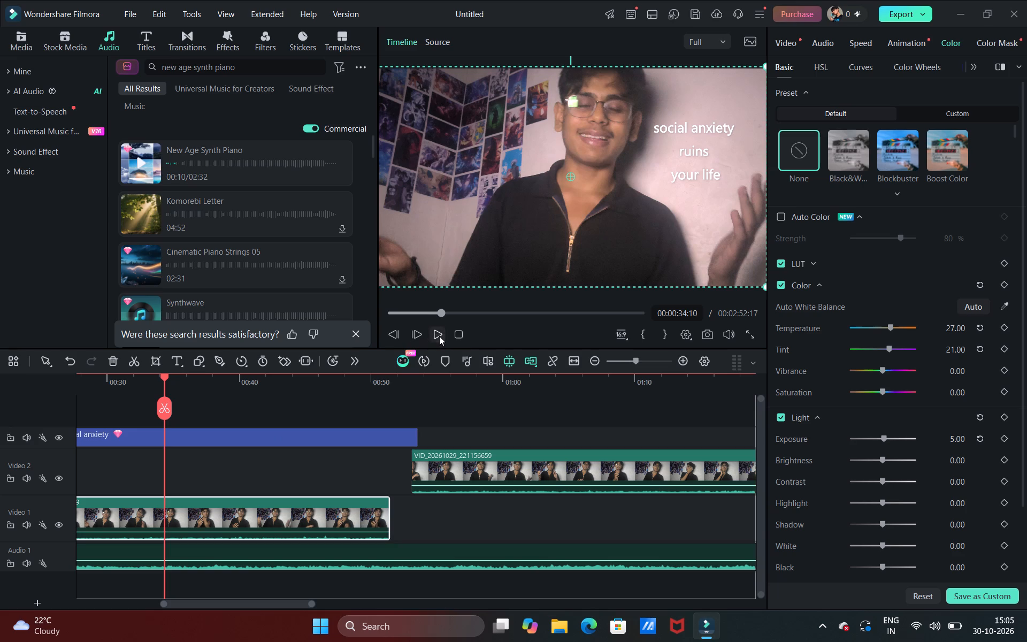
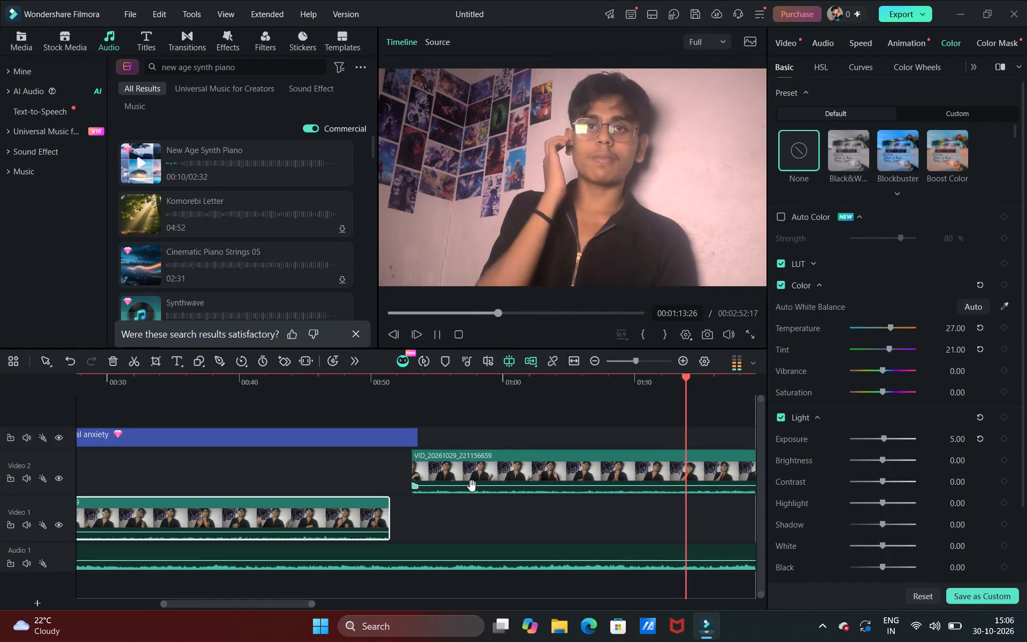
Raise the audio volume of the Video 2 clip and play it back from about 00:01:07.
{"action": "left_click", "coordinate": [412, 487]}
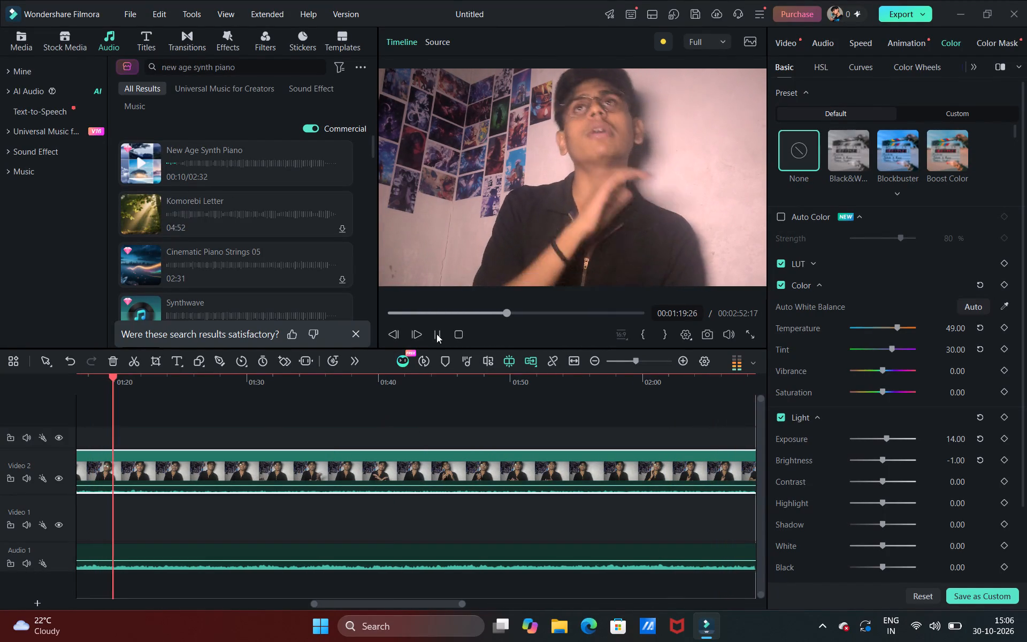
{"action": "left_click", "coordinate": [484, 309]}
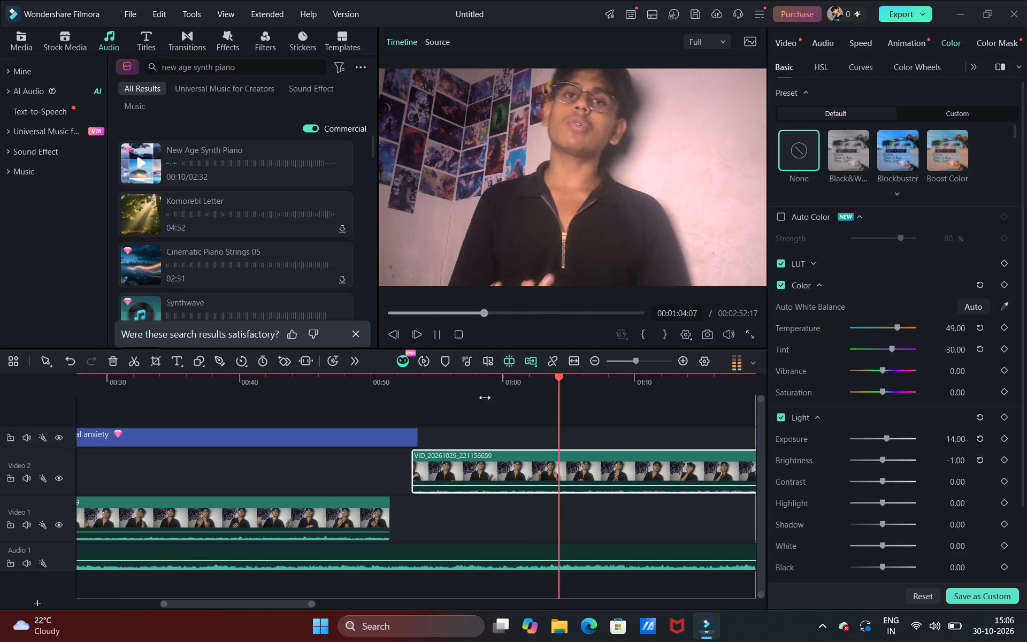
{"action": "left_click", "coordinate": [437, 335]}
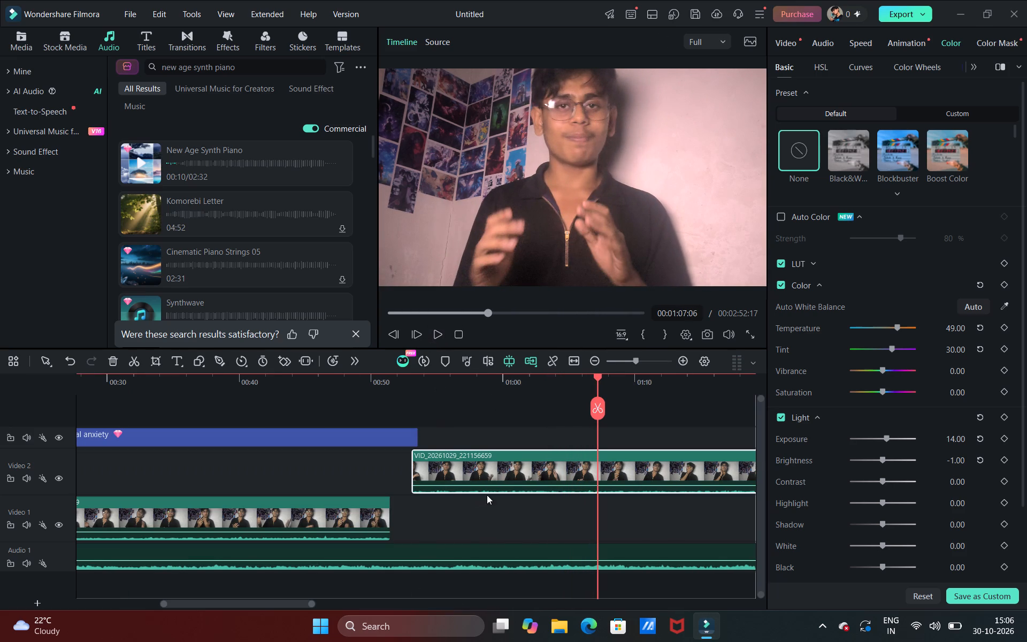
{"action": "left_click_drag", "start_coordinate": [497, 485], "coordinate": [486, 457]}
{"action": "left_click", "coordinate": [435, 335]}
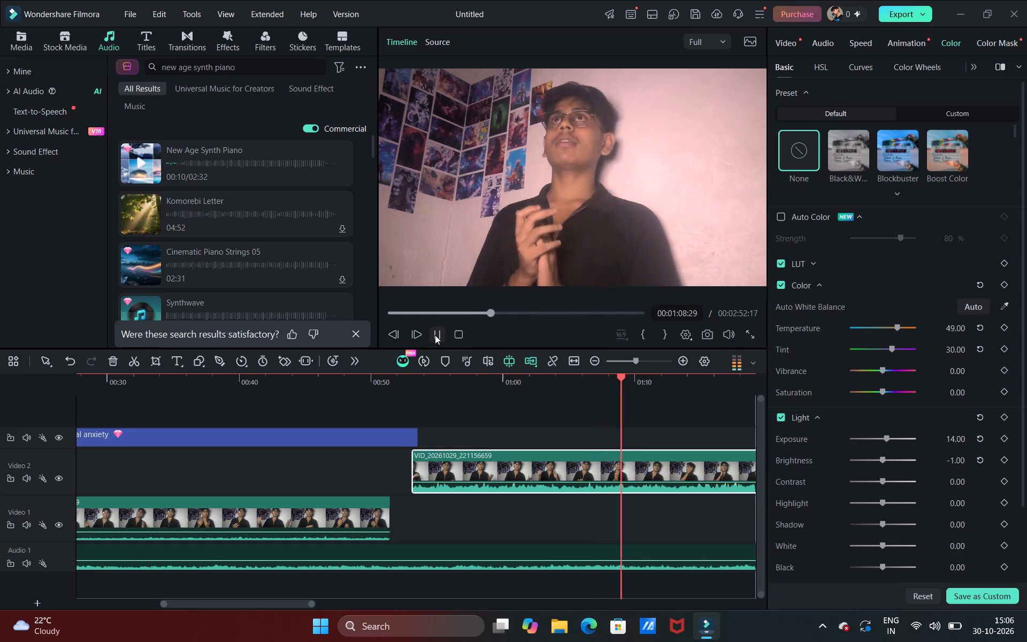
{"action": "left_click", "coordinate": [435, 335]}
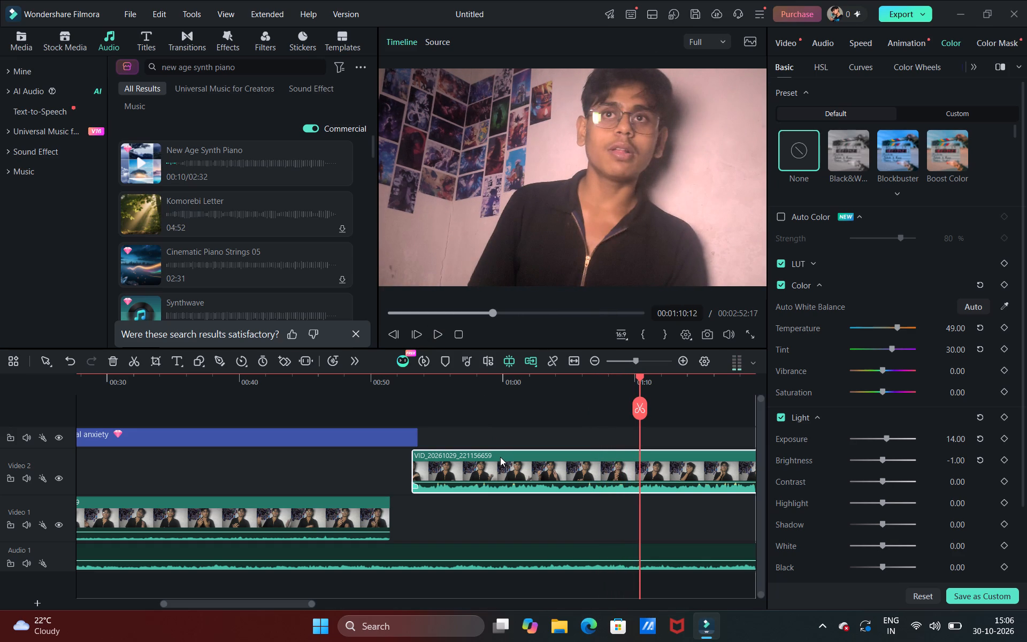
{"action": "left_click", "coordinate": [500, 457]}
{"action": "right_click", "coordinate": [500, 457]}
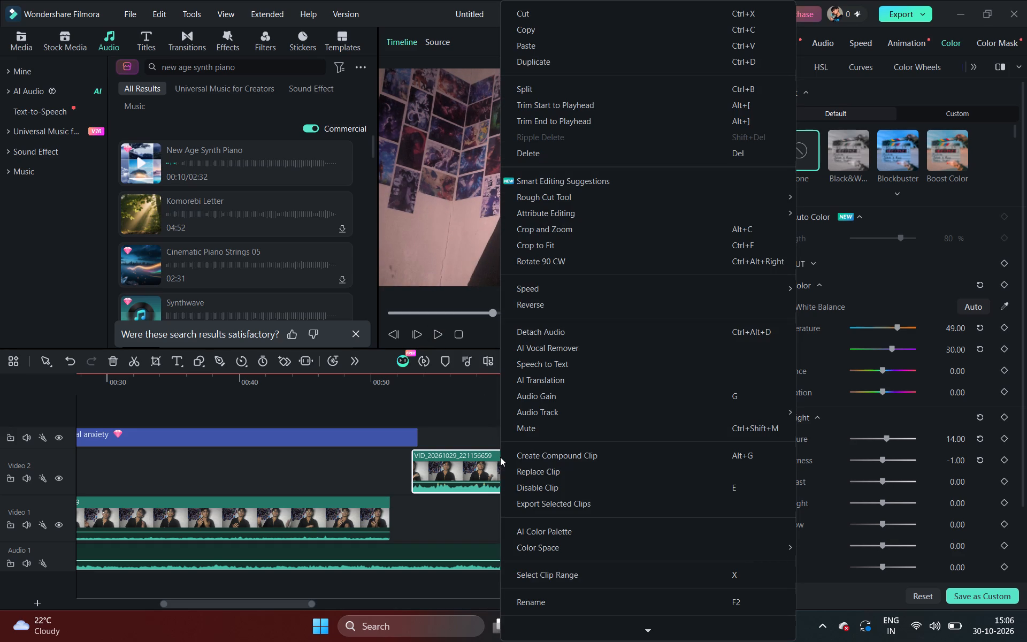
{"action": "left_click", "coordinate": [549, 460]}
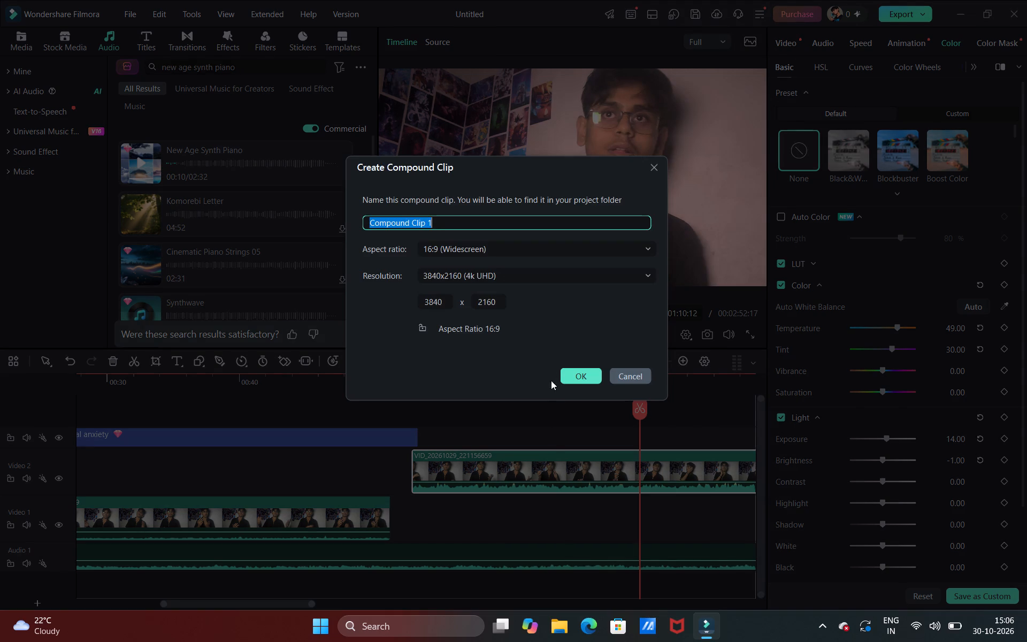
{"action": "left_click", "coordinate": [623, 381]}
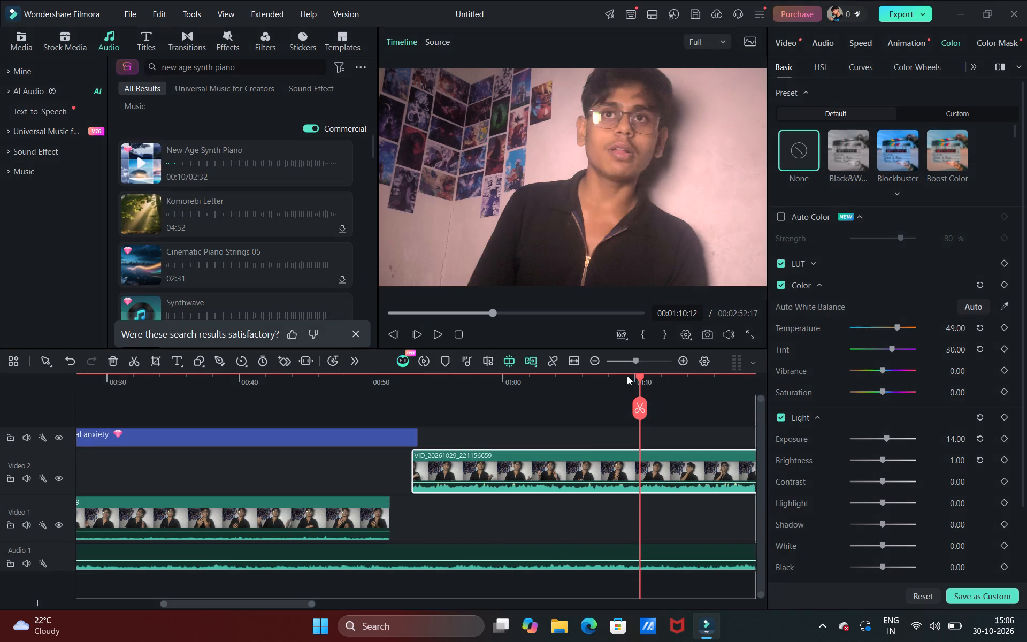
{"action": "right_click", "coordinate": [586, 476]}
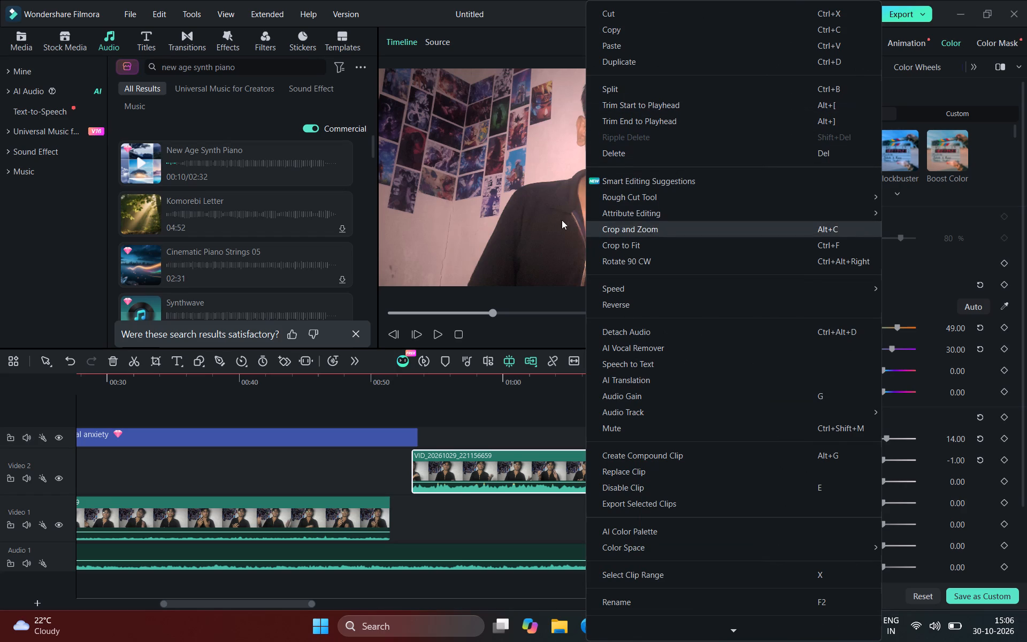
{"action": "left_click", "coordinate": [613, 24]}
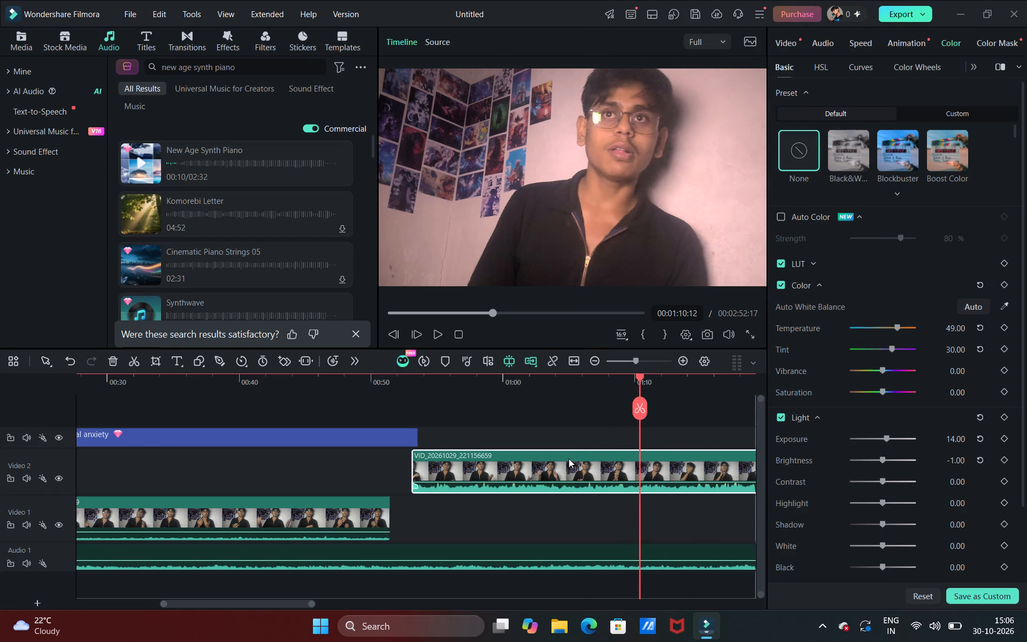
Set the Video 2 clip's audio volume to 20 dB.
{"action": "left_click", "coordinate": [603, 469]}
{"action": "left_click", "coordinate": [603, 469]}
{"action": "left_click", "coordinate": [603, 469]}
{"action": "left_click_drag", "start_coordinate": [603, 469], "coordinate": [594, 447]}
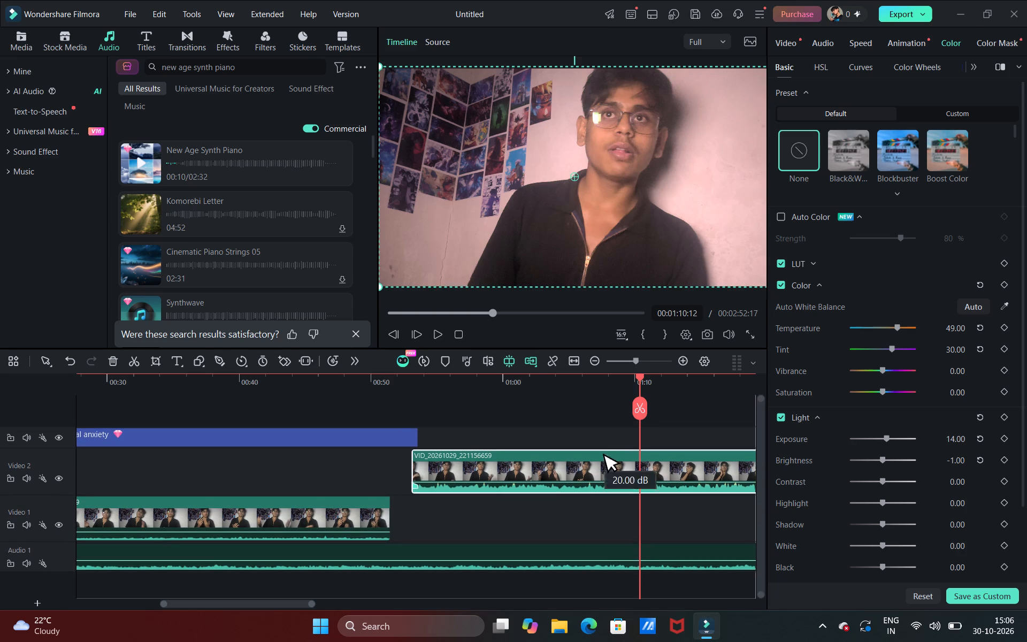
Move the Video 2 clip up onto the title's track, directly after the end of the title.
{"action": "left_click_drag", "start_coordinate": [594, 447], "coordinate": [611, 435]}
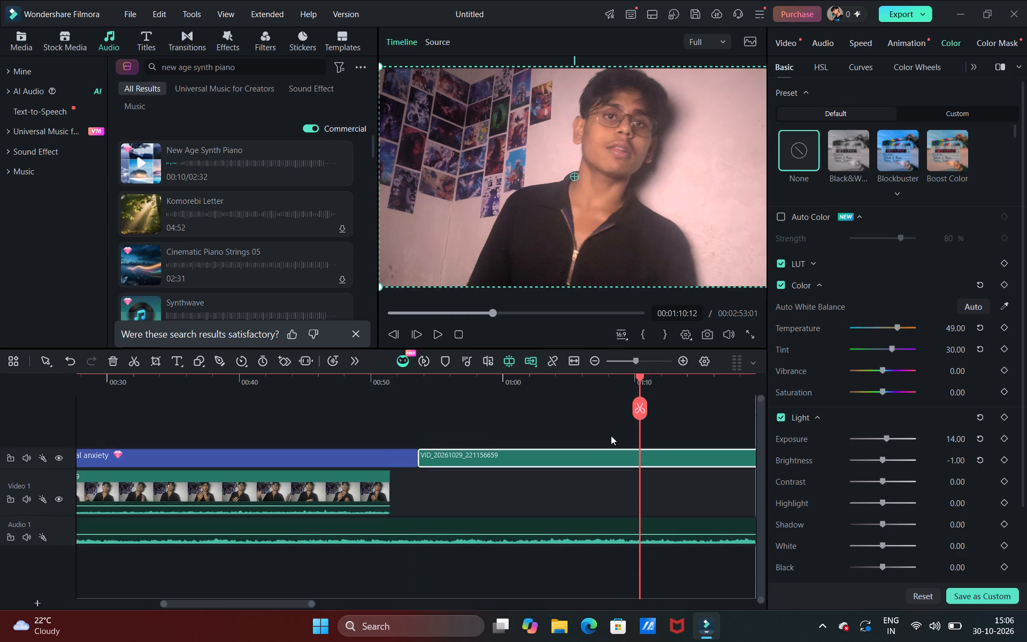
{"action": "scroll", "coordinate": [498, 501], "scroll_direction": "up", "scroll_amount": 1}
{"action": "left_click", "coordinate": [483, 463]}
{"action": "double_click", "coordinate": [483, 463]}
{"action": "left_click", "coordinate": [540, 457]}
{"action": "left_click", "coordinate": [540, 457]}
Adjust the light of the clip after the title at 00:01:10:12 with shadow -16 and exposure -3.
{"action": "scroll", "coordinate": [804, 462], "scroll_direction": "down", "scroll_amount": 1}
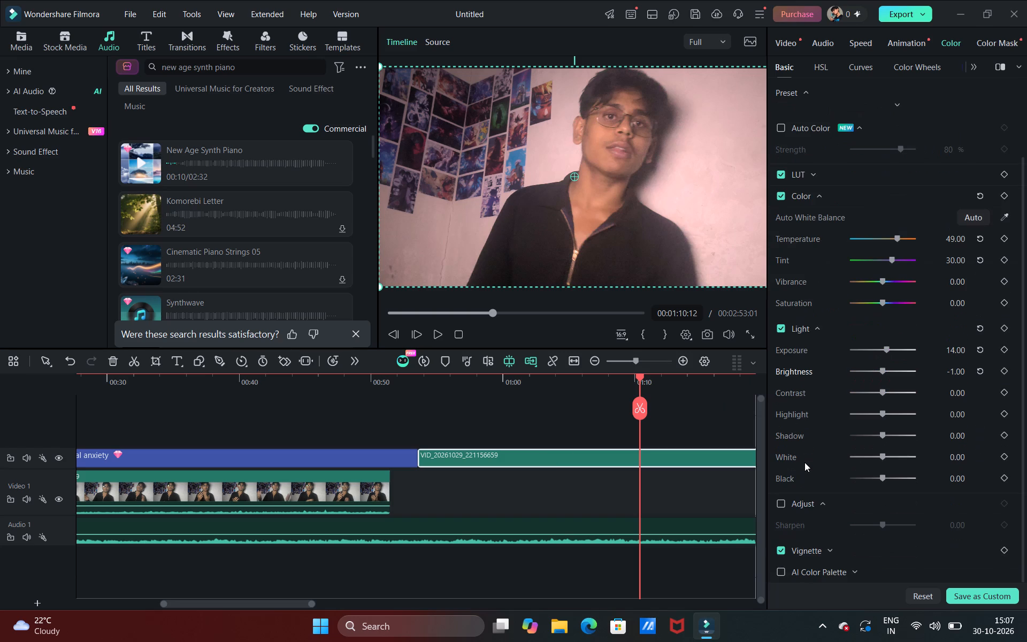
{"action": "scroll", "coordinate": [804, 462], "scroll_direction": "down", "scroll_amount": 1}
{"action": "scroll", "coordinate": [849, 474], "scroll_direction": "down", "scroll_amount": 4}
{"action": "scroll", "coordinate": [849, 474], "scroll_direction": "up", "scroll_amount": 3}
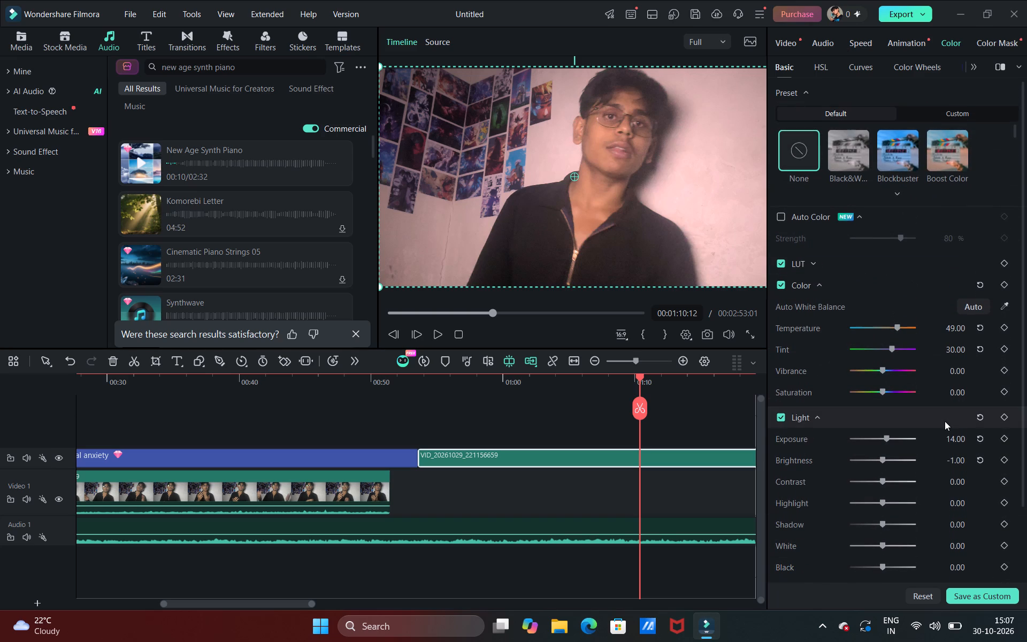
{"action": "scroll", "coordinate": [945, 421], "scroll_direction": "down", "scroll_amount": 5}
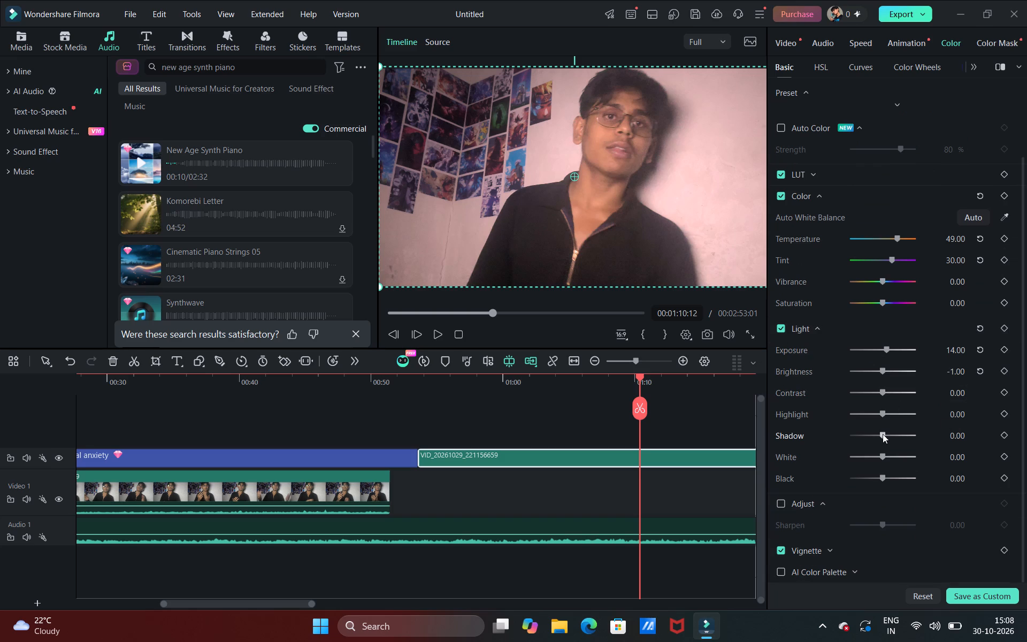
{"action": "left_click_drag", "start_coordinate": [883, 438], "coordinate": [865, 455]}
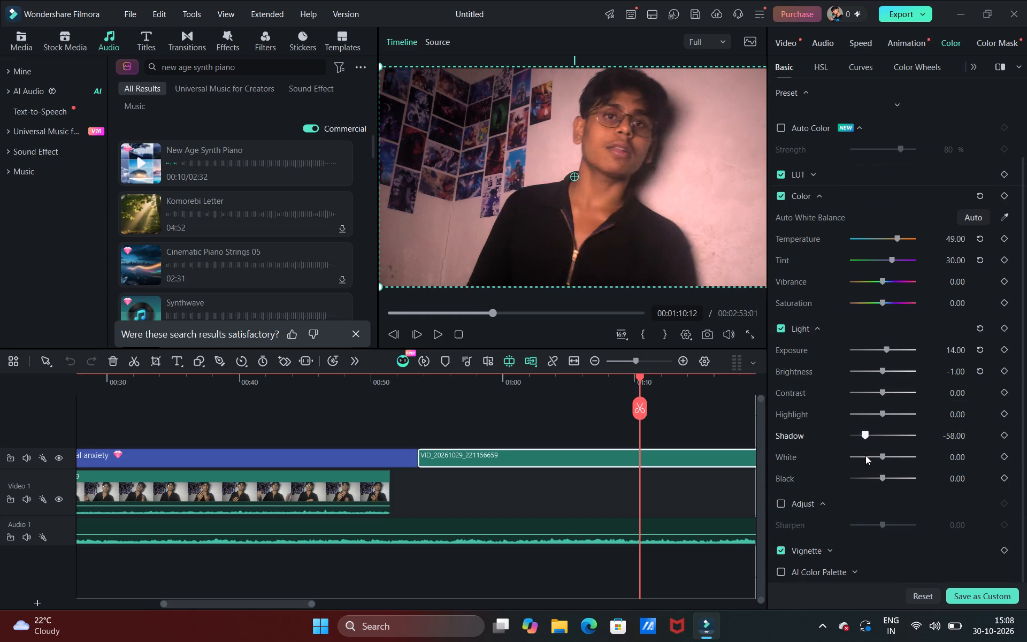
{"action": "left_click_drag", "start_coordinate": [865, 455], "coordinate": [839, 454]}
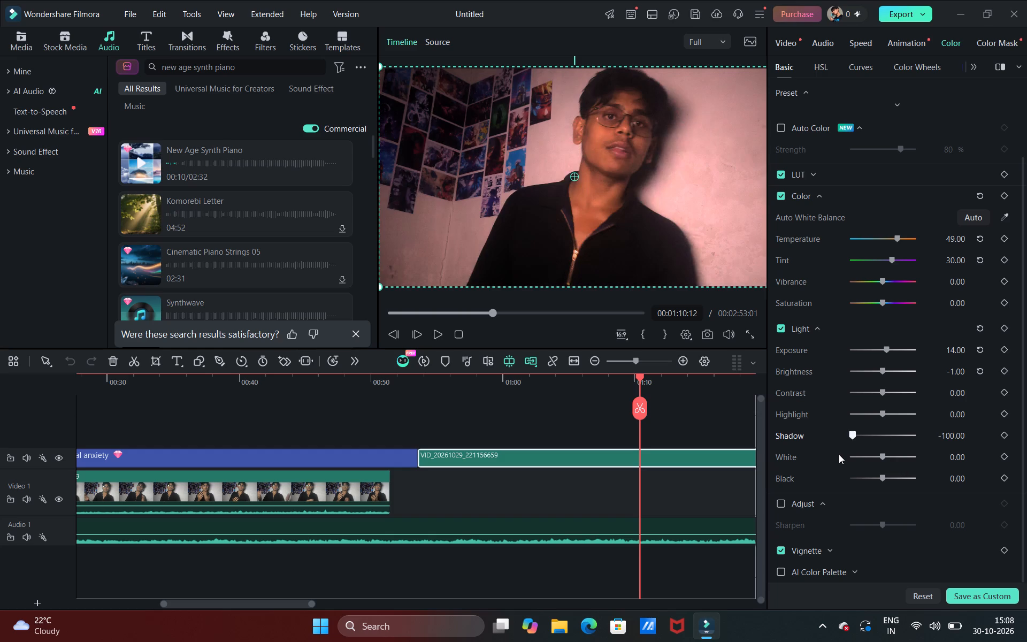
{"action": "left_click_drag", "start_coordinate": [839, 454], "coordinate": [855, 464]}
{"action": "left_click_drag", "start_coordinate": [855, 464], "coordinate": [878, 455]}
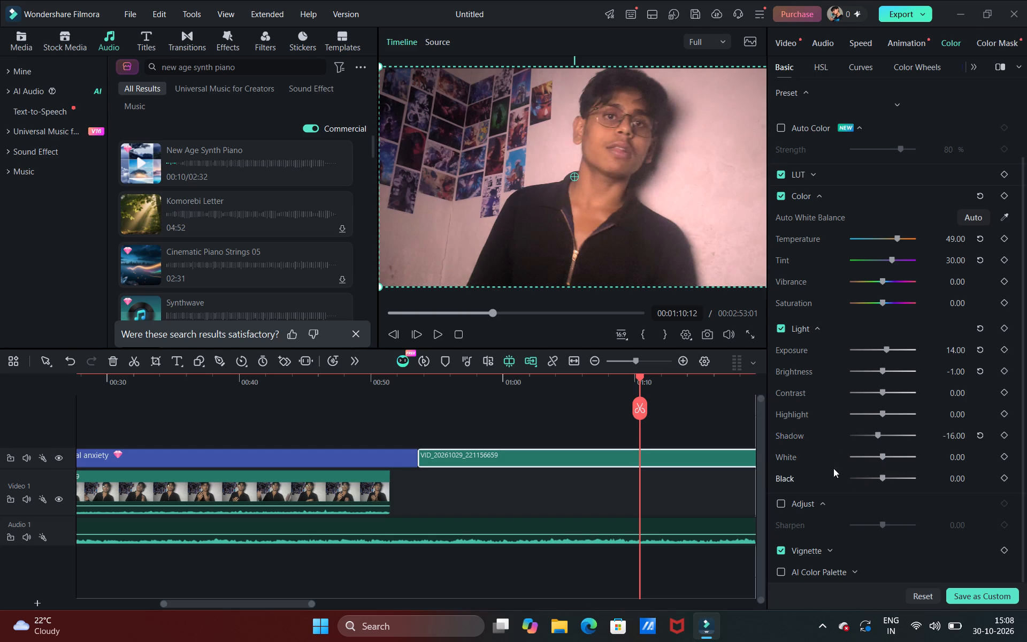
{"action": "scroll", "coordinate": [855, 418], "scroll_direction": "up", "scroll_amount": 1}
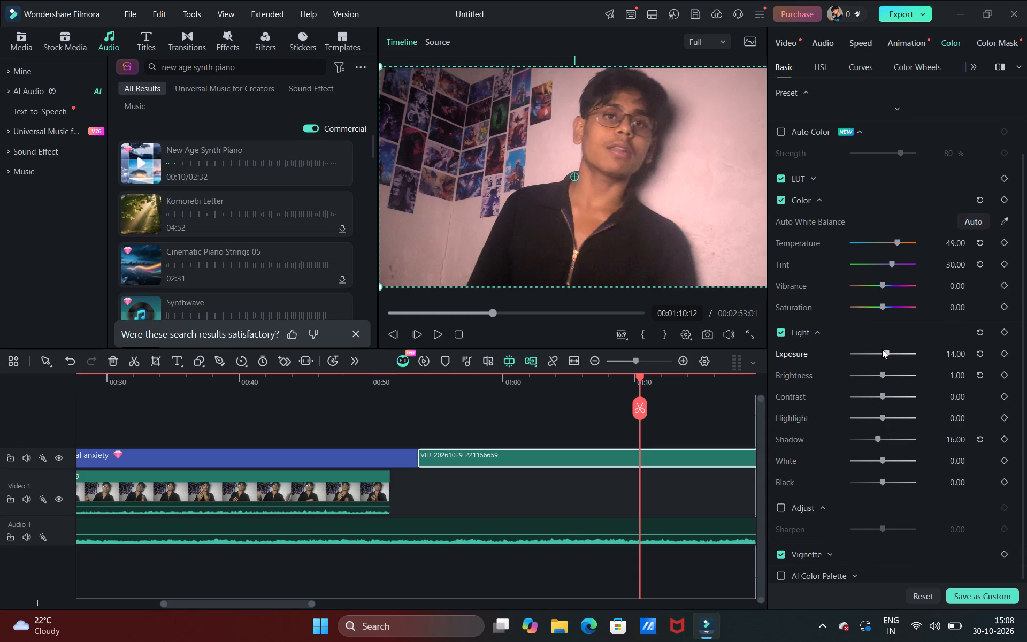
{"action": "left_click", "coordinate": [882, 349]}
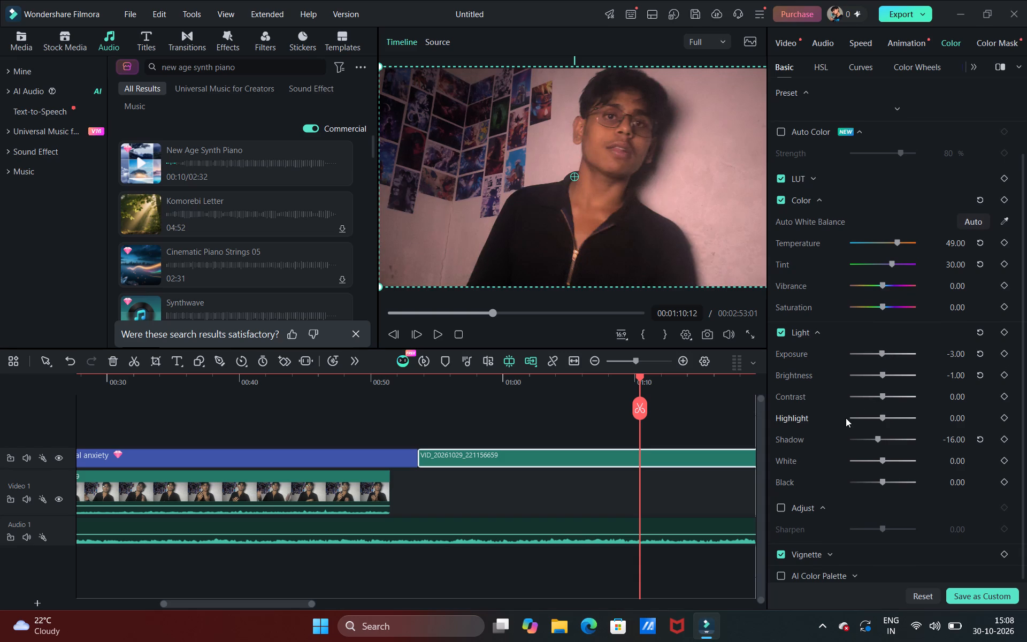
Look through the clip's HSL, curves, colour wheel and basic video adjustment settings.
{"action": "scroll", "coordinate": [846, 418], "scroll_direction": "down", "scroll_amount": 3}
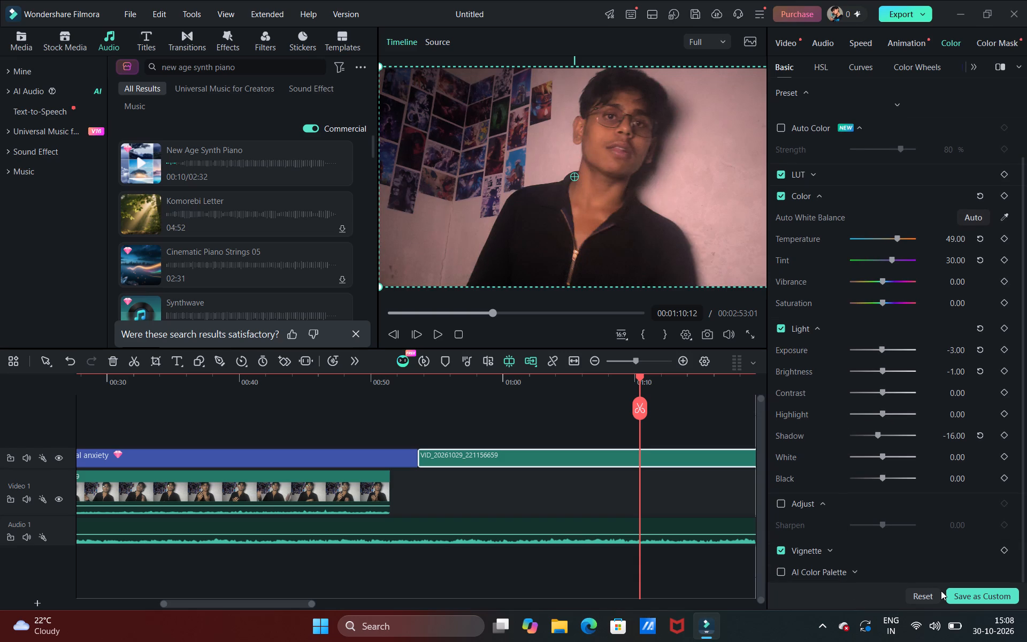
{"action": "left_click", "coordinate": [831, 62]}
{"action": "left_click", "coordinate": [854, 62]}
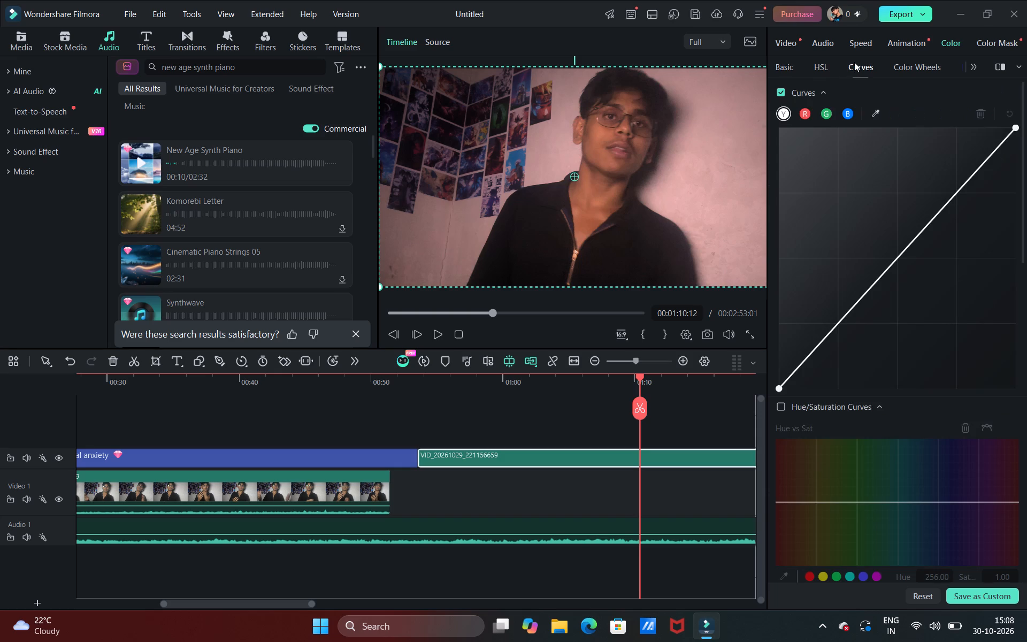
{"action": "left_click", "coordinate": [902, 62]}
{"action": "left_click", "coordinate": [977, 65]}
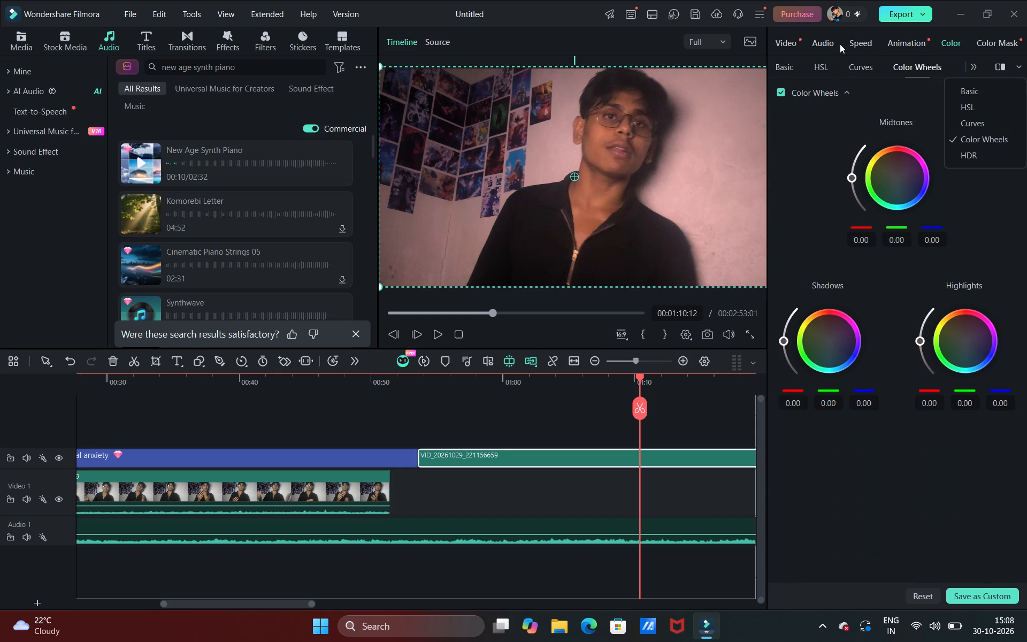
{"action": "left_click", "coordinate": [791, 37]}
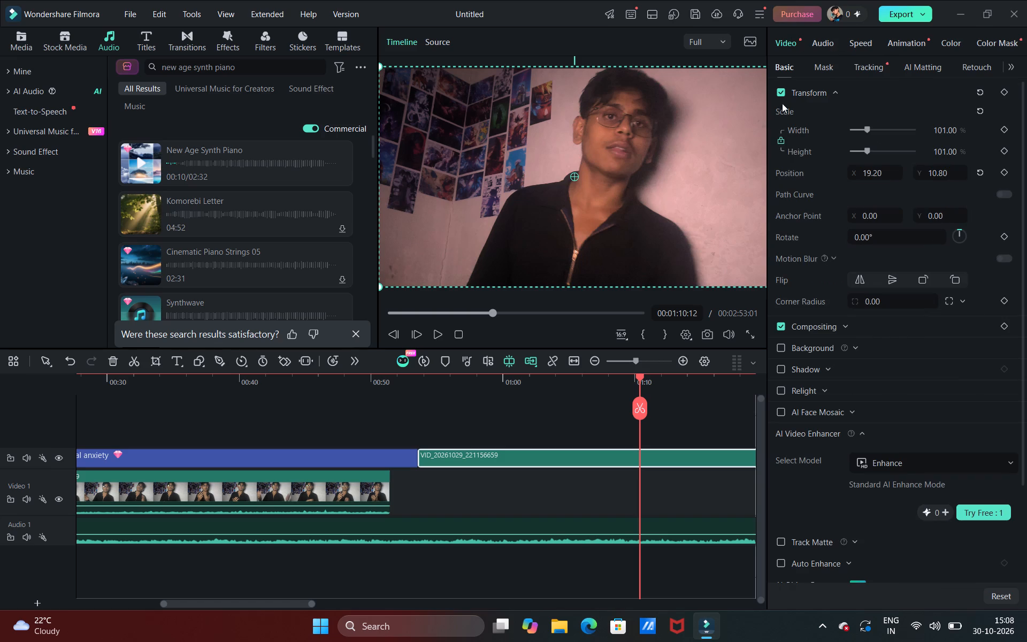
{"action": "scroll", "coordinate": [849, 391], "scroll_direction": "down", "scroll_amount": 3}
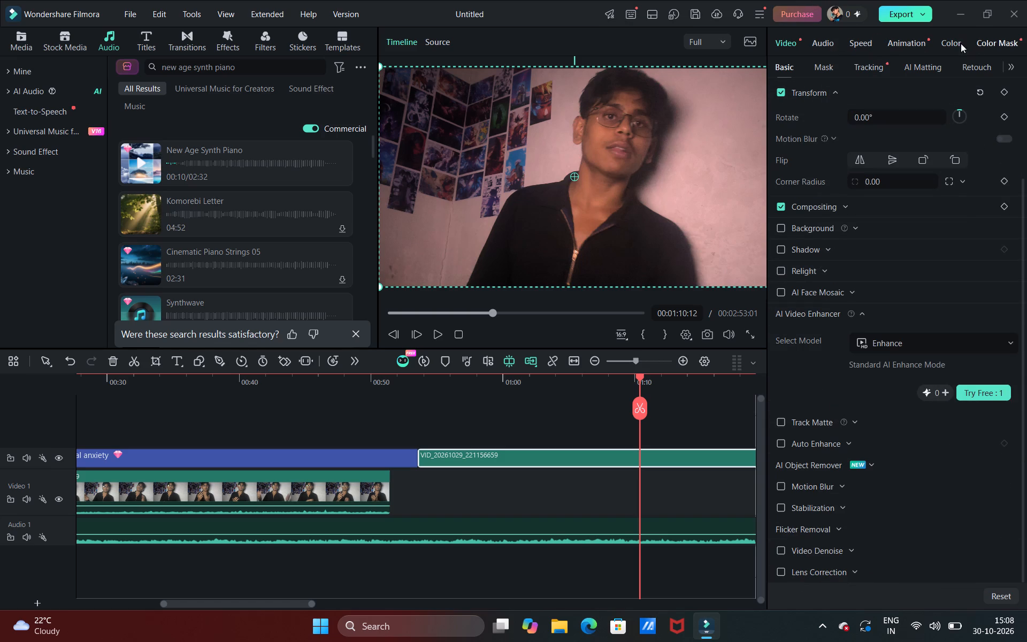
Enable AI Color Palette for the clip after the title.
{"action": "left_click", "coordinate": [945, 43]}
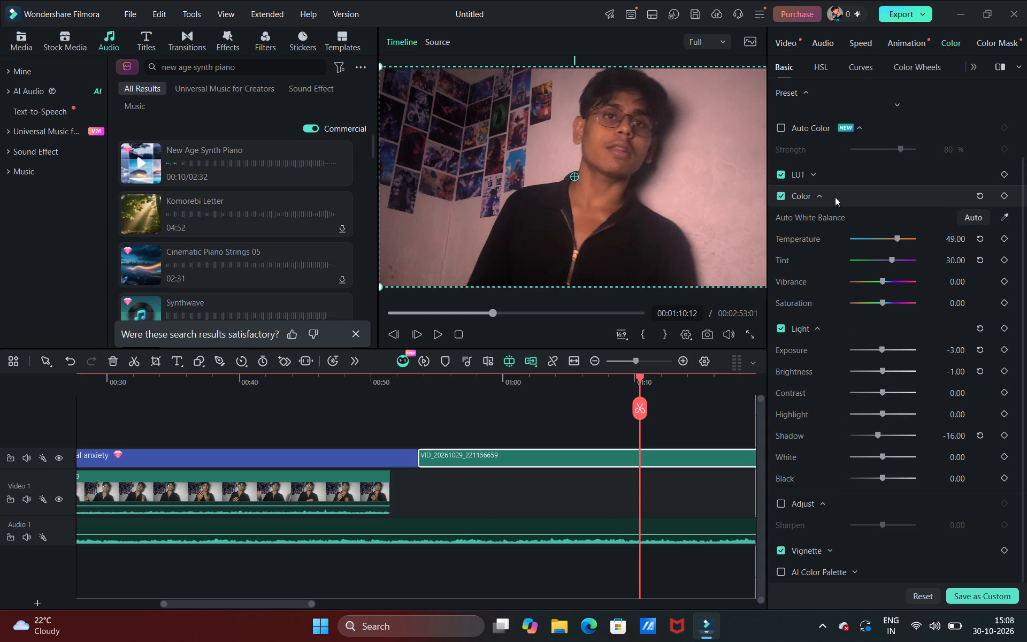
{"action": "scroll", "coordinate": [835, 197], "scroll_direction": "down", "scroll_amount": 5}
{"action": "left_click", "coordinate": [792, 572]}
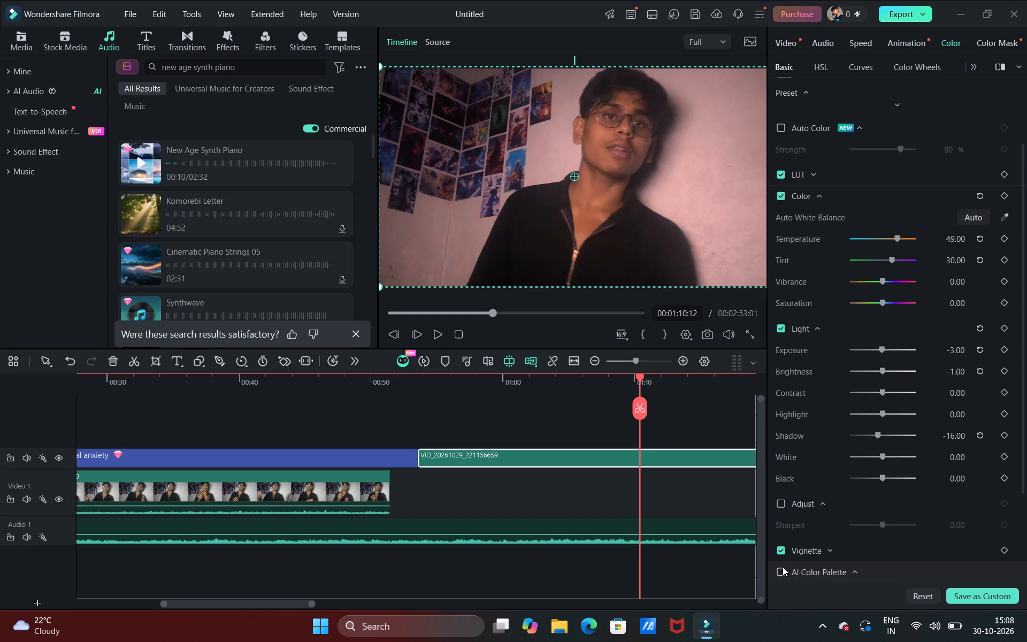
{"action": "left_click", "coordinate": [783, 571]}
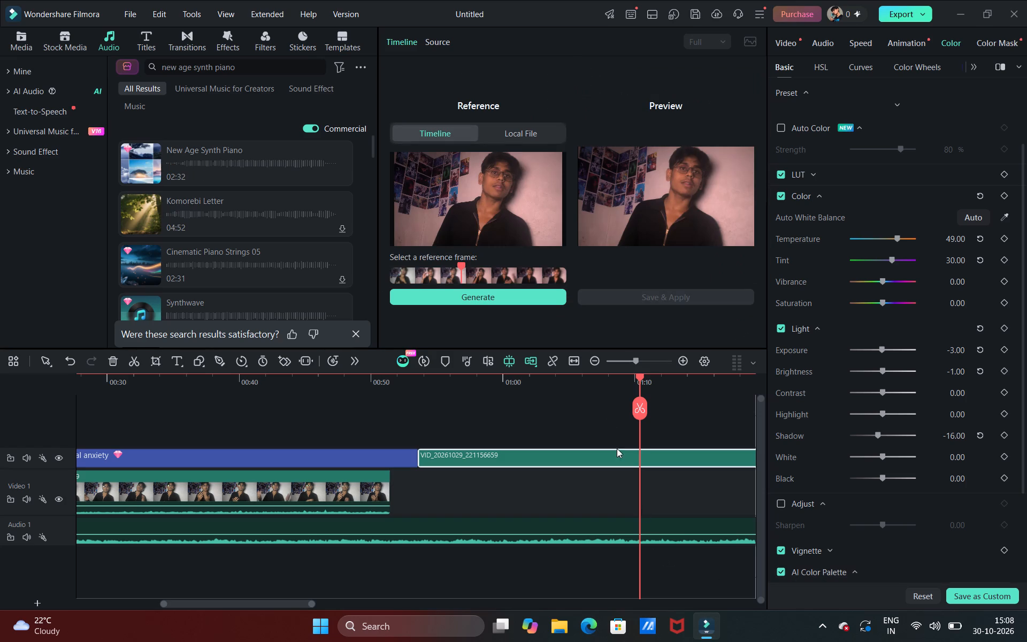
Generate the AI Color Palette match from the selected timeline reference frame, then save and apply it to the clip after the title.
{"action": "left_click", "coordinate": [479, 294]}
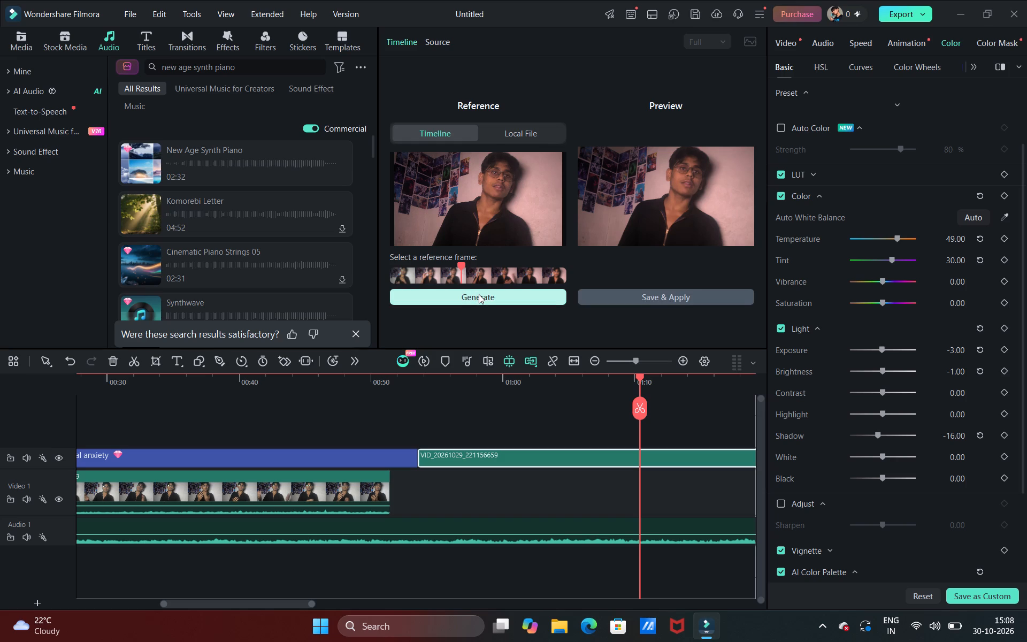
{"action": "left_click", "coordinate": [479, 294]}
{"action": "left_click", "coordinate": [625, 292]}
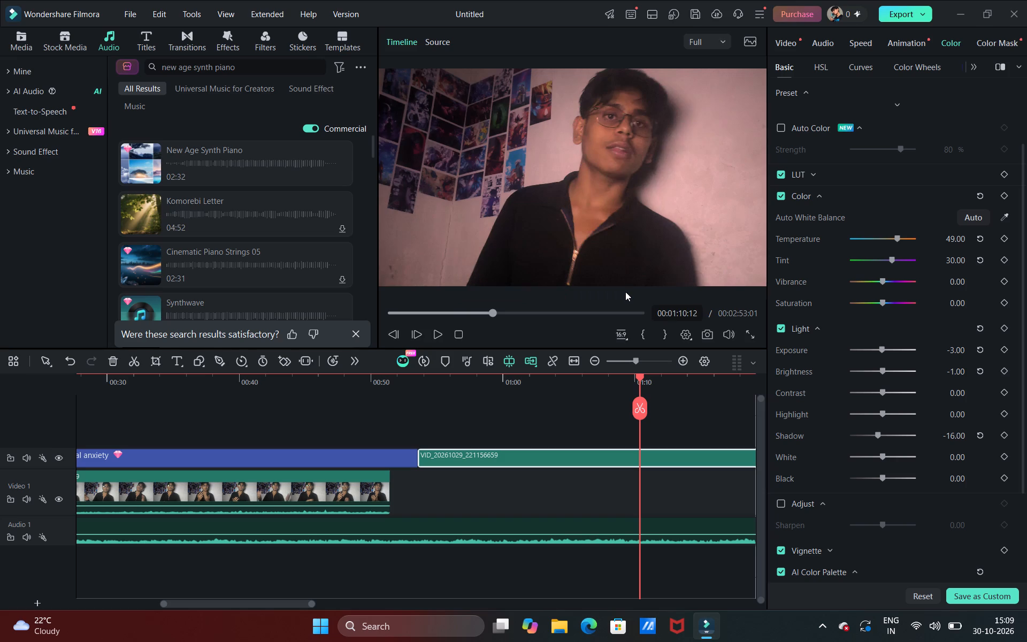
Play back the clip after the title from 00:01:10:12 and from about 00:01:04 to review its colour, pausing at 00:01:04:10.
{"action": "left_click", "coordinate": [439, 329]}
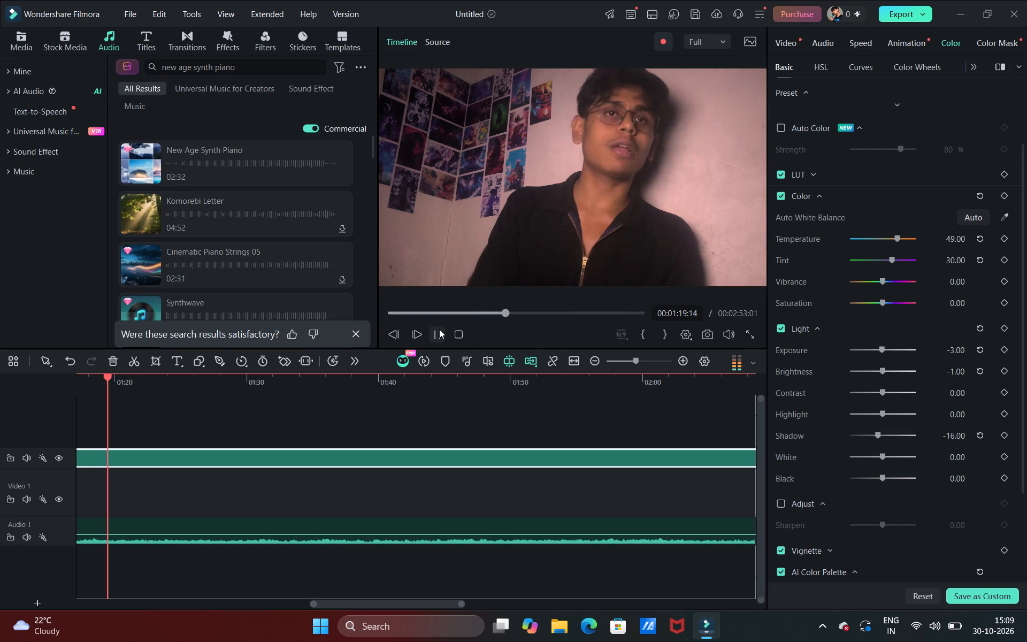
{"action": "left_click", "coordinate": [449, 321]}
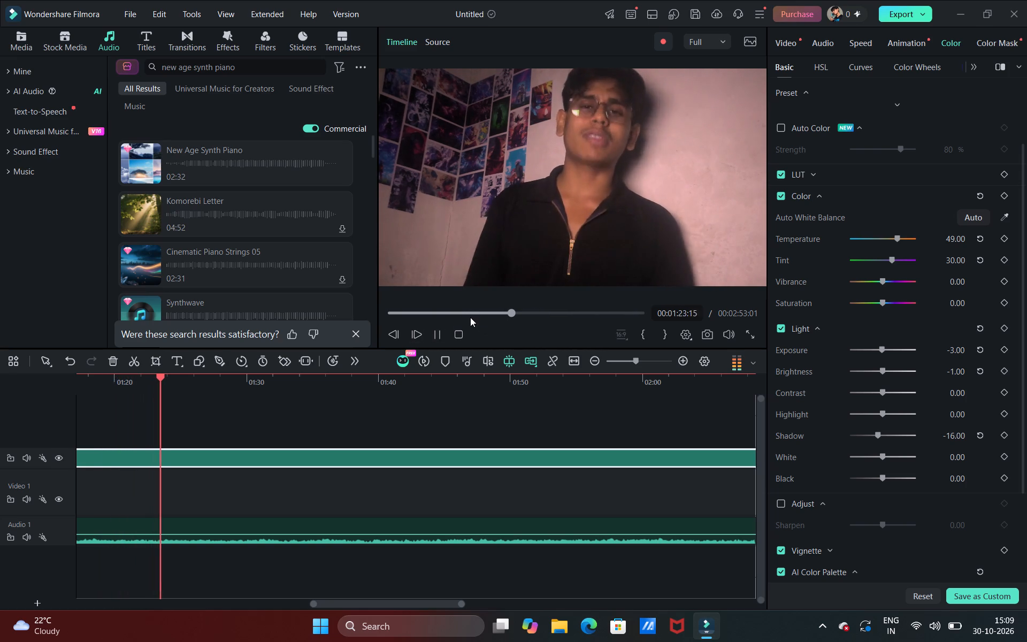
{"action": "left_click", "coordinate": [482, 311]}
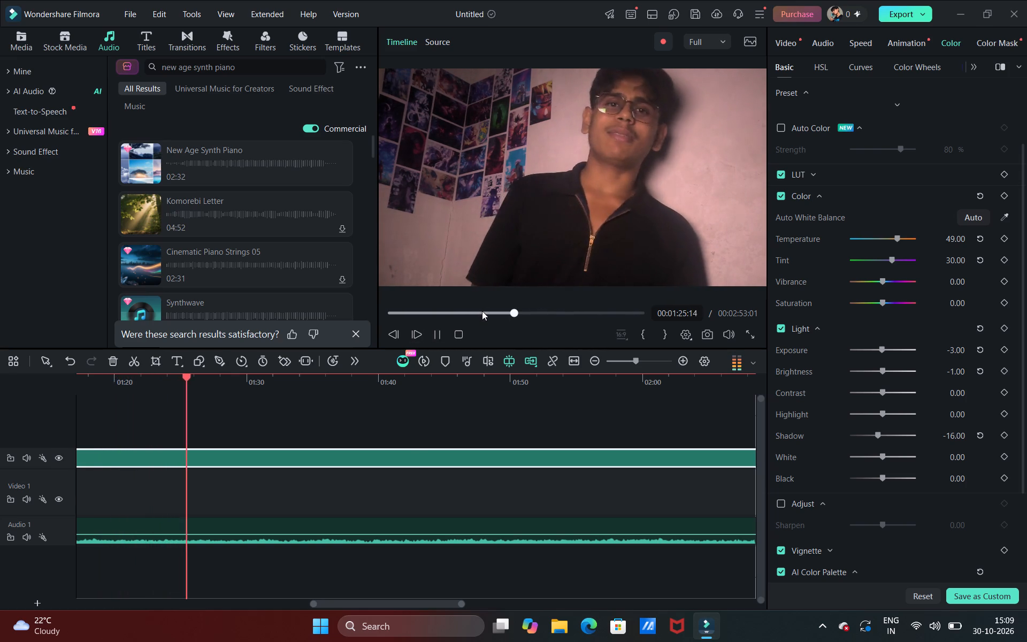
{"action": "left_click", "coordinate": [434, 330]}
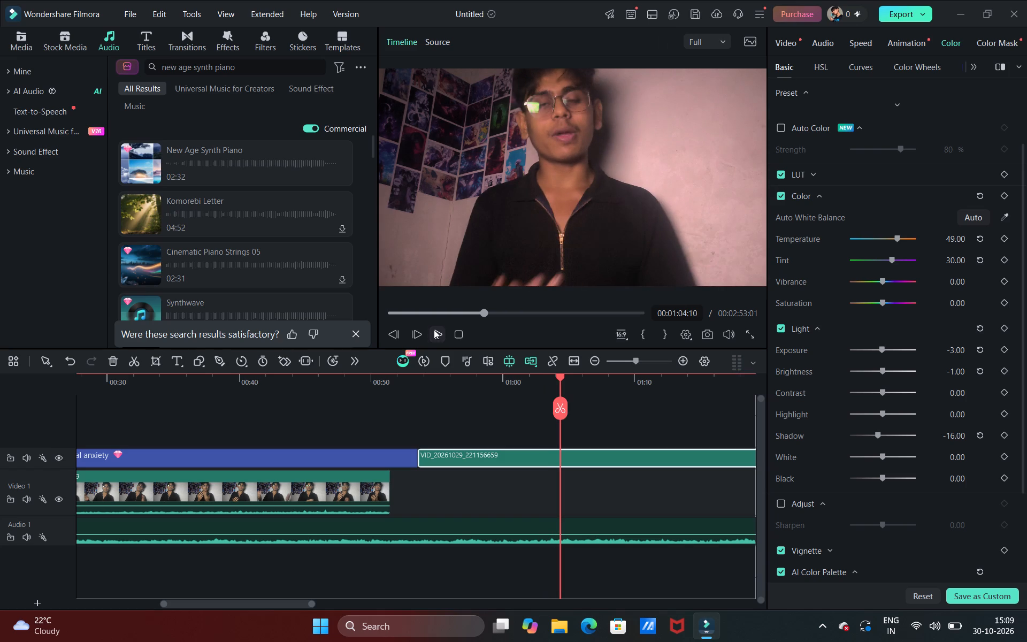
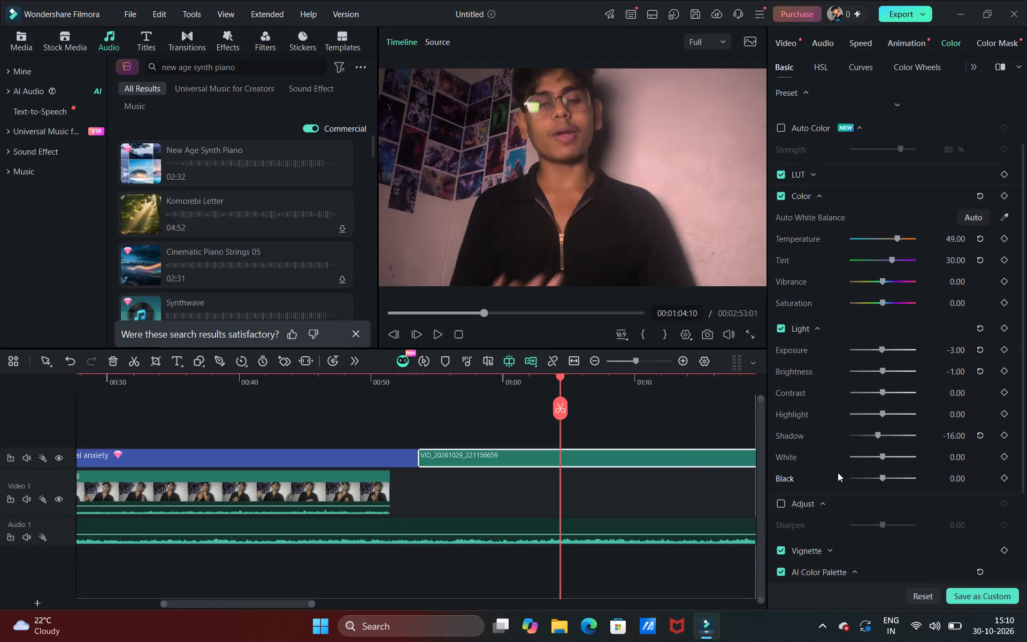
Compare the colour, light and AI Color Palette settings of the clip after the title with the preceding Video 1 clip's, and check that clip's default and custom presets.
{"action": "scroll", "coordinate": [838, 472], "scroll_direction": "down", "scroll_amount": 4}
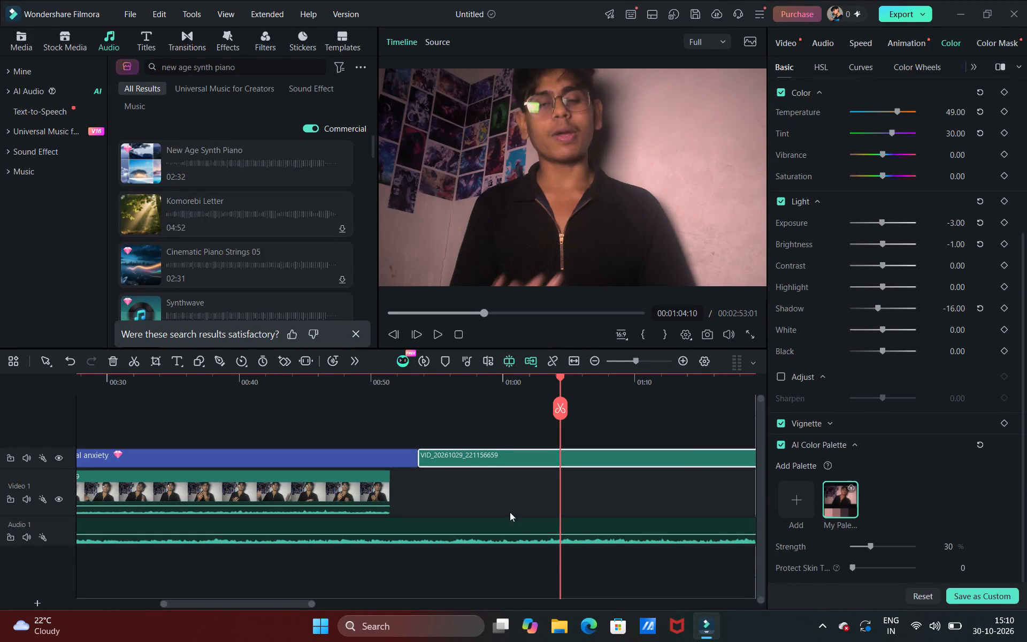
{"action": "left_click", "coordinate": [499, 445]}
{"action": "left_click", "coordinate": [492, 454]}
{"action": "left_click", "coordinate": [349, 487]}
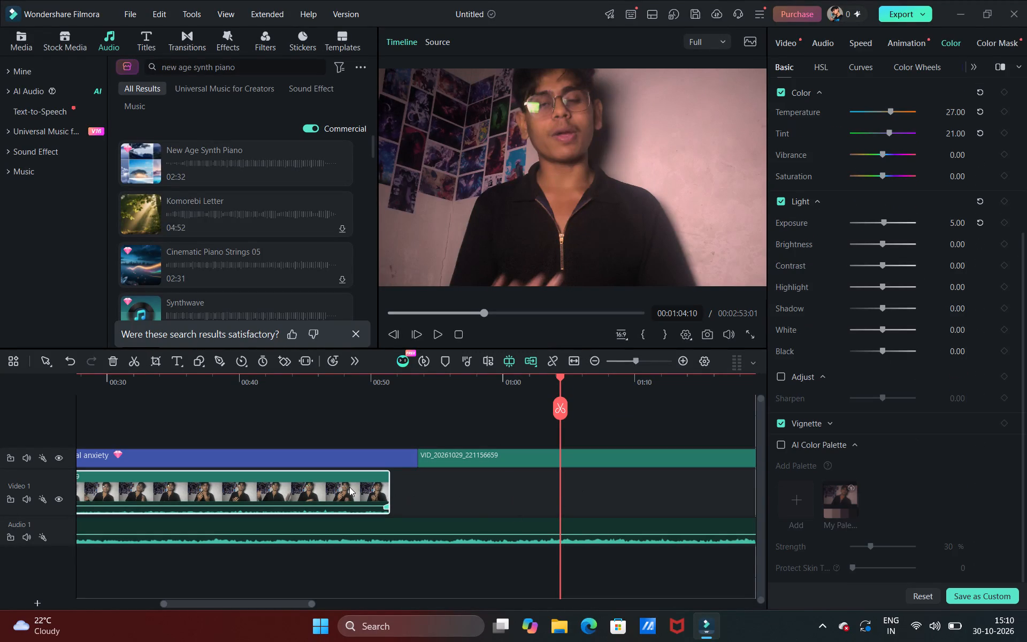
{"action": "left_click", "coordinate": [349, 485]}
{"action": "scroll", "coordinate": [796, 287], "scroll_direction": "up", "scroll_amount": 1}
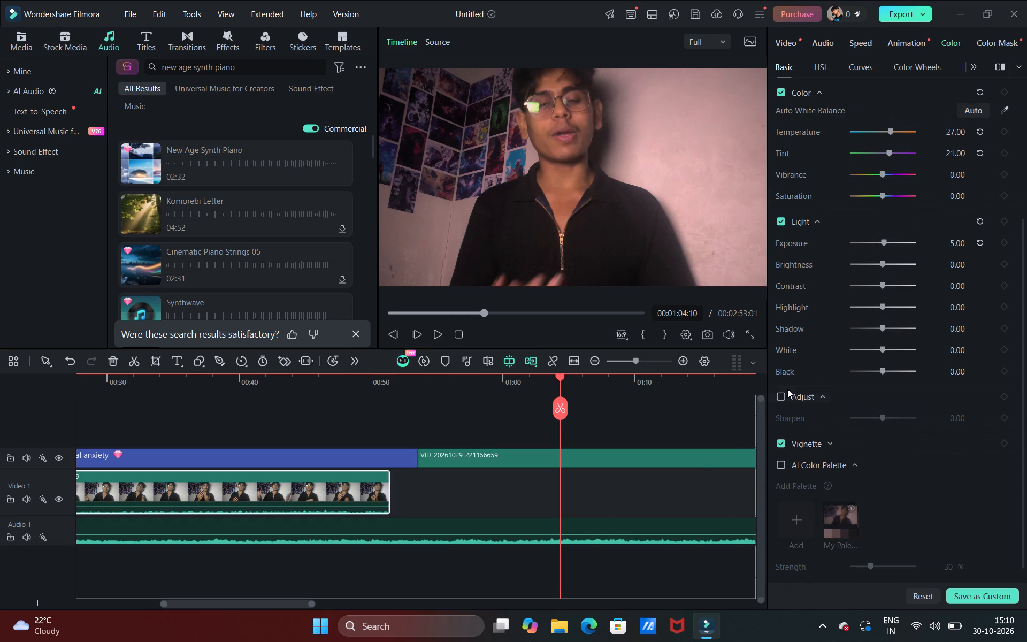
{"action": "left_click", "coordinate": [787, 389]}
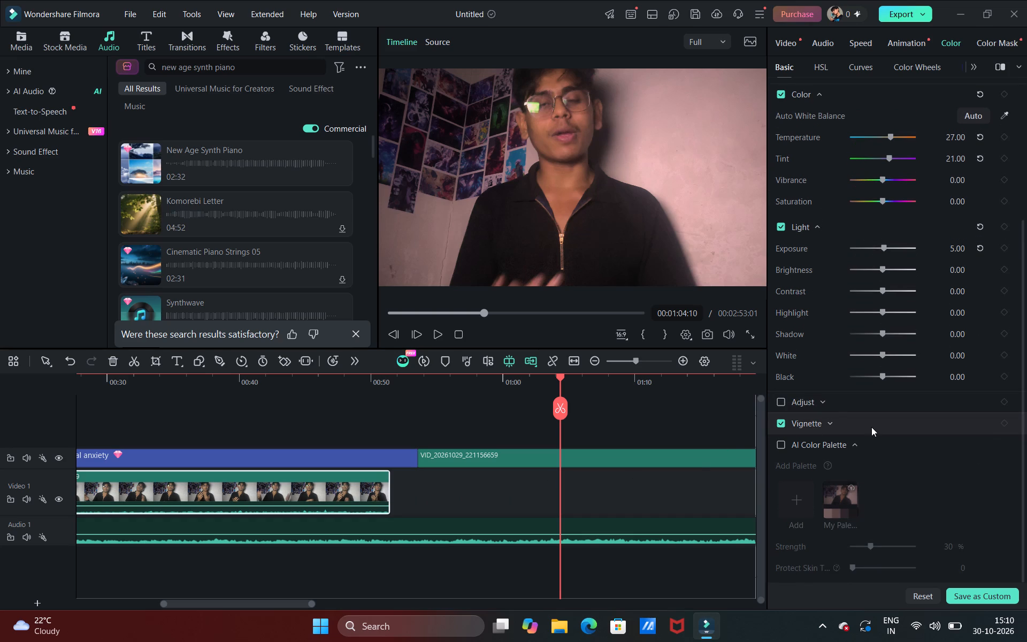
{"action": "scroll", "coordinate": [871, 427], "scroll_direction": "up", "scroll_amount": 4}
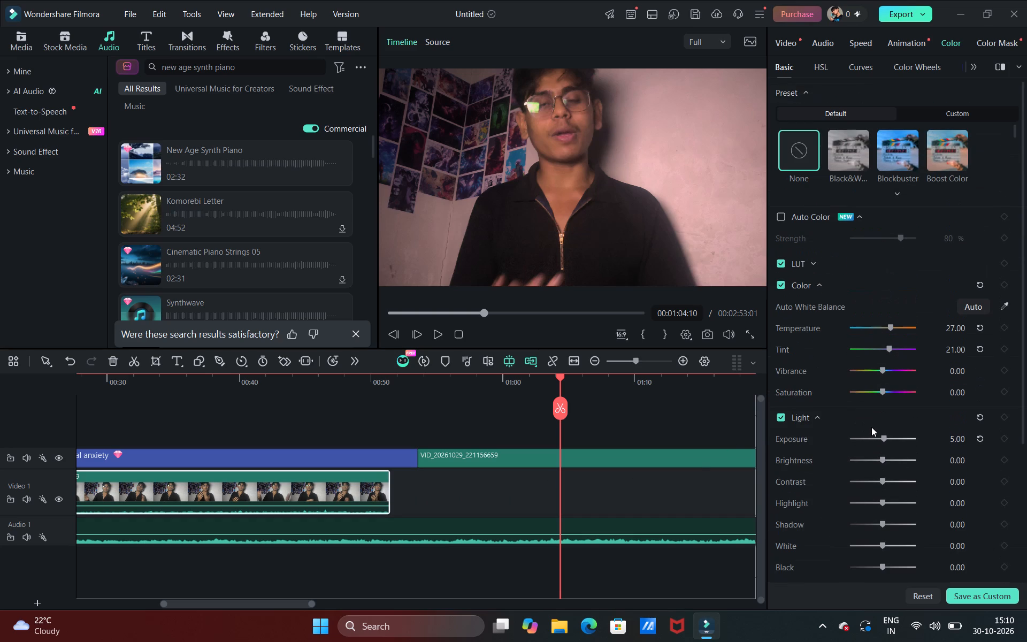
{"action": "left_click", "coordinate": [946, 112]}
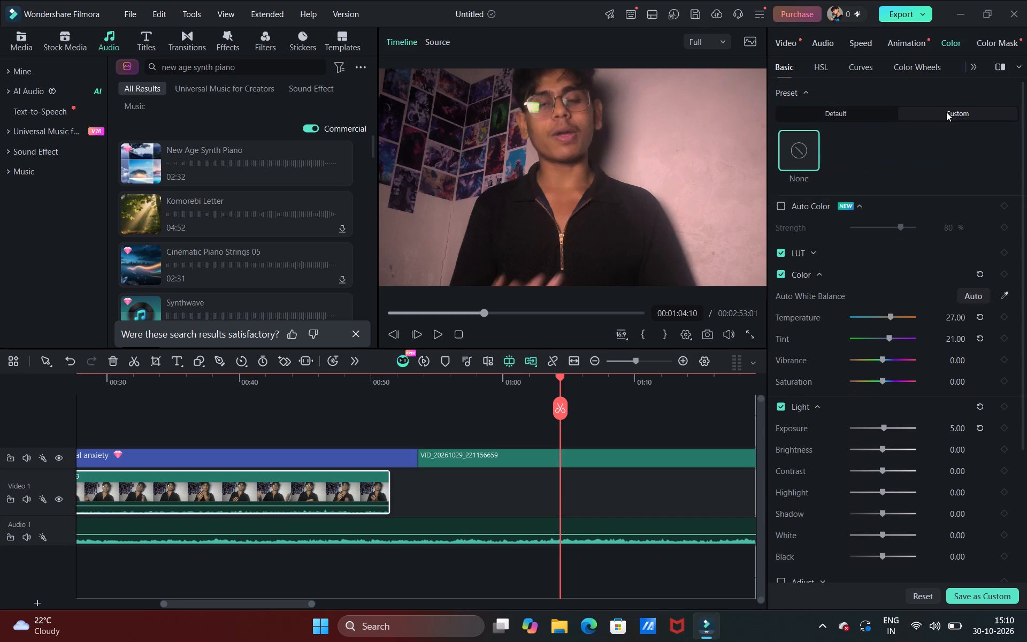
{"action": "scroll", "coordinate": [795, 345], "scroll_direction": "down", "scroll_amount": 4}
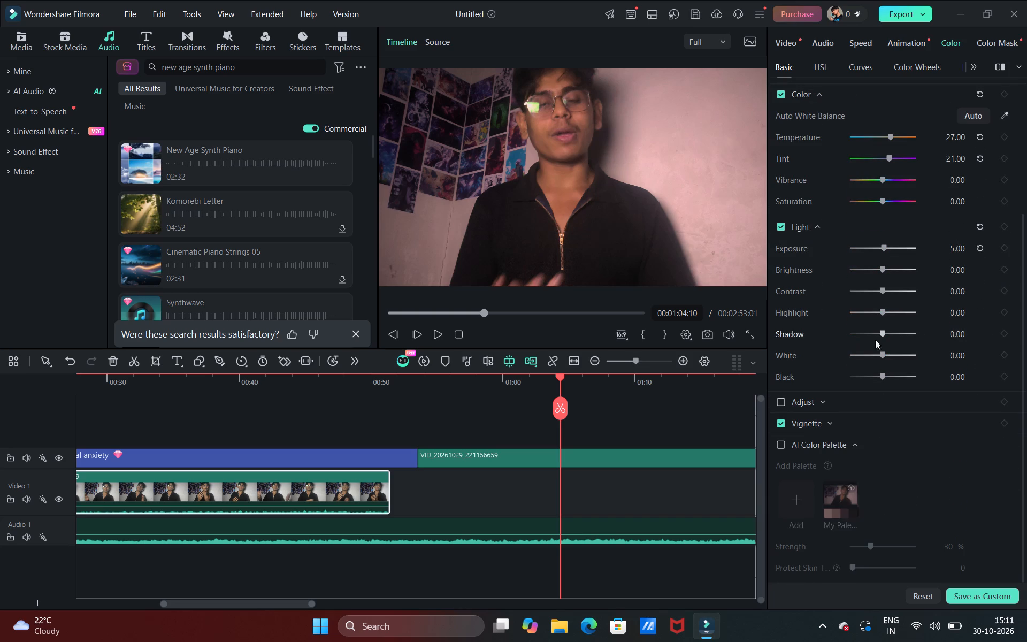
{"action": "scroll", "coordinate": [879, 335], "scroll_direction": "up", "scroll_amount": 3}
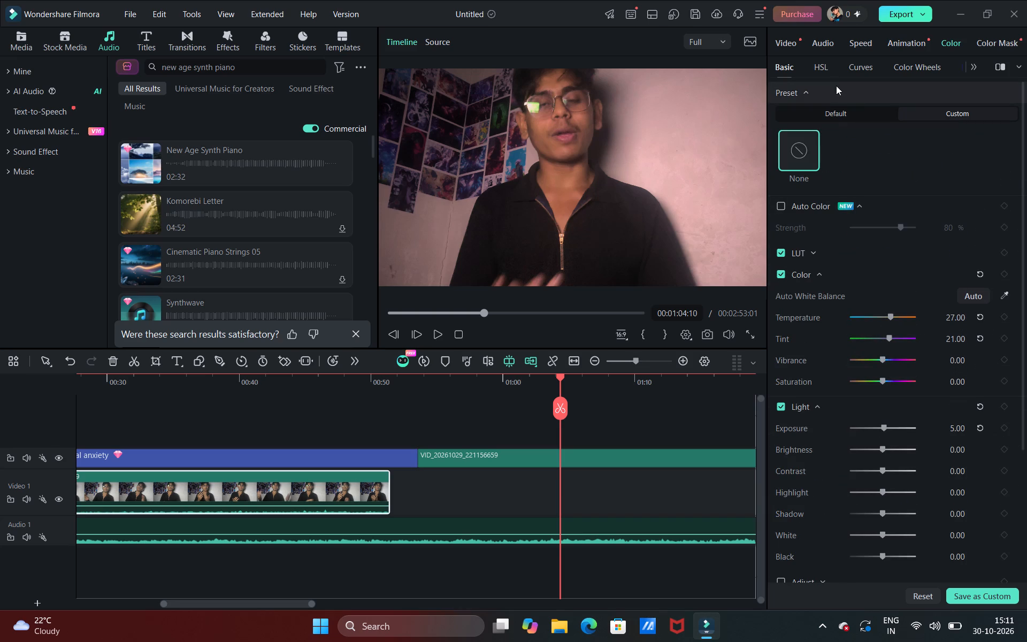
{"action": "left_click", "coordinate": [856, 110]}
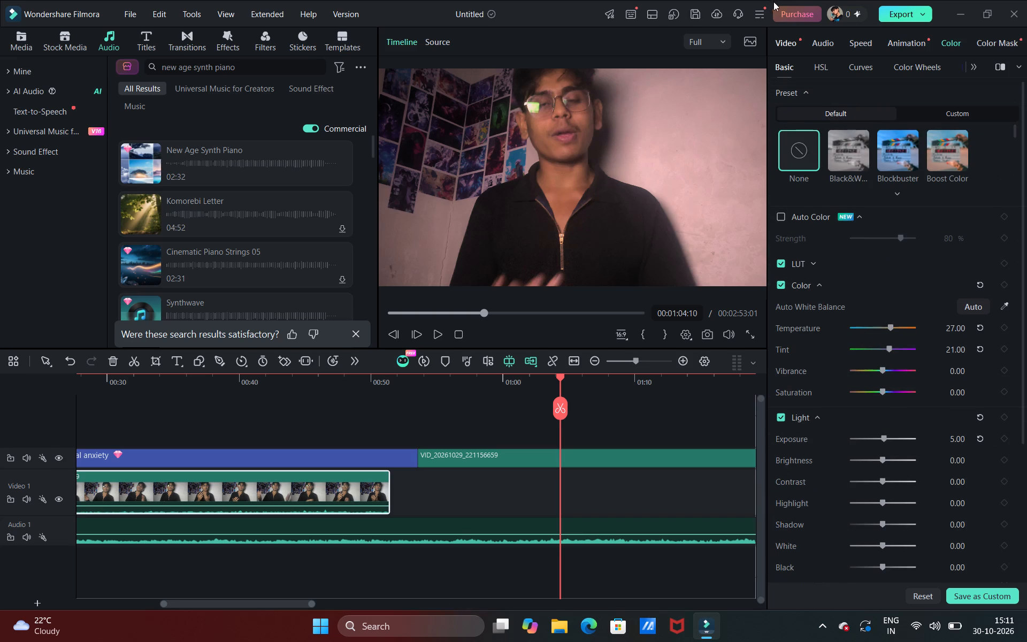
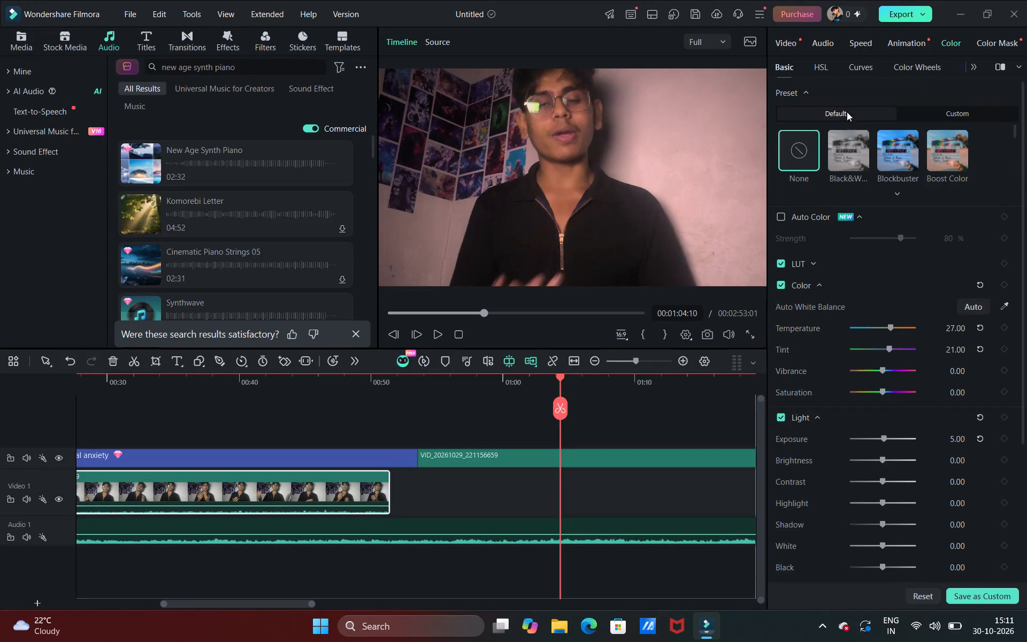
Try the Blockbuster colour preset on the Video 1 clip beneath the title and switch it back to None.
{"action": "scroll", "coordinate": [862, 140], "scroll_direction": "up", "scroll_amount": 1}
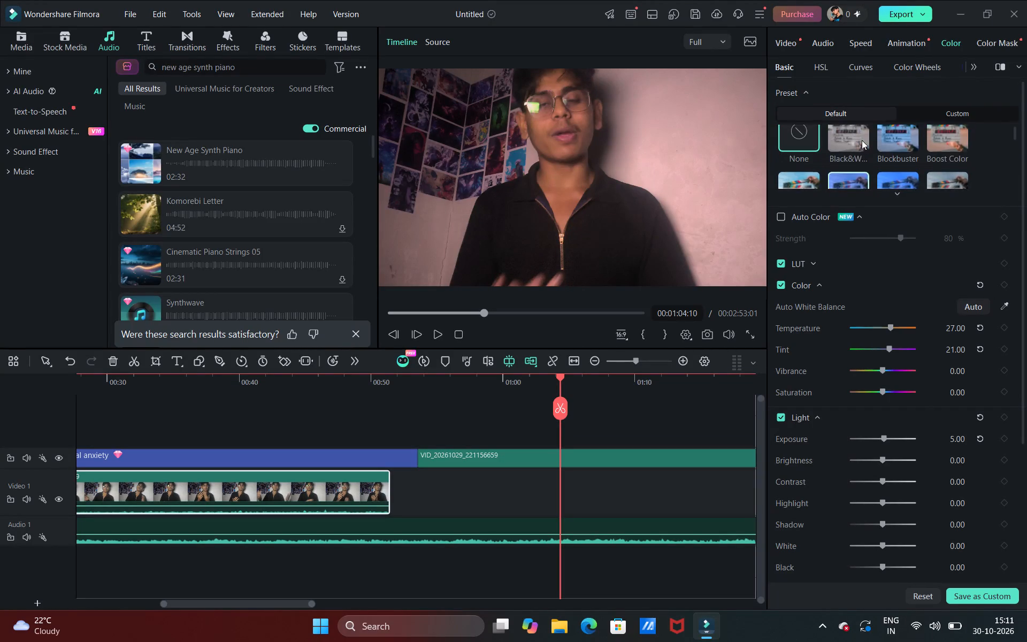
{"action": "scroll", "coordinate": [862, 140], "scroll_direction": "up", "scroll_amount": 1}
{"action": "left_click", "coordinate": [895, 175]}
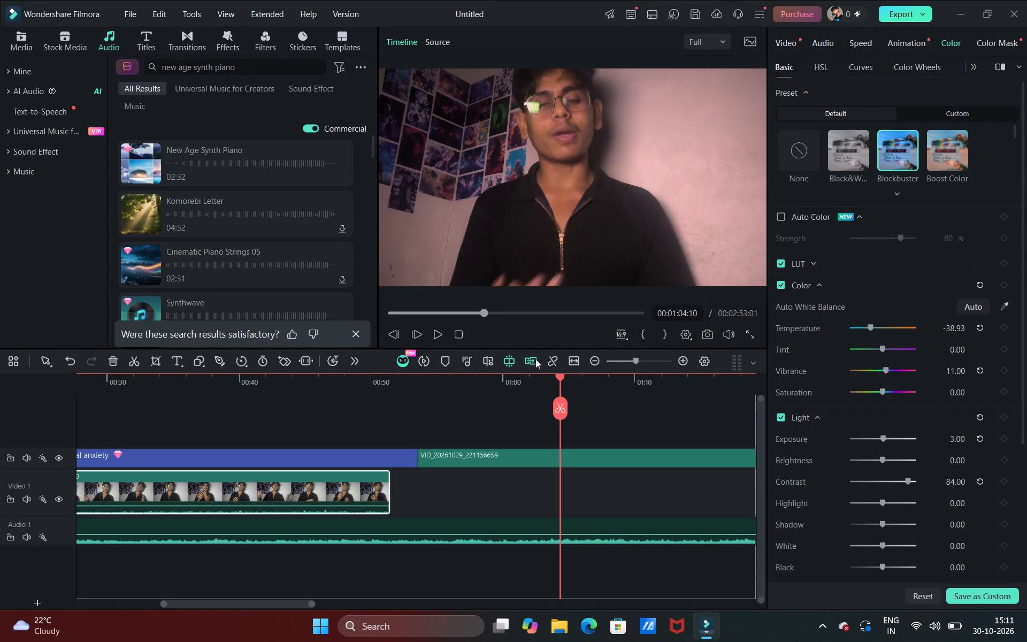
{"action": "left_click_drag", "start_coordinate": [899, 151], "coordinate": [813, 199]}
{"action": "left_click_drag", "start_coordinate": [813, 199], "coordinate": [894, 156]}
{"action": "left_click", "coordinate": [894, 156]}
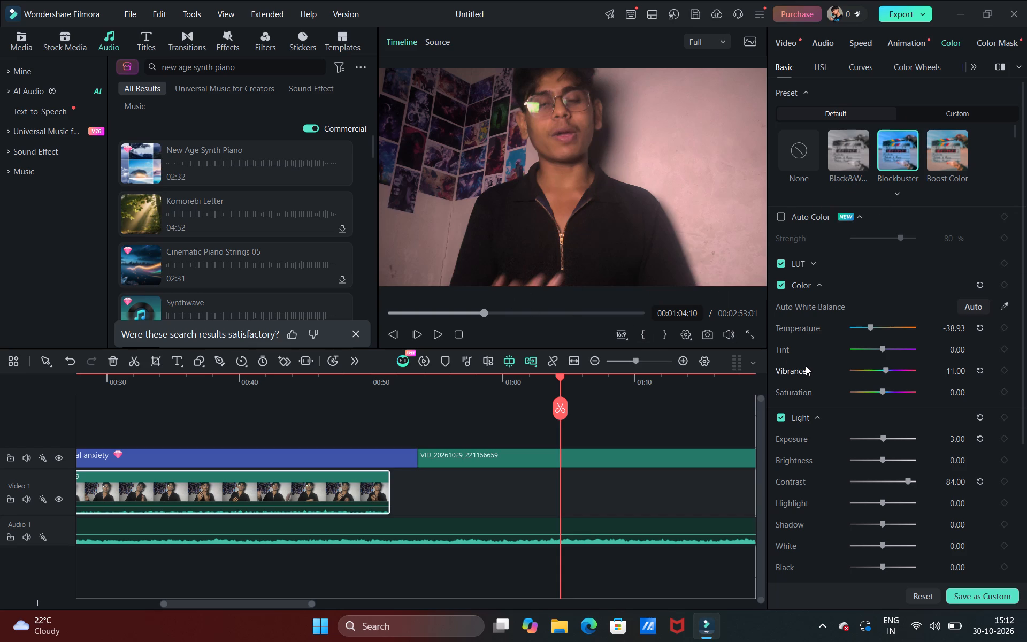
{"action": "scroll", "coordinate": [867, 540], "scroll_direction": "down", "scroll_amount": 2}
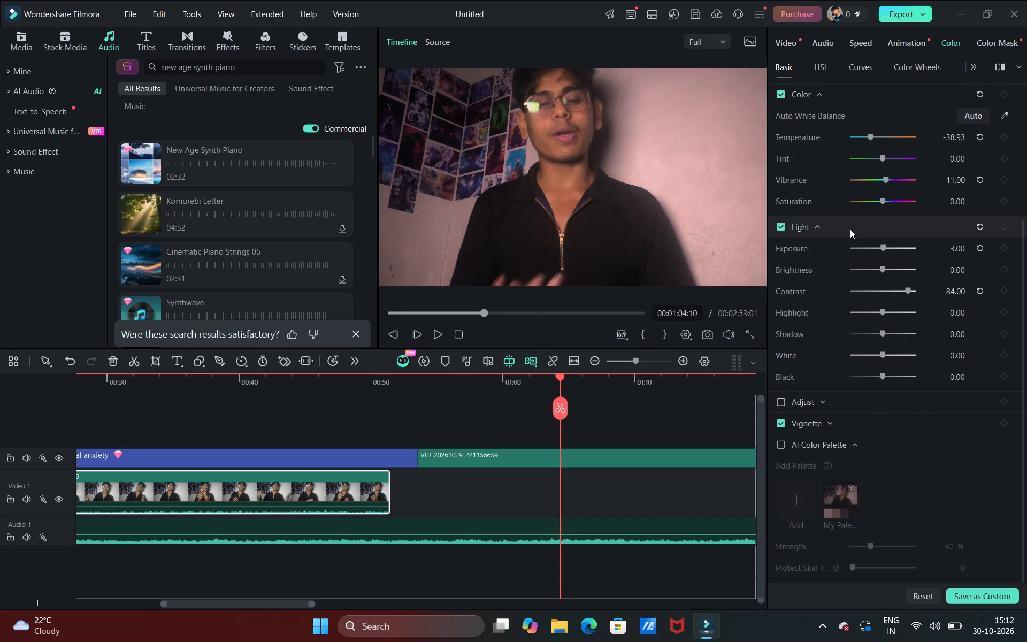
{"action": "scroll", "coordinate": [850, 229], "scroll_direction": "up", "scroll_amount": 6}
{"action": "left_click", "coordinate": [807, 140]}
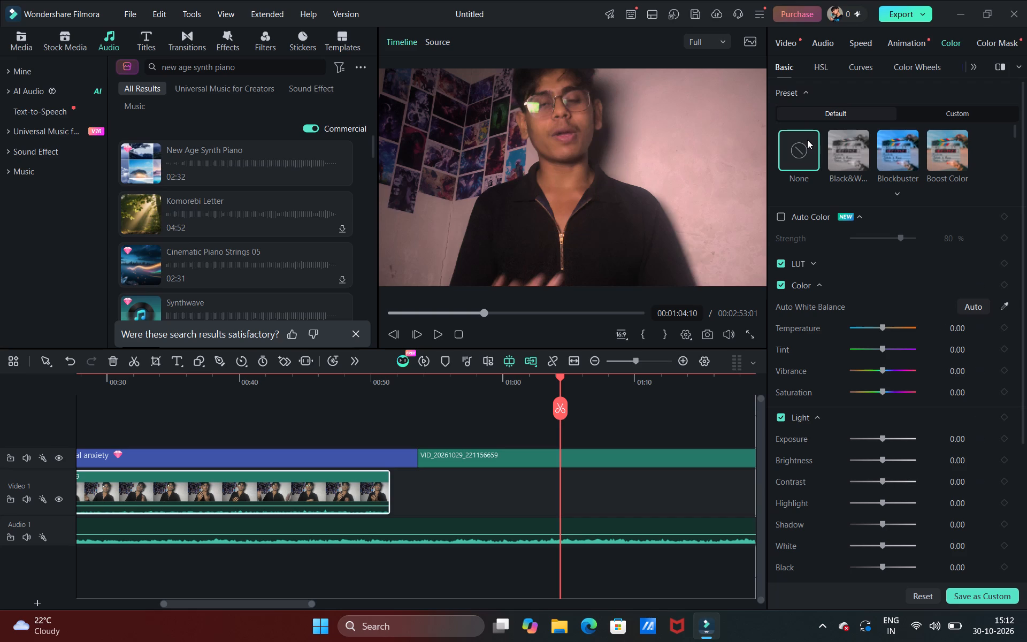
Try the Black&White and Boost Color presets on the same Video 1 clip and settle on the Blockbuster preset.
{"action": "scroll", "coordinate": [890, 381], "scroll_direction": "left", "scroll_amount": 1}
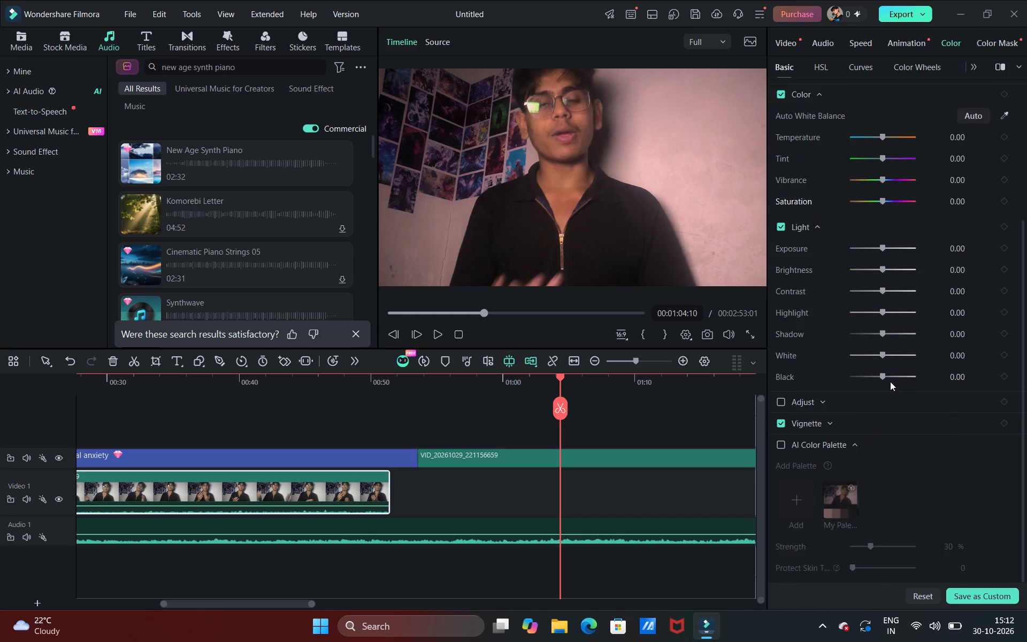
{"action": "scroll", "coordinate": [890, 381], "scroll_direction": "left", "scroll_amount": 2}
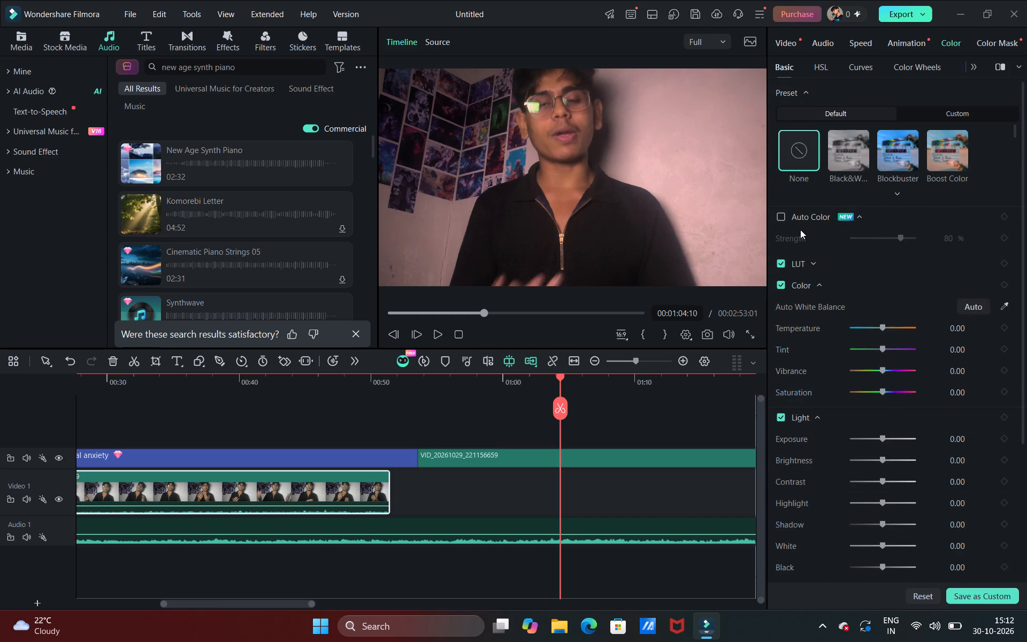
{"action": "left_click", "coordinate": [792, 217]}
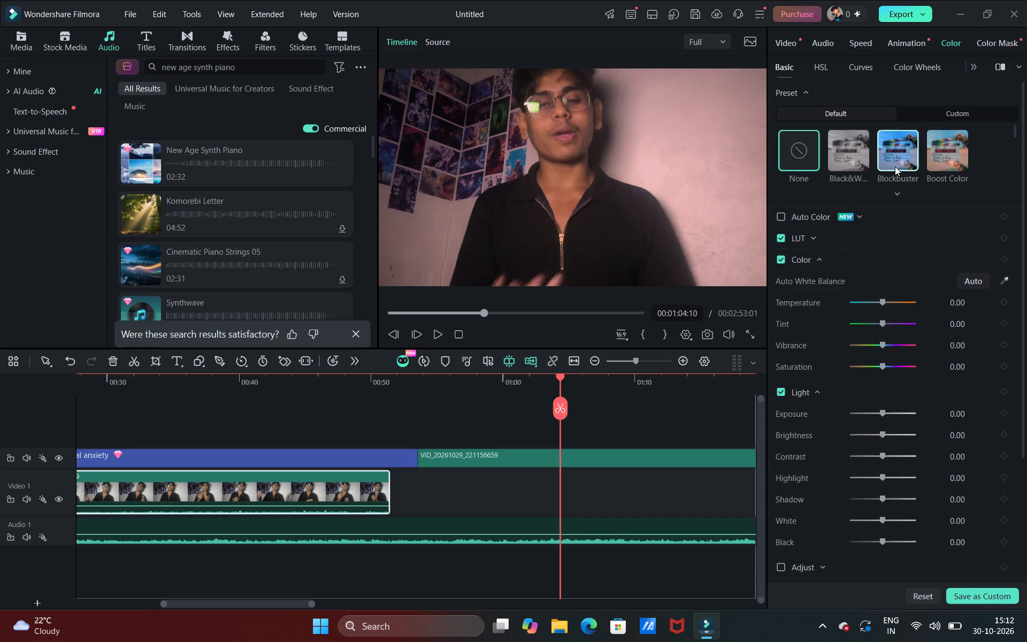
{"action": "left_click", "coordinate": [895, 166]}
{"action": "left_click", "coordinate": [861, 157]}
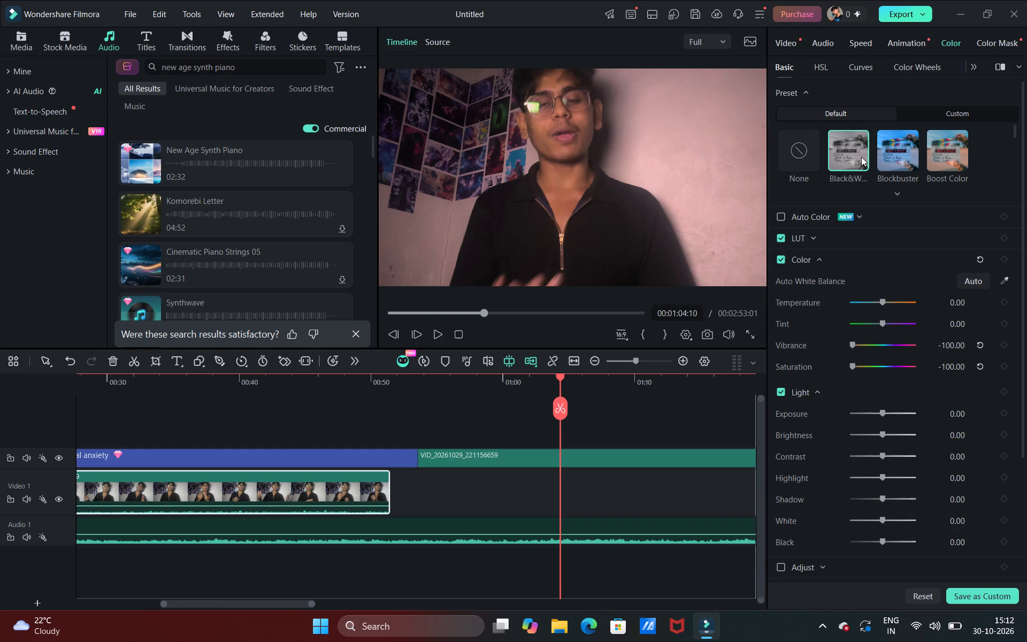
{"action": "left_click", "coordinate": [957, 144]}
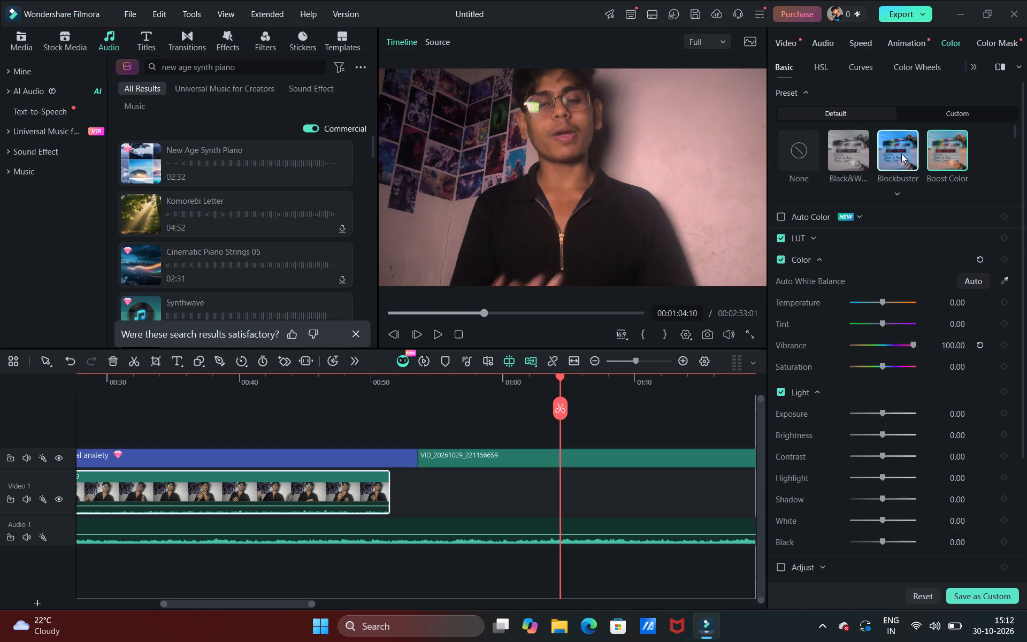
{"action": "left_click", "coordinate": [901, 154]}
Examine the clip's HSL, Curves, Color Wheels, HDR and Animation settings.
{"action": "left_click", "coordinate": [824, 68]}
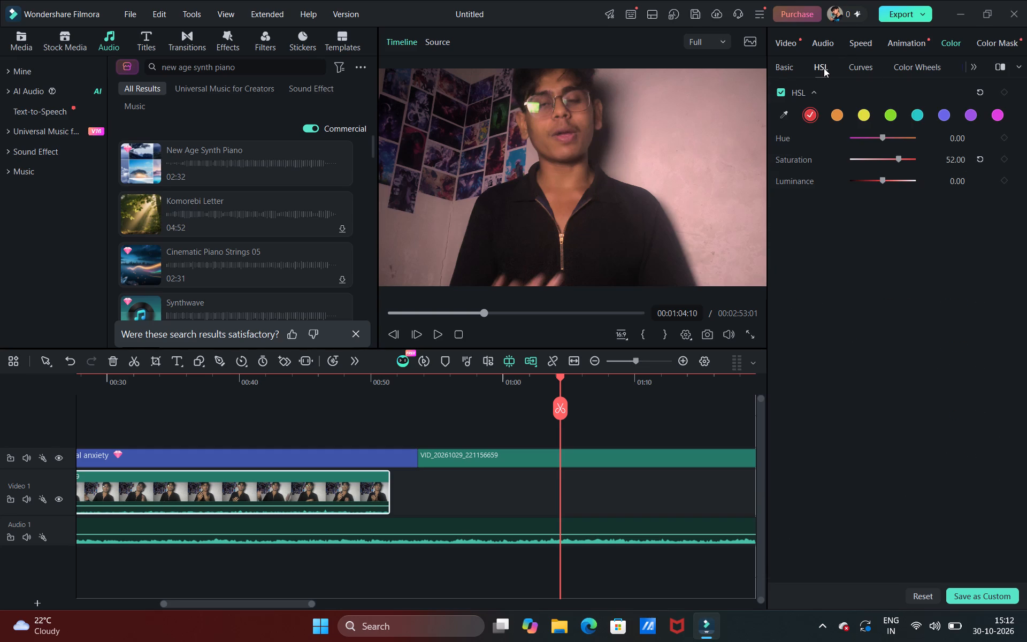
{"action": "left_click", "coordinate": [849, 68]}
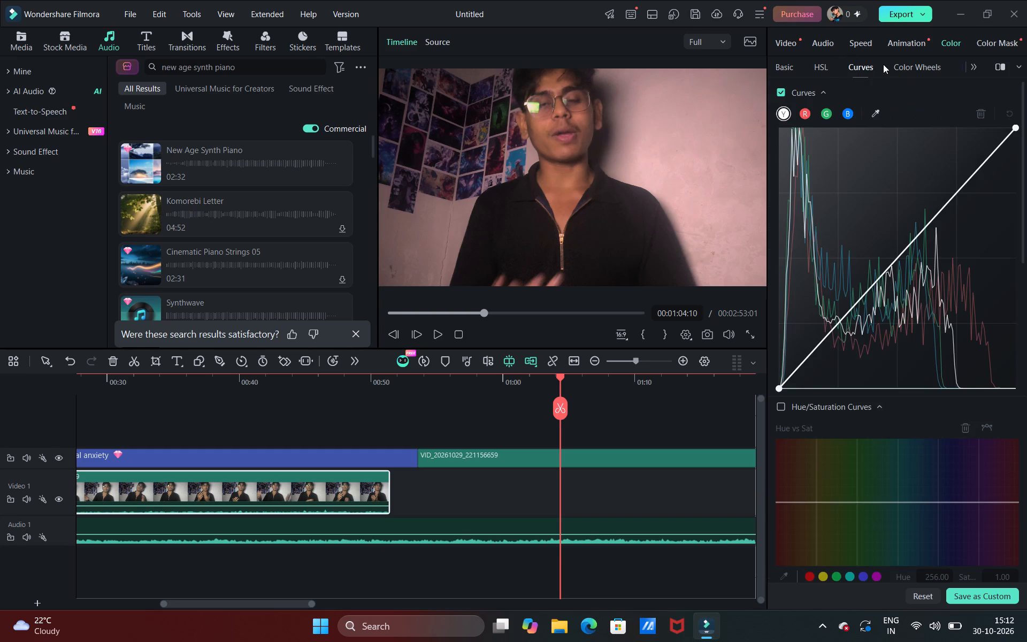
{"action": "left_click", "coordinate": [894, 63]}
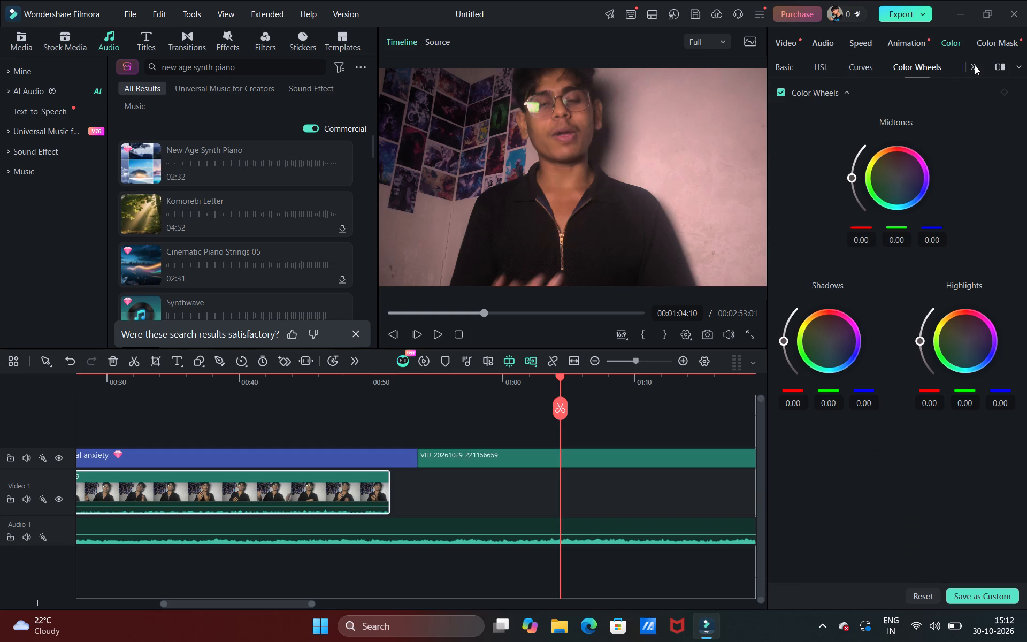
{"action": "left_click", "coordinate": [975, 65]}
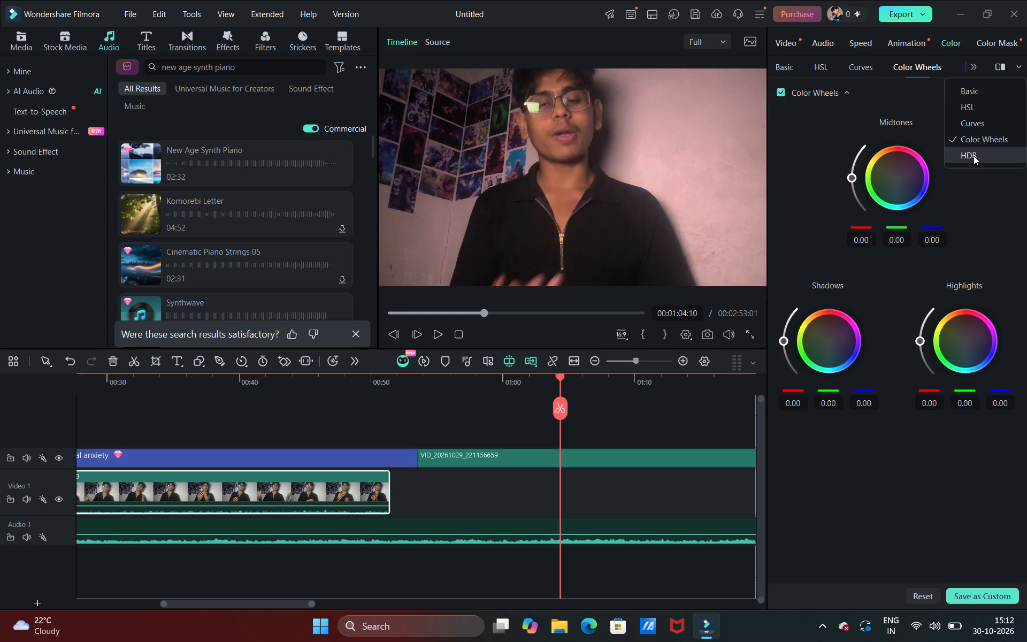
{"action": "left_click", "coordinate": [974, 156]}
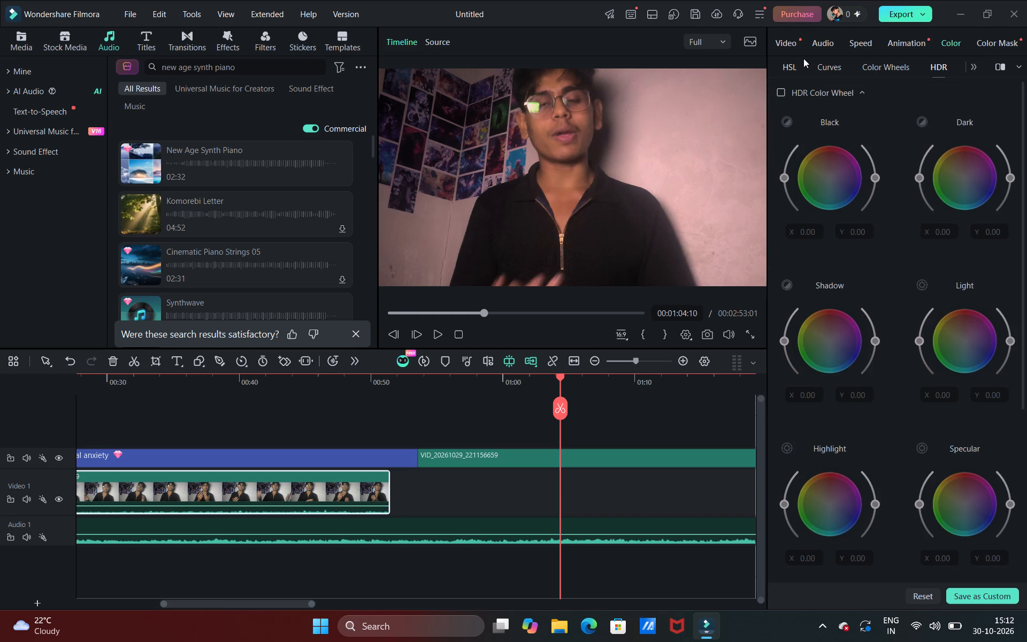
{"action": "left_click", "coordinate": [911, 40]}
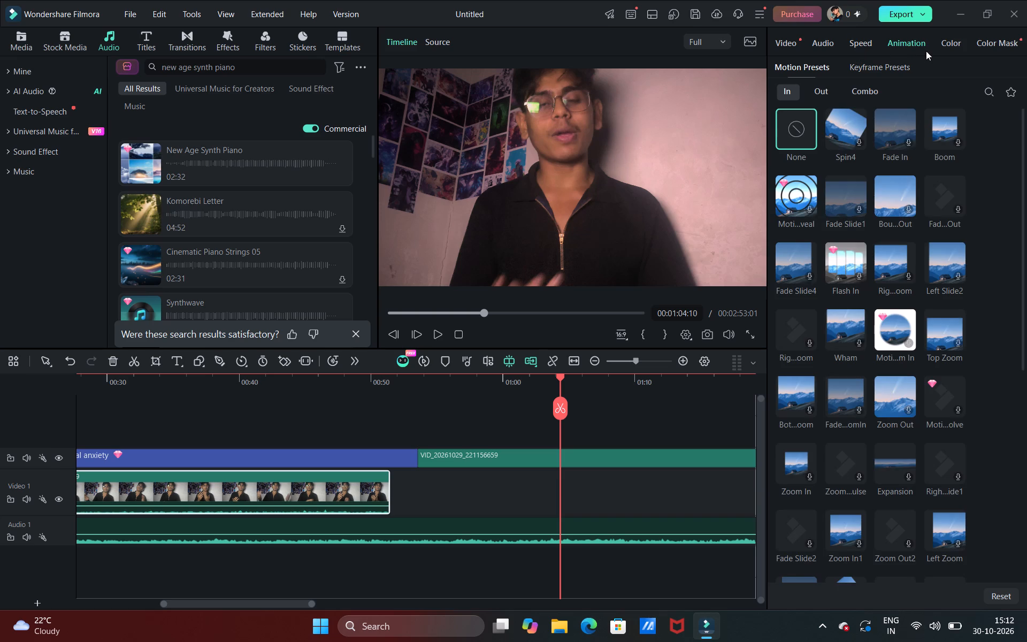
{"action": "left_click", "coordinate": [952, 45]}
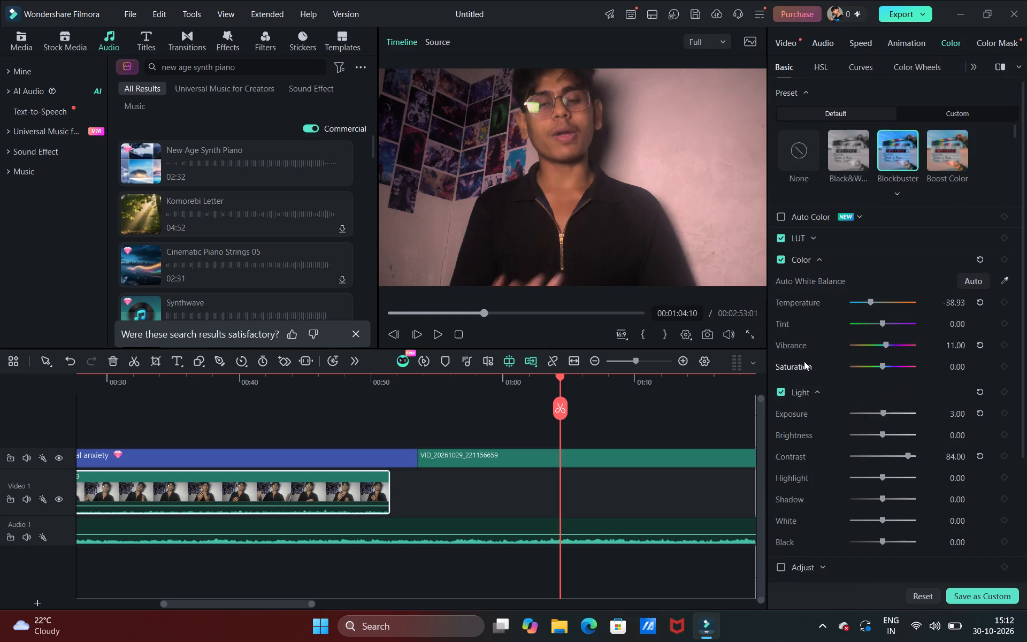
Enable the Adjust section for the Video 1 clip and lower Sharpen to a negative value.
{"action": "left_click", "coordinate": [808, 387]}
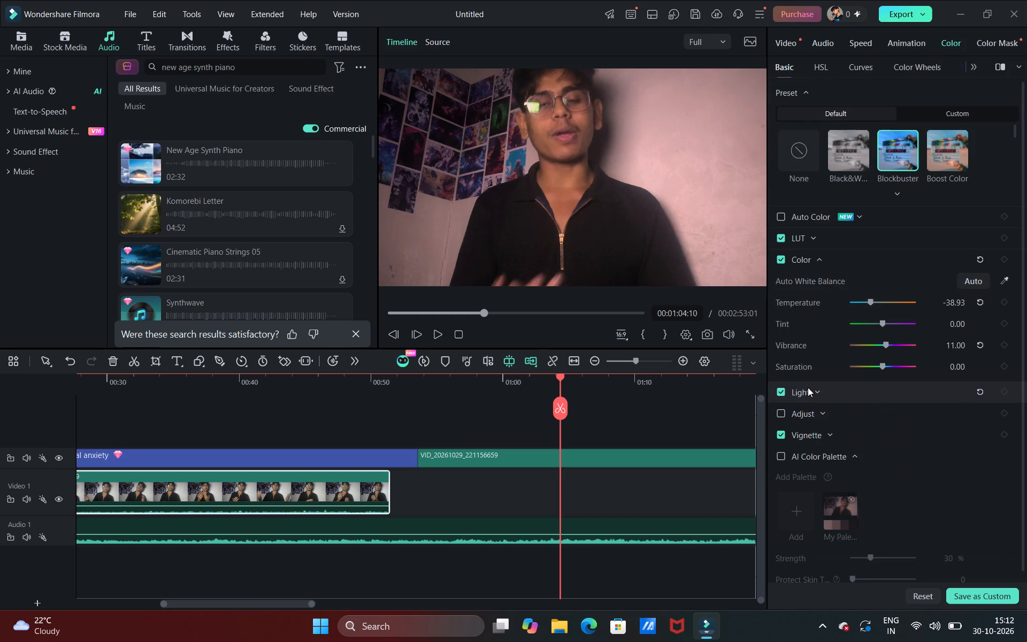
{"action": "left_click", "coordinate": [808, 387]}
{"action": "scroll", "coordinate": [834, 422], "scroll_direction": "down", "scroll_amount": 1}
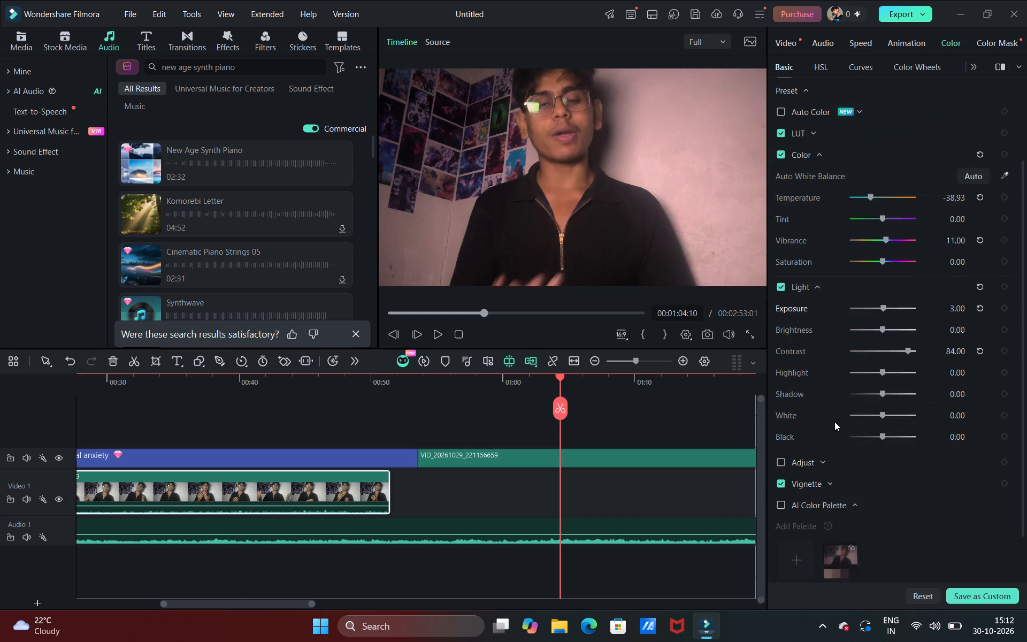
{"action": "scroll", "coordinate": [834, 422], "scroll_direction": "down", "scroll_amount": 1}
{"action": "left_click", "coordinate": [796, 402]}
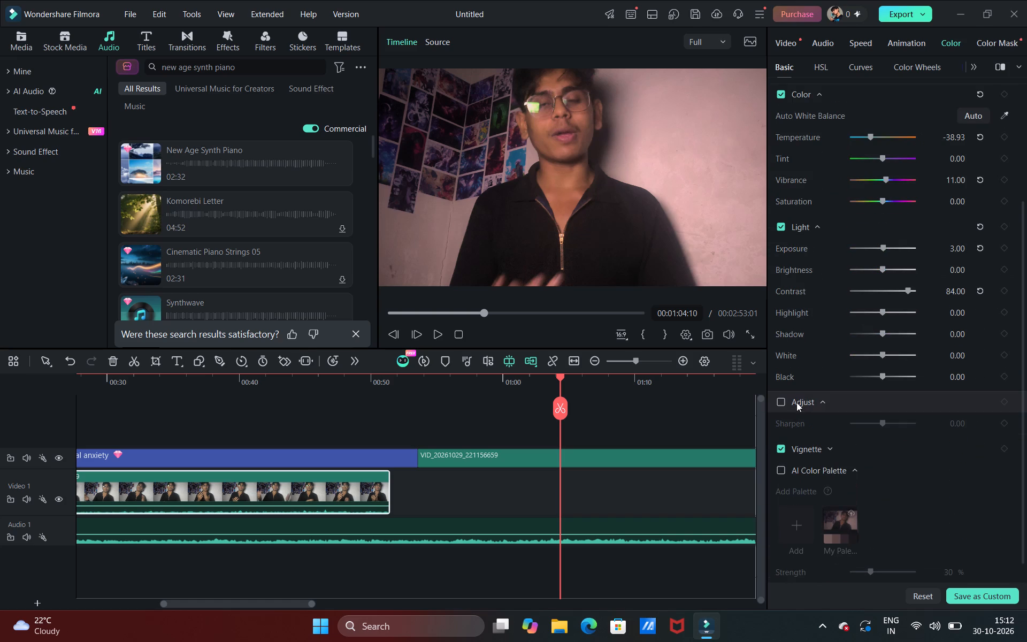
{"action": "left_click", "coordinate": [785, 402]}
{"action": "left_click_drag", "start_coordinate": [885, 420], "coordinate": [872, 429]}
{"action": "left_click_drag", "start_coordinate": [872, 429], "coordinate": [868, 458]}
Compare the colour, light and Adjust settings of the clip after the title with those of the preceding Video 1 clip.
{"action": "left_click", "coordinate": [612, 446]}
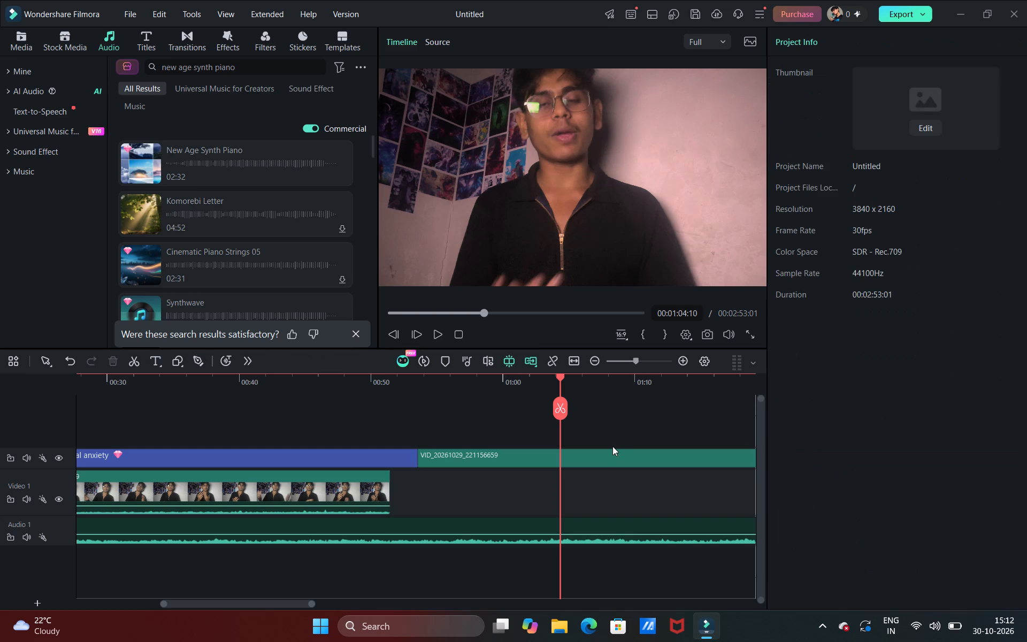
{"action": "left_click", "coordinate": [612, 446]}
{"action": "left_click_drag", "start_coordinate": [612, 446], "coordinate": [610, 453]}
{"action": "left_click", "coordinate": [610, 453]}
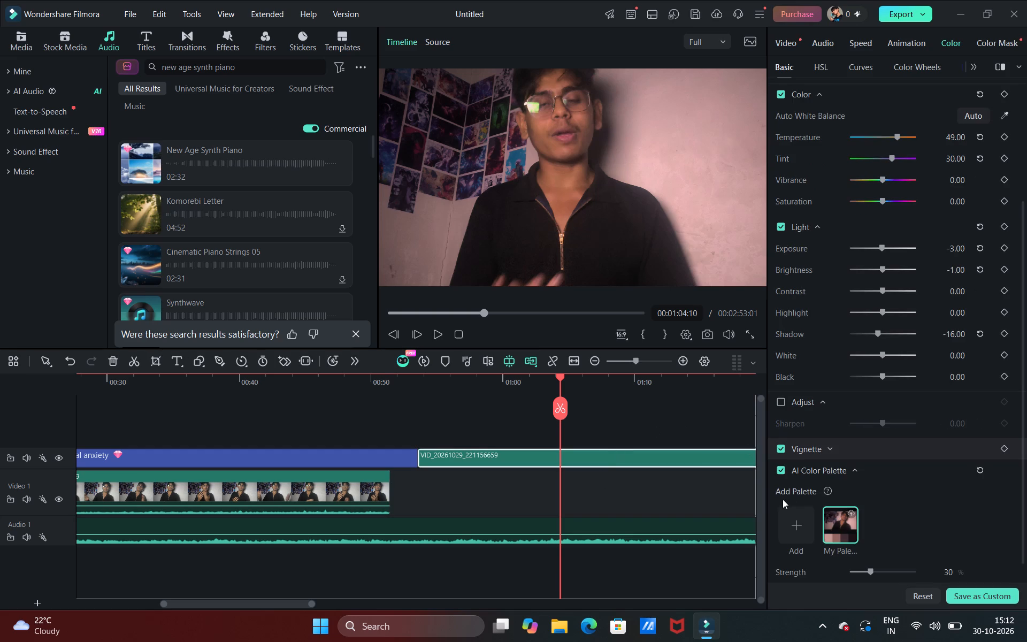
{"action": "left_click", "coordinate": [790, 411]}
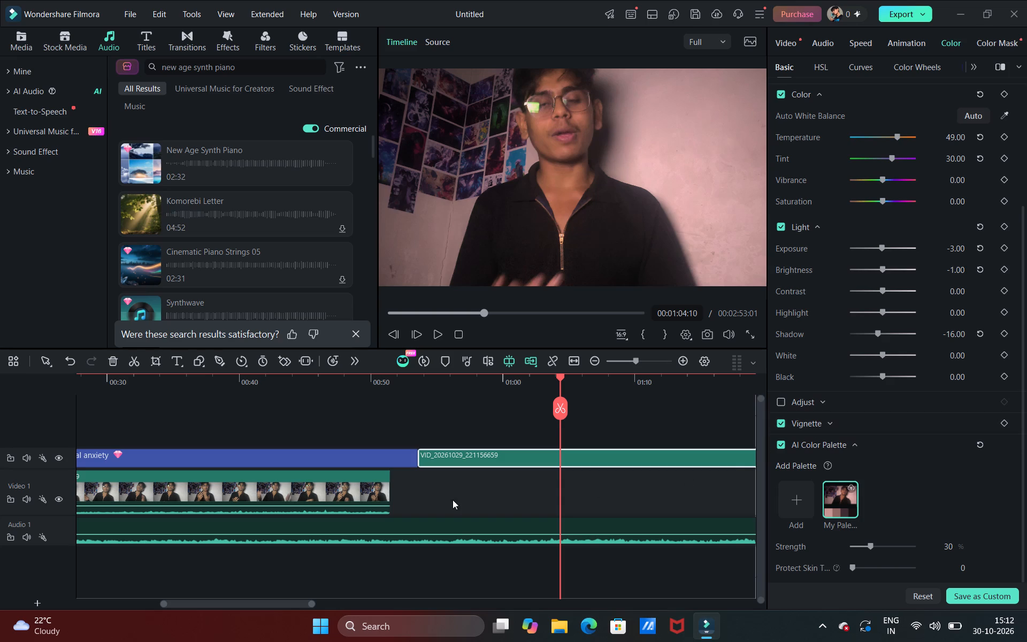
{"action": "left_click", "coordinate": [304, 468]}
{"action": "left_click", "coordinate": [308, 487]}
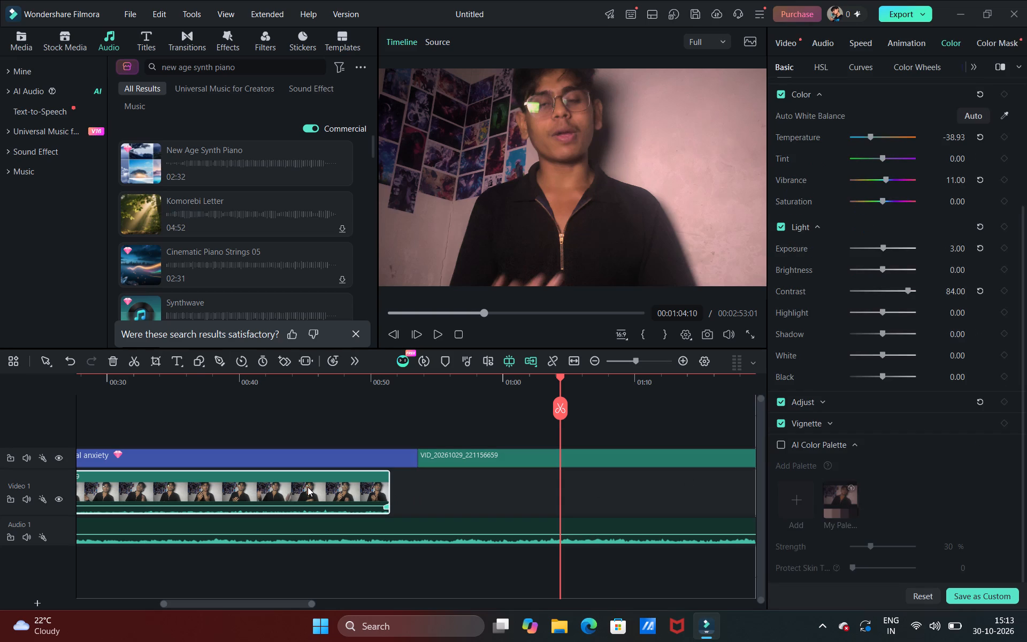
{"action": "left_click", "coordinate": [308, 487]}
Review the Blockbuster look on the Video 1 clip by playing its final seconds, from about 00:00:47.
{"action": "scroll", "coordinate": [308, 487], "scroll_direction": "right", "scroll_amount": 3}
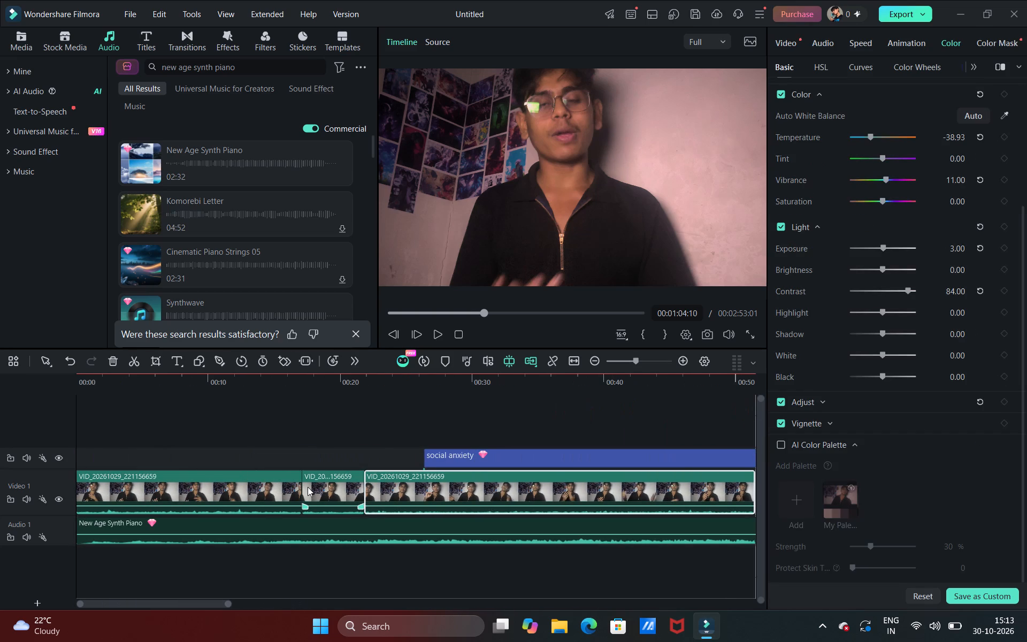
{"action": "left_click", "coordinate": [470, 311]}
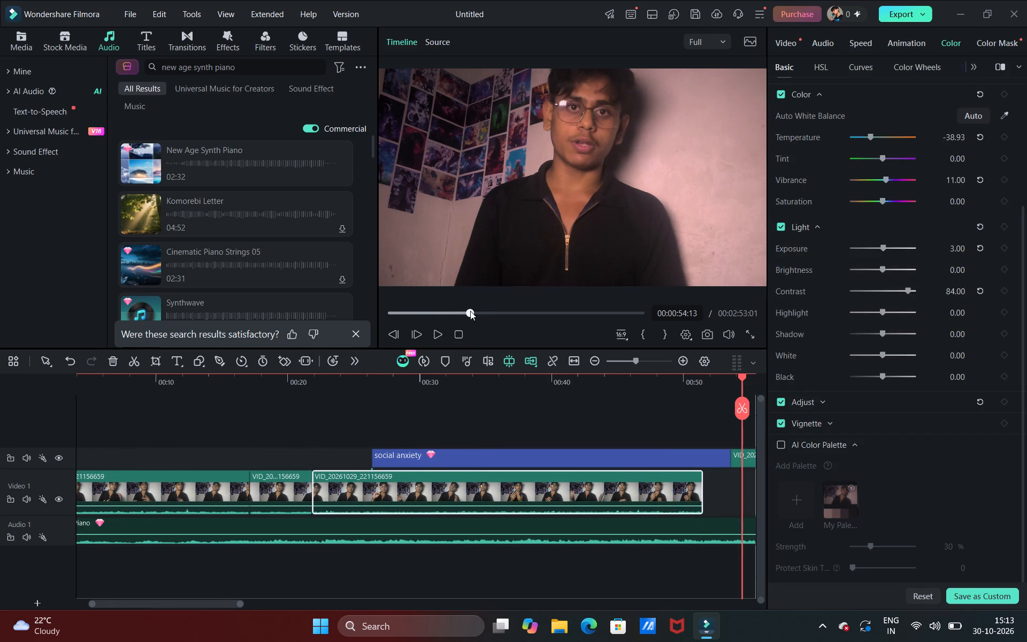
{"action": "left_click", "coordinate": [431, 310]}
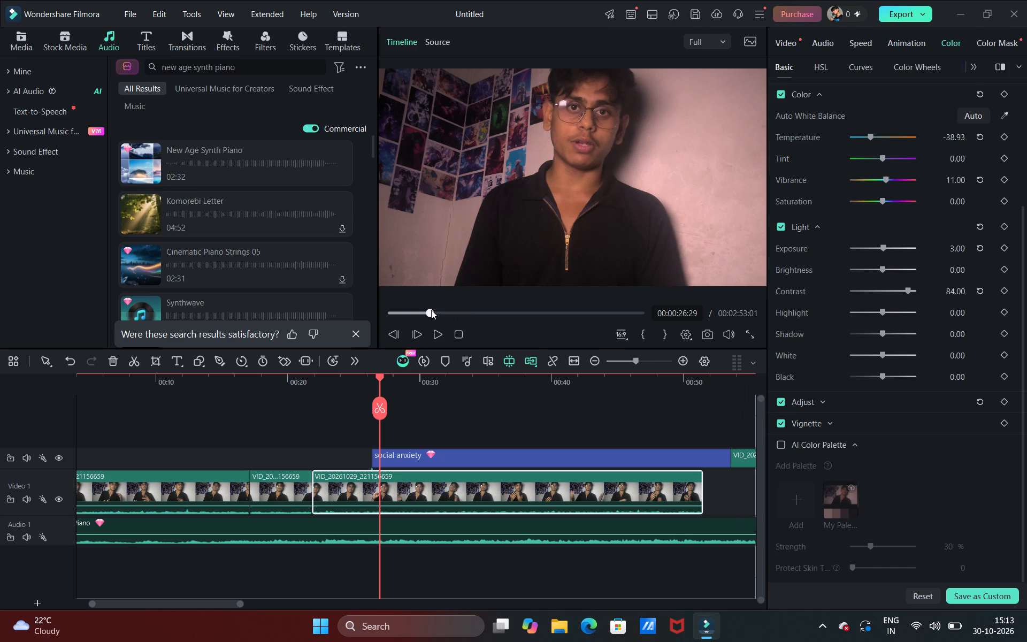
{"action": "left_click", "coordinate": [460, 316]}
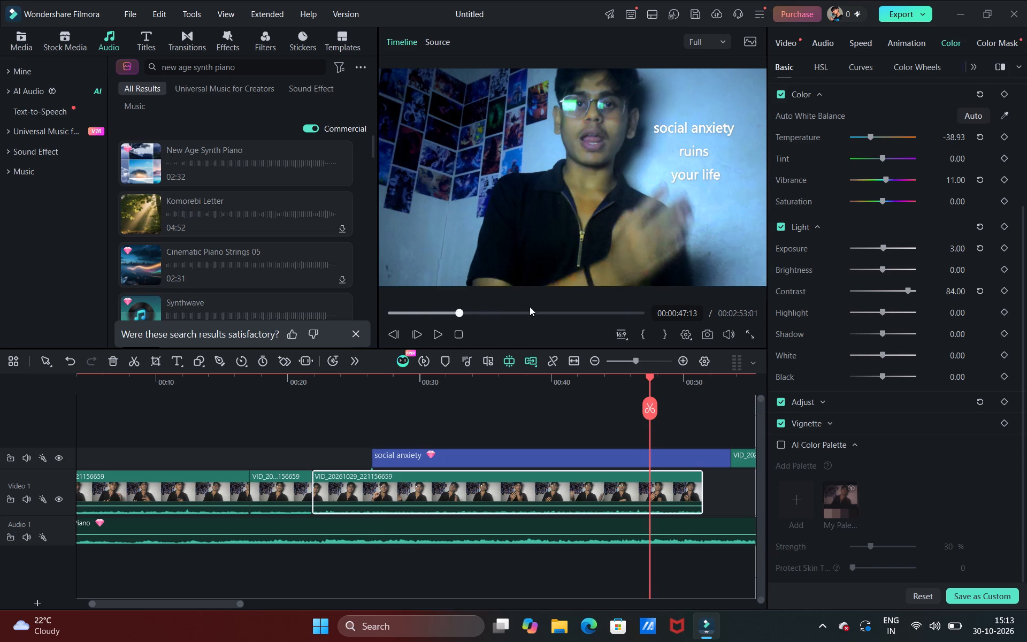
{"action": "left_click", "coordinate": [434, 332]}
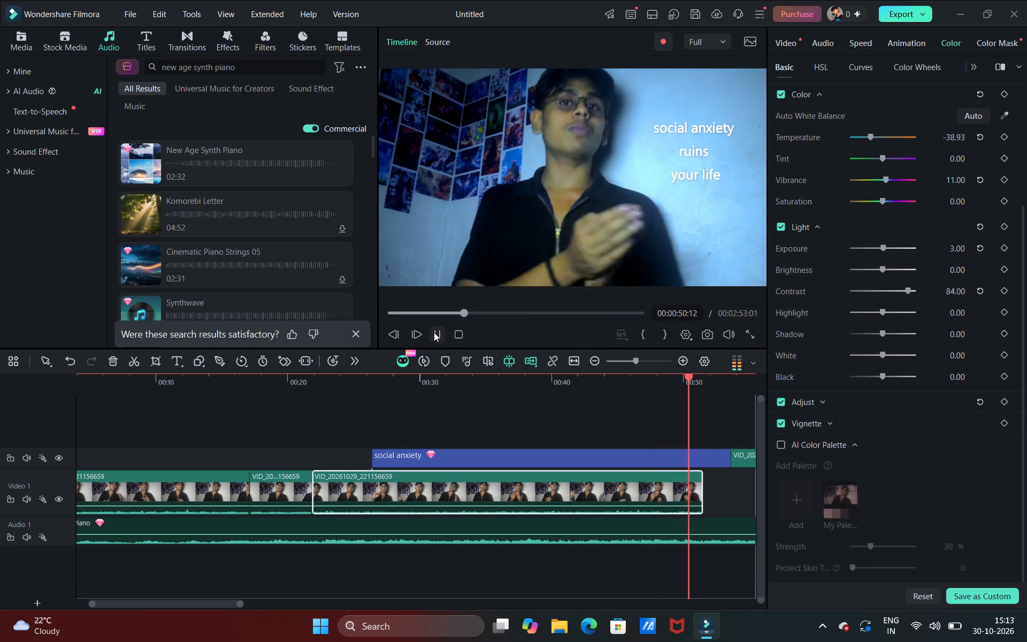
{"action": "left_click", "coordinate": [434, 332]}
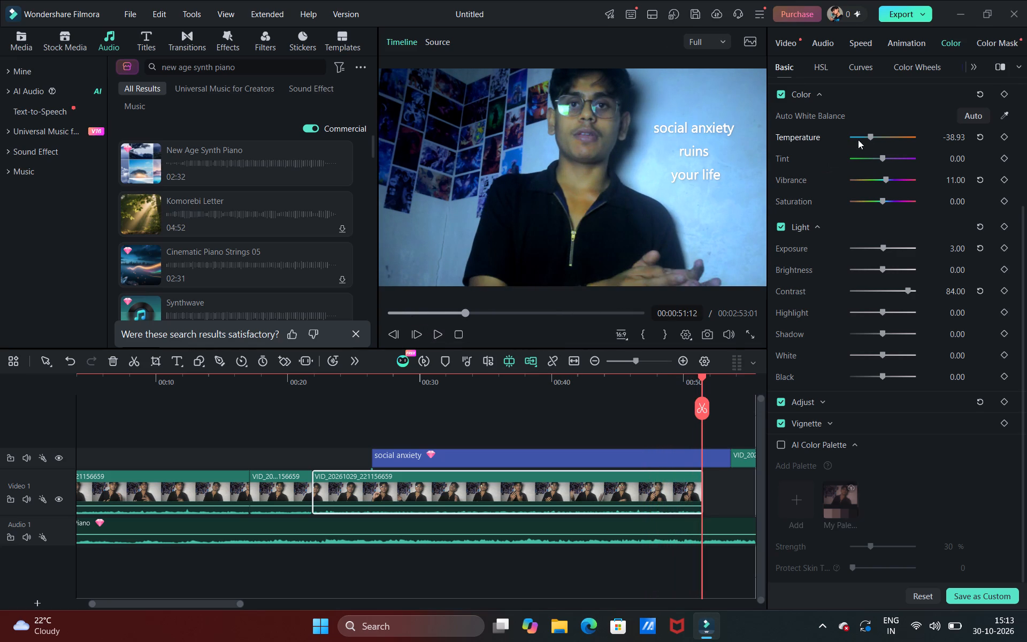
Set the Video 1 clip's colour Temperature to 3.00.
{"action": "left_click_drag", "start_coordinate": [870, 136], "coordinate": [884, 145]}
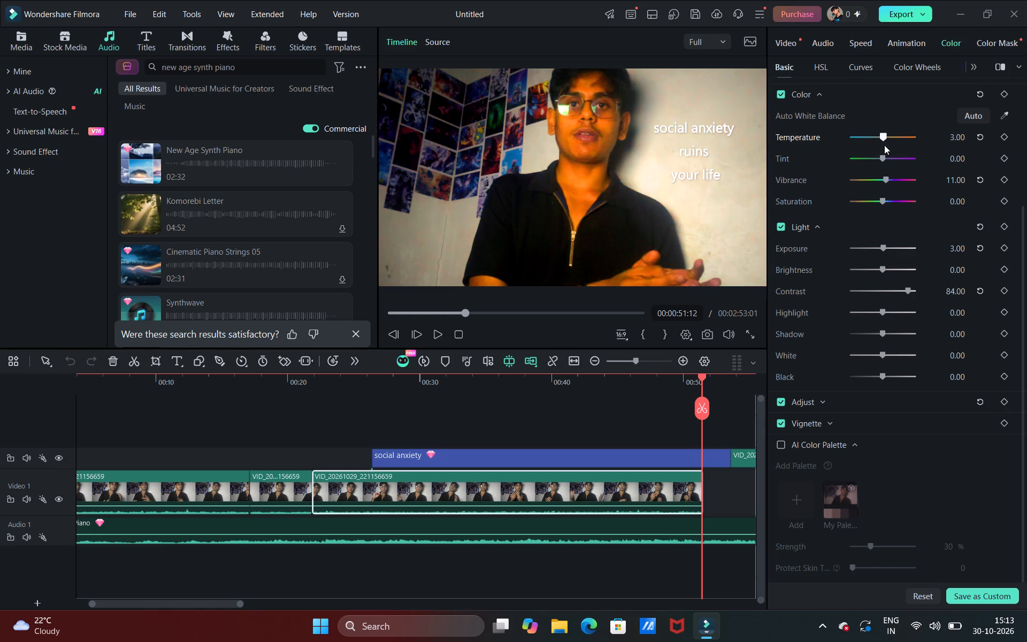
{"action": "left_click_drag", "start_coordinate": [884, 145], "coordinate": [884, 148]}
{"action": "scroll", "coordinate": [884, 148], "scroll_direction": "up", "scroll_amount": 3}
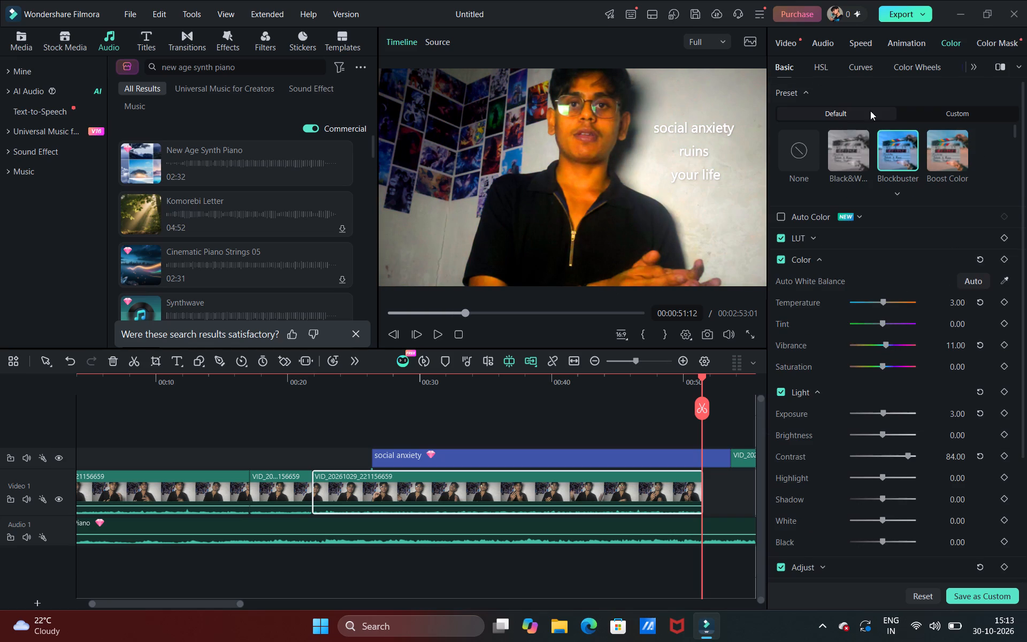
Apply the Boost Color preset to the Video 1 clip under the title, trying Brighten for comparison, and play it from about 00:00:42.
{"action": "left_click", "coordinate": [944, 168]}
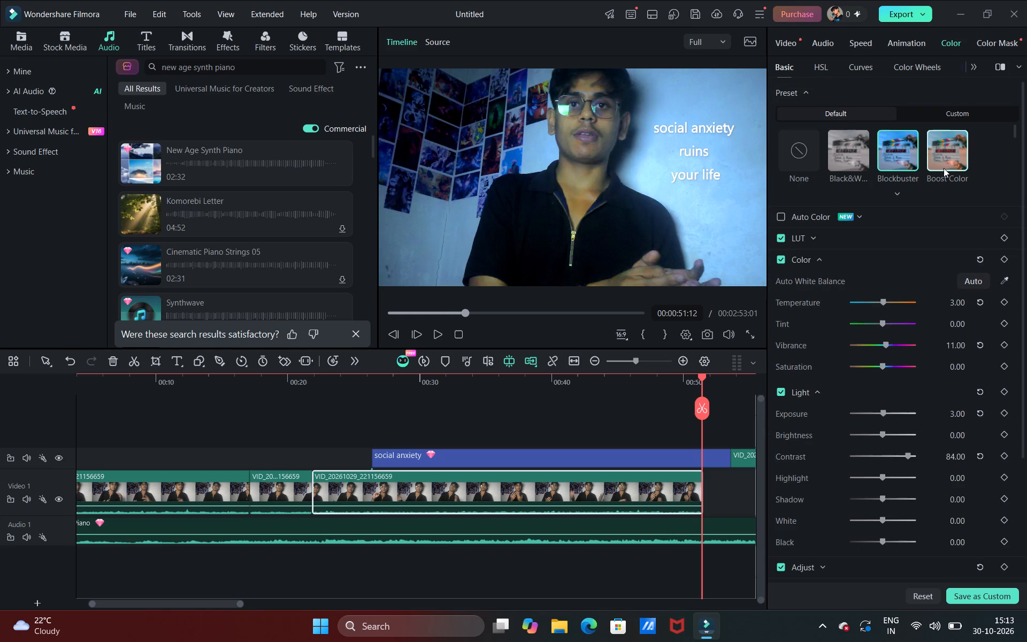
{"action": "left_click", "coordinate": [901, 192]}
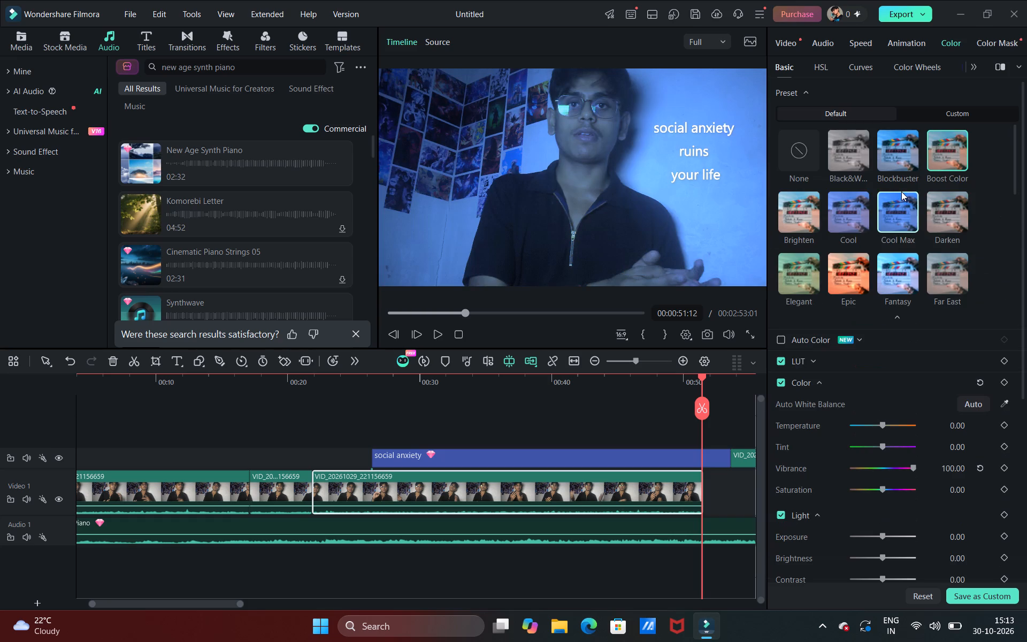
{"action": "left_click", "coordinate": [796, 222]}
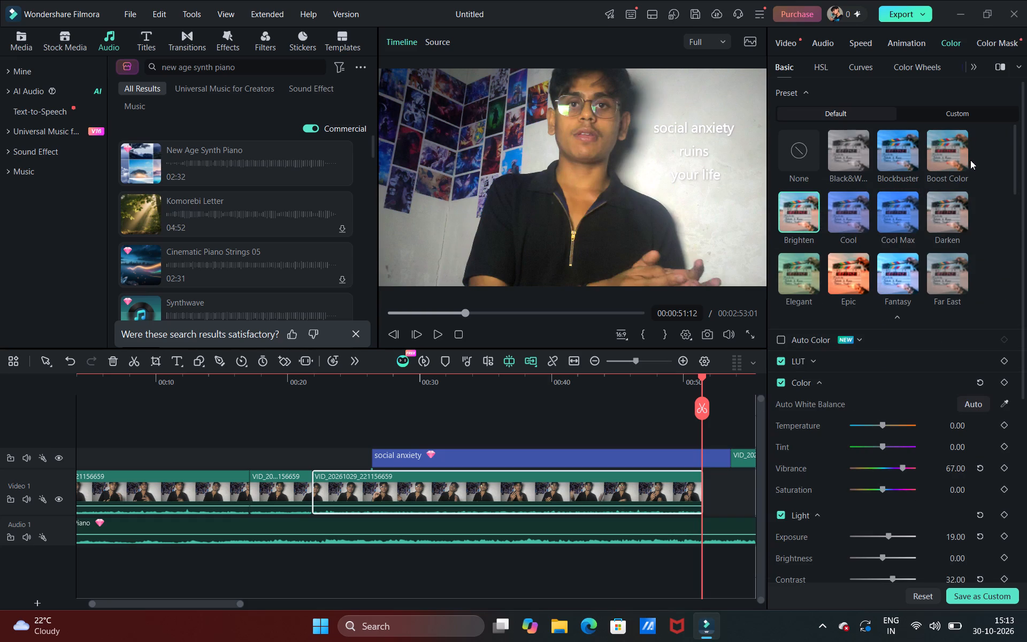
{"action": "left_click", "coordinate": [938, 169]}
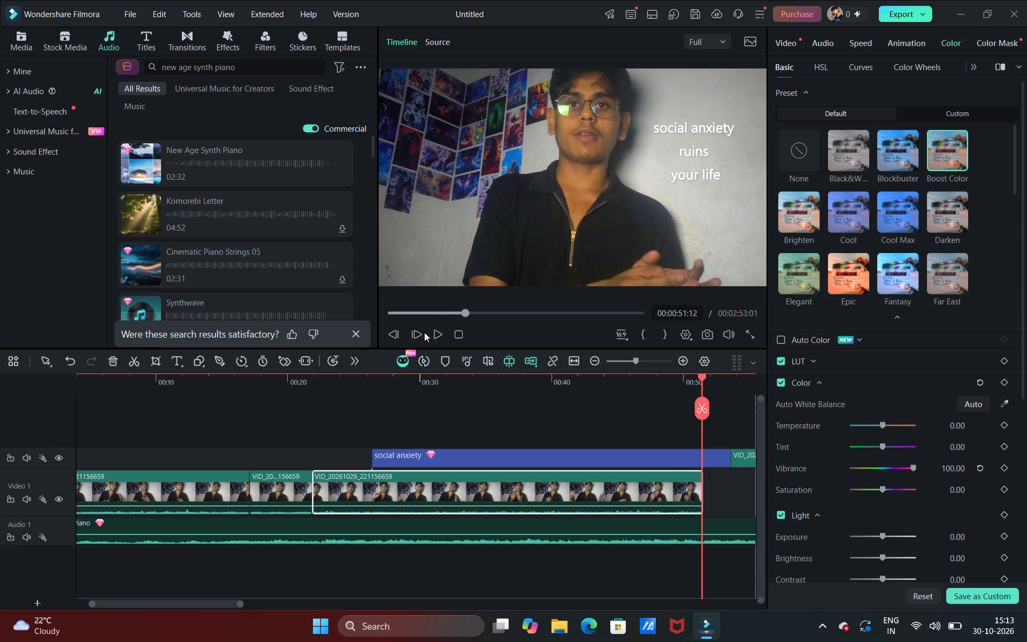
{"action": "left_click", "coordinate": [452, 310]}
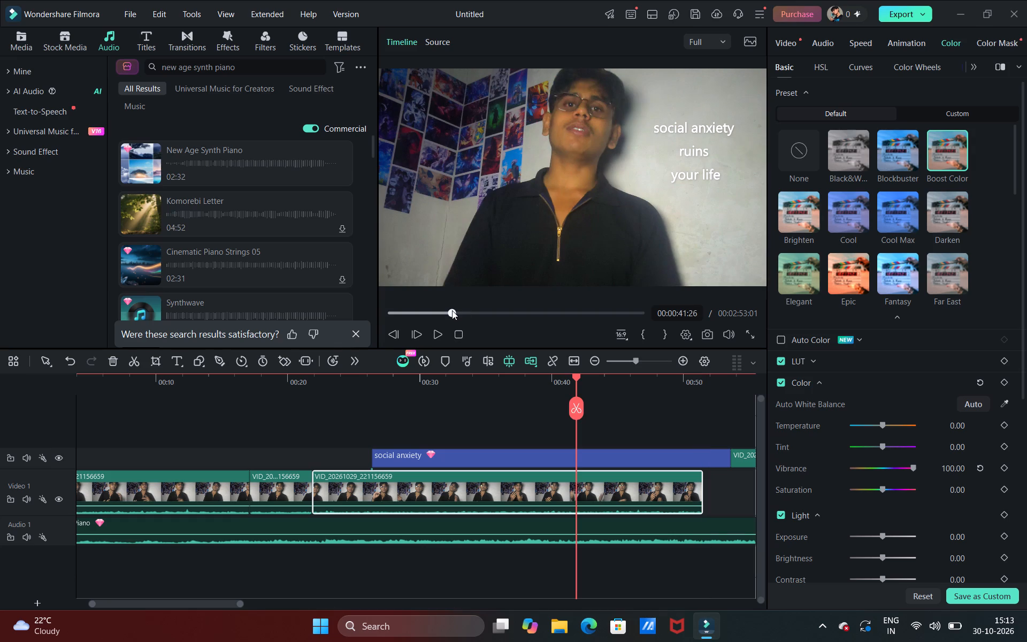
{"action": "left_click", "coordinate": [430, 332]}
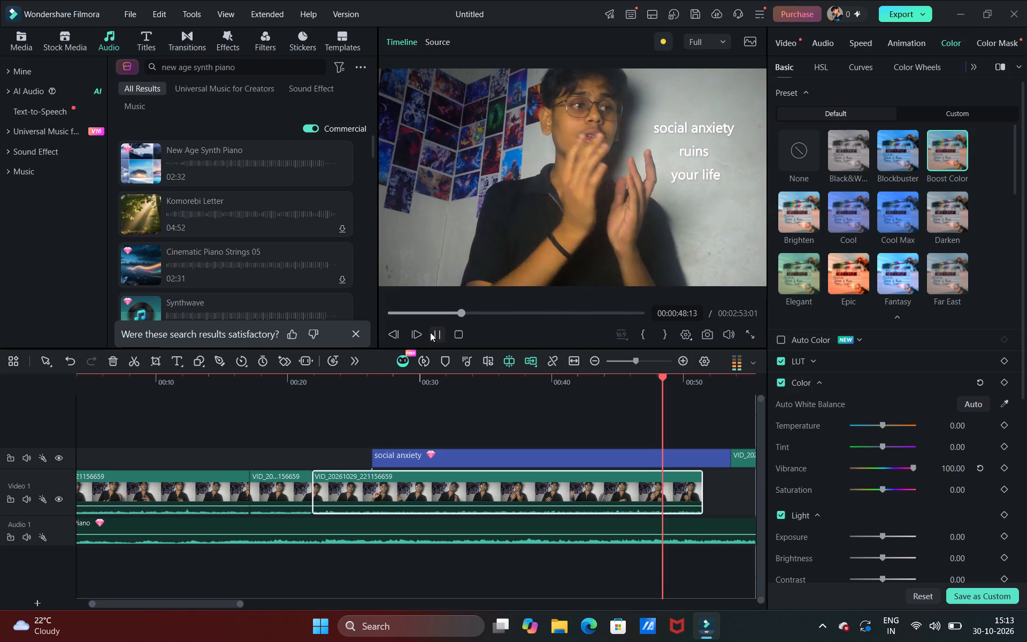
{"action": "left_click", "coordinate": [430, 332]}
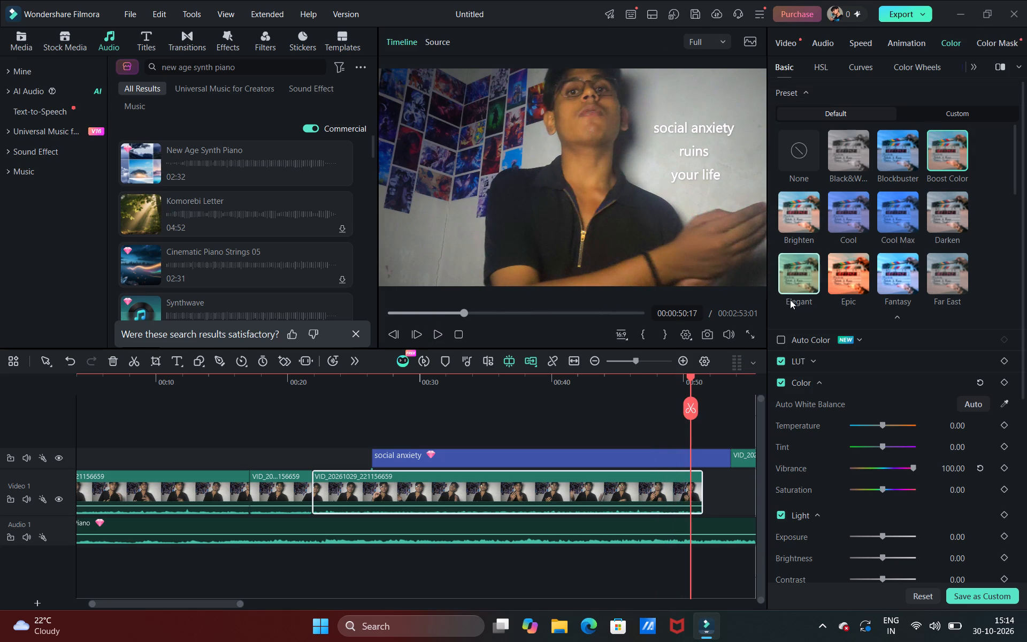
Enable AI Color Palette on the Video 1 clip with the existing saved palette, and try to adjust Protect Skin Tones.
{"action": "scroll", "coordinate": [840, 340], "scroll_direction": "down", "scroll_amount": 5}
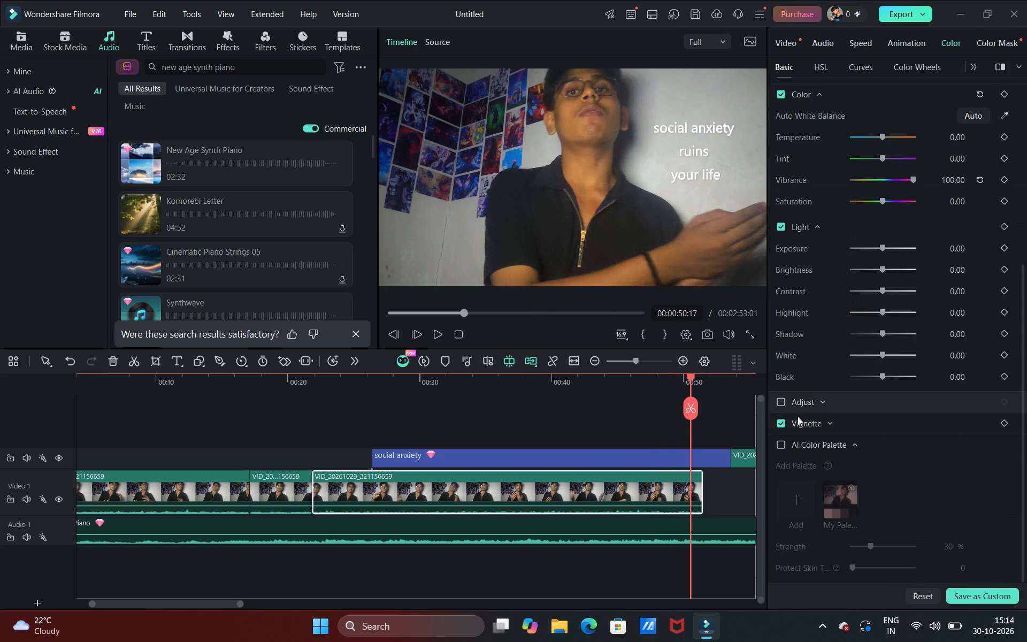
{"action": "left_click", "coordinate": [783, 446]}
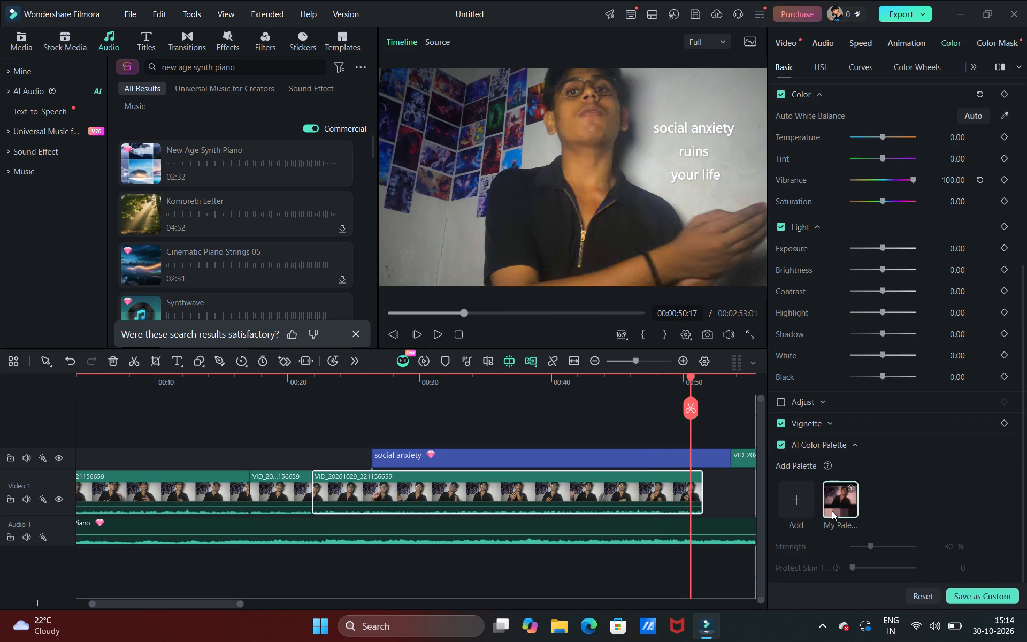
{"action": "left_click", "coordinate": [832, 511]}
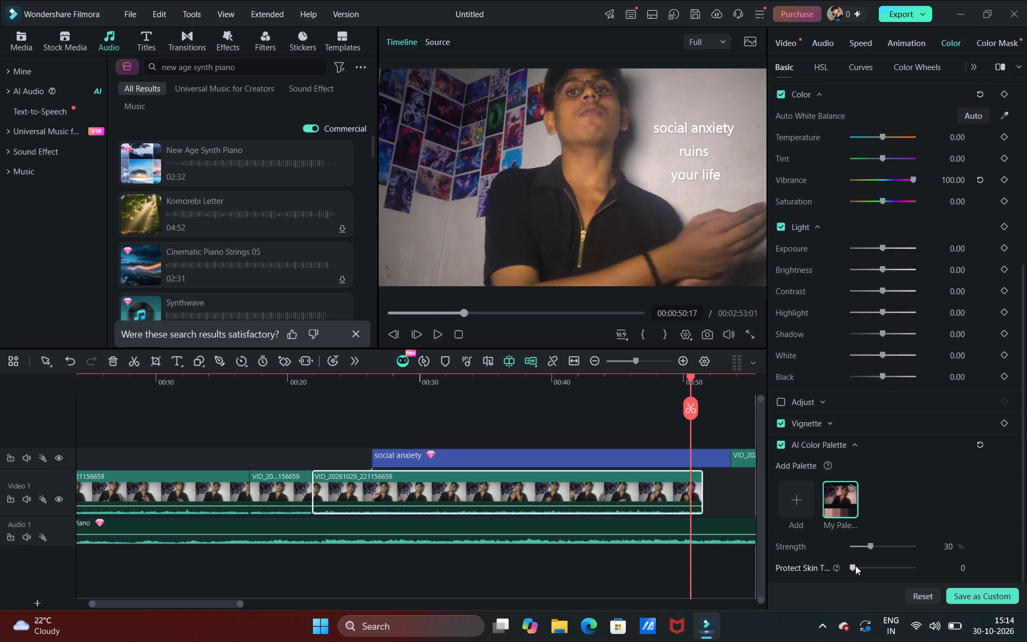
{"action": "left_click_drag", "start_coordinate": [849, 564], "coordinate": [810, 483]}
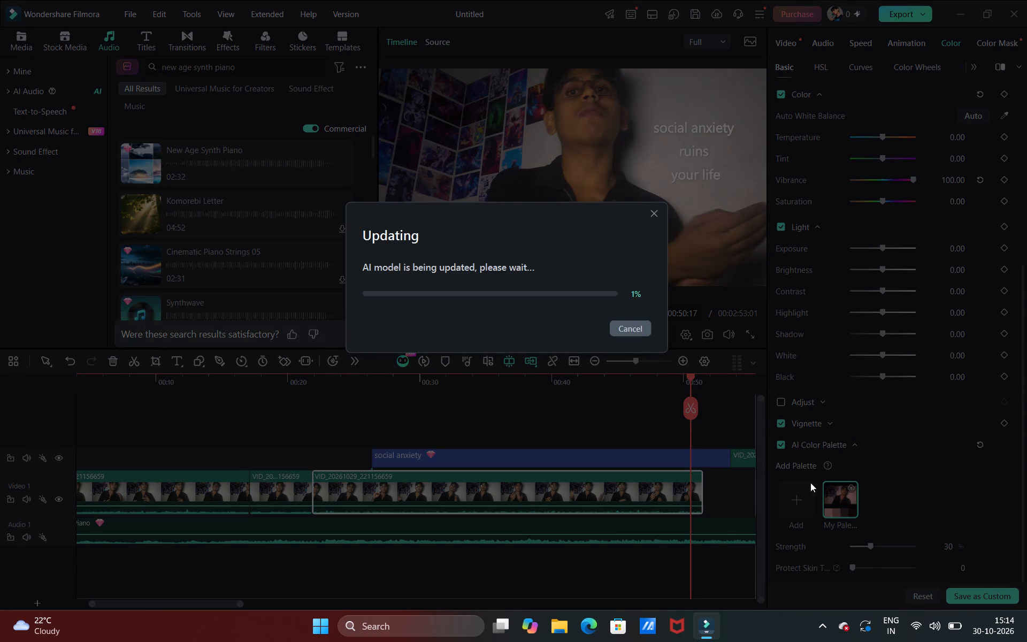
{"action": "left_click_drag", "start_coordinate": [810, 483], "coordinate": [645, 208]}
{"action": "left_click", "coordinate": [651, 210]}
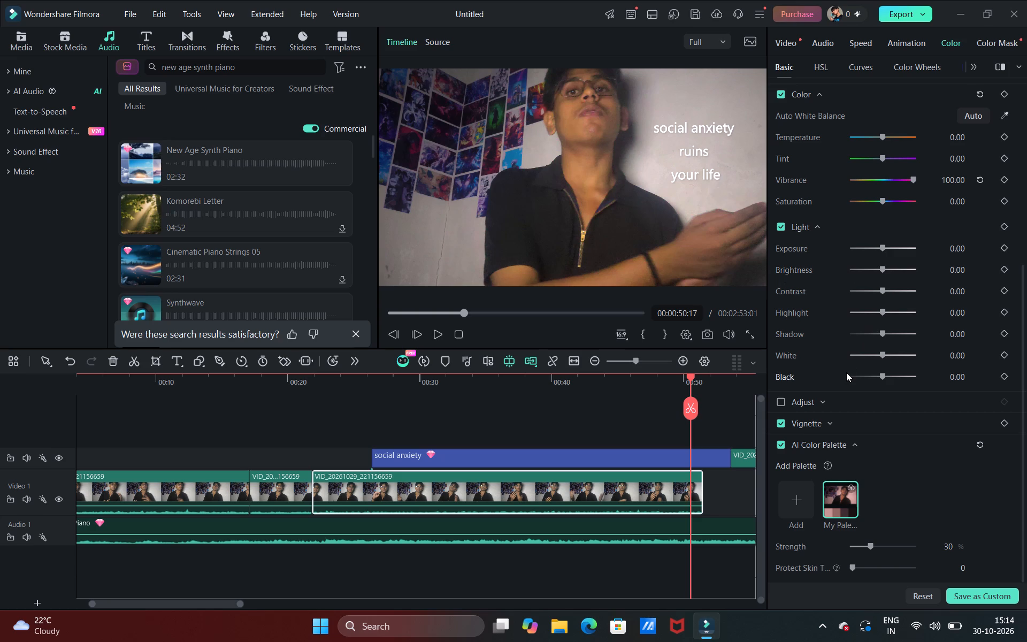
Enable Auto Color on the Video 1 clip while keeping its Boost Color preset.
{"action": "scroll", "coordinate": [861, 262], "scroll_direction": "up", "scroll_amount": 1}
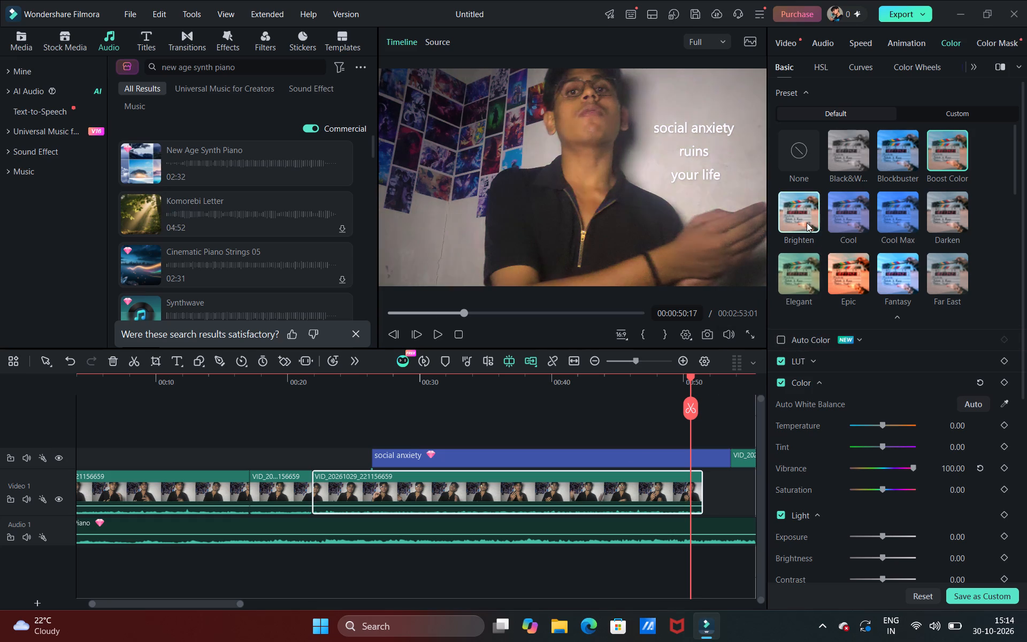
{"action": "left_click", "coordinate": [949, 160]}
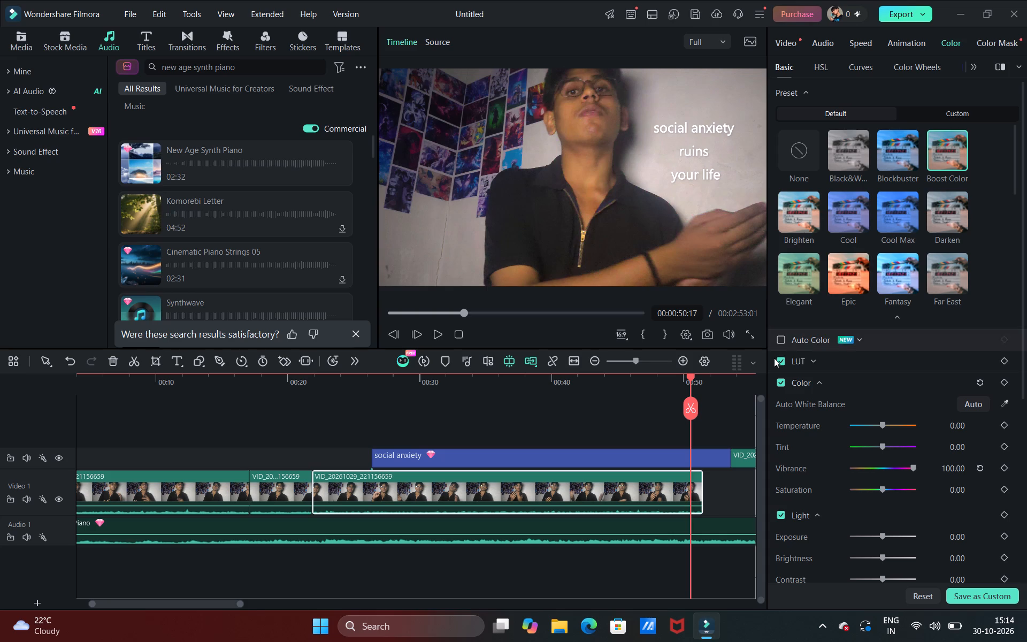
{"action": "left_click", "coordinate": [779, 348]}
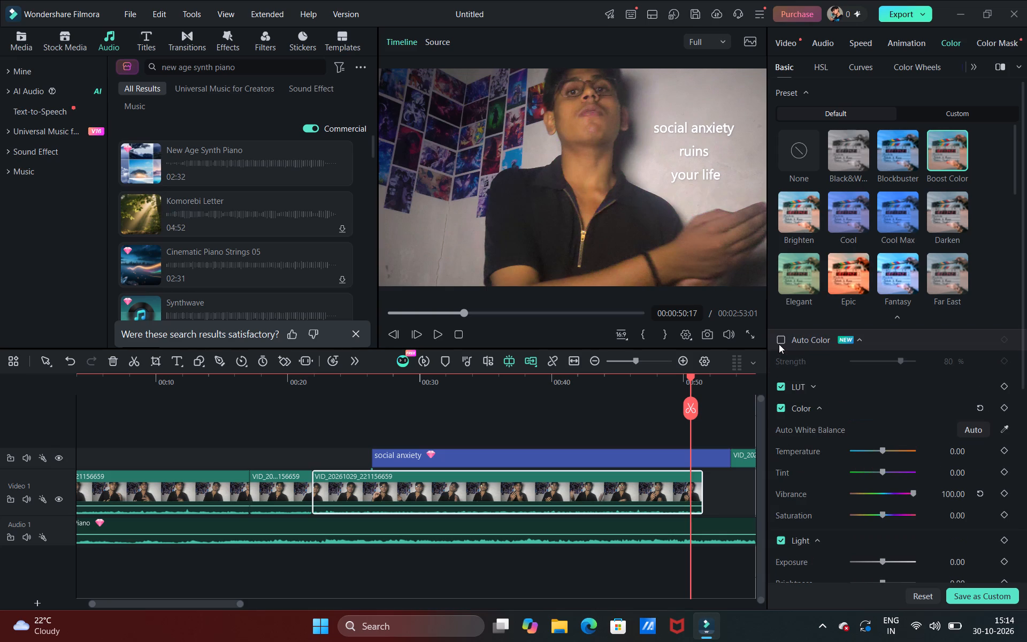
{"action": "left_click", "coordinate": [779, 344]}
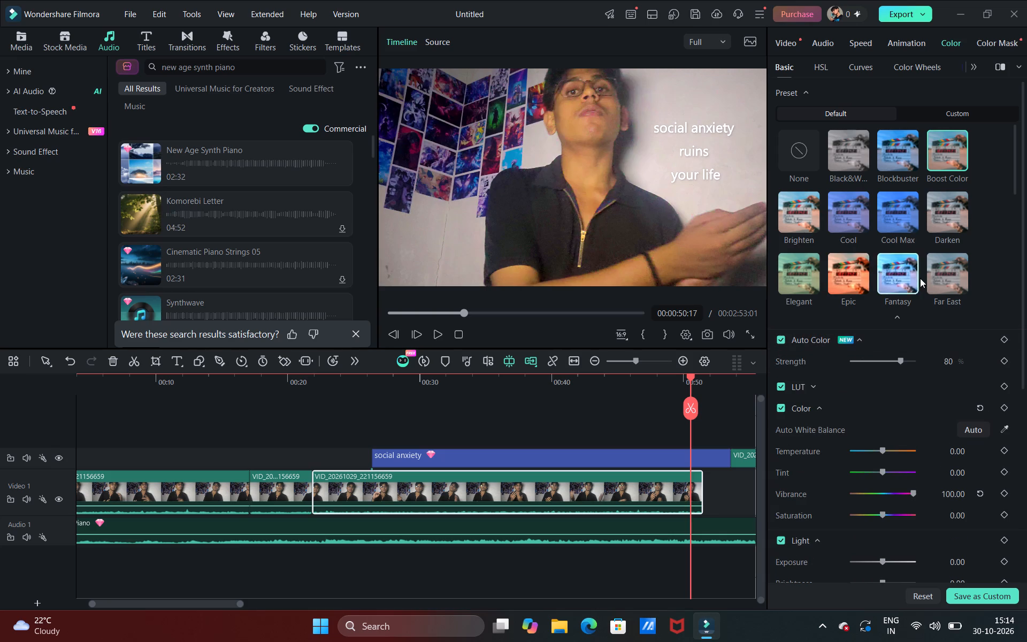
{"action": "left_click", "coordinate": [952, 158]}
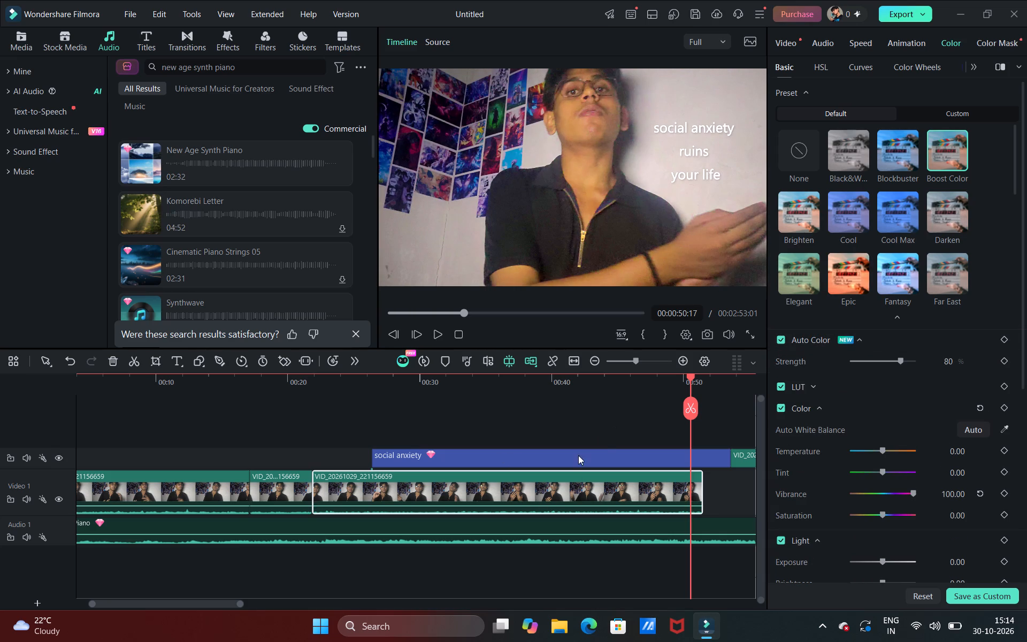
Review the Auto Color and Boost Color look by playing the end of the Video 1 clip and its transition into the following clip.
{"action": "left_click", "coordinate": [439, 340]}
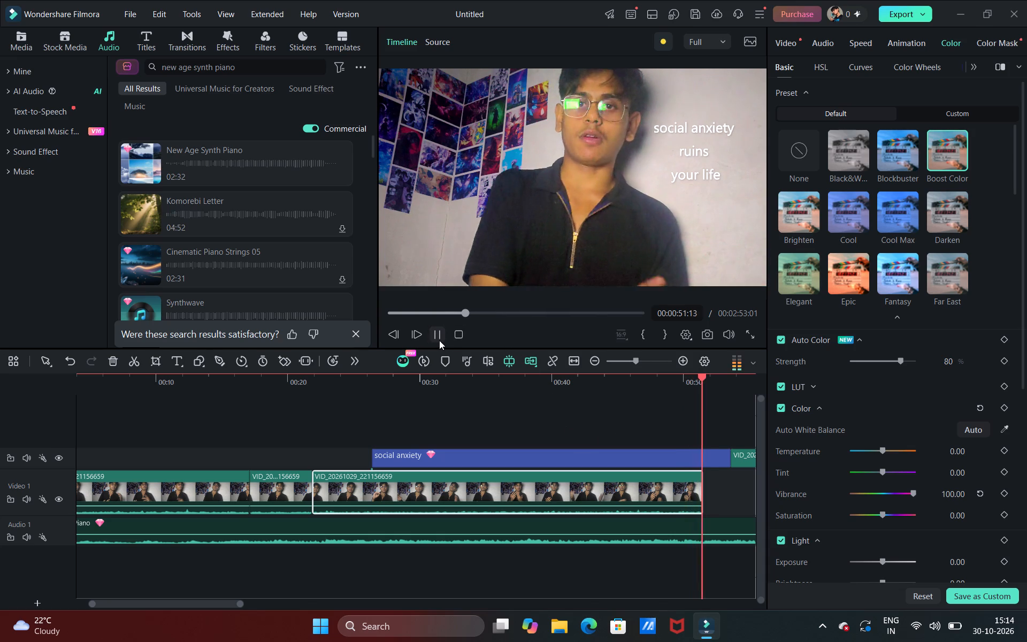
{"action": "left_click_drag", "start_coordinate": [596, 488], "coordinate": [462, 316]}
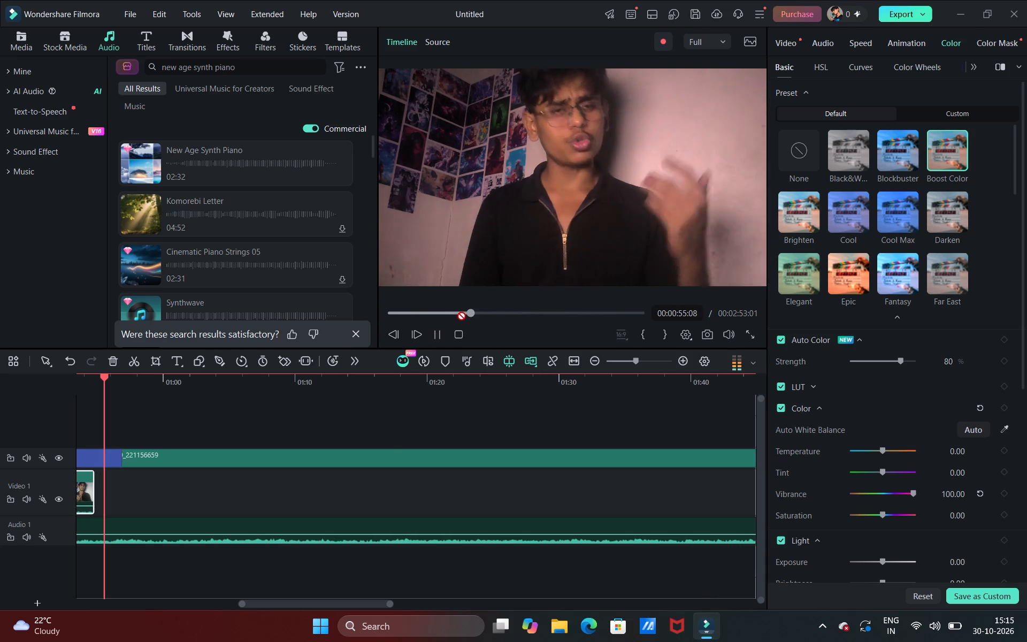
{"action": "left_click_drag", "start_coordinate": [462, 316], "coordinate": [461, 316]}
{"action": "left_click", "coordinate": [461, 316]}
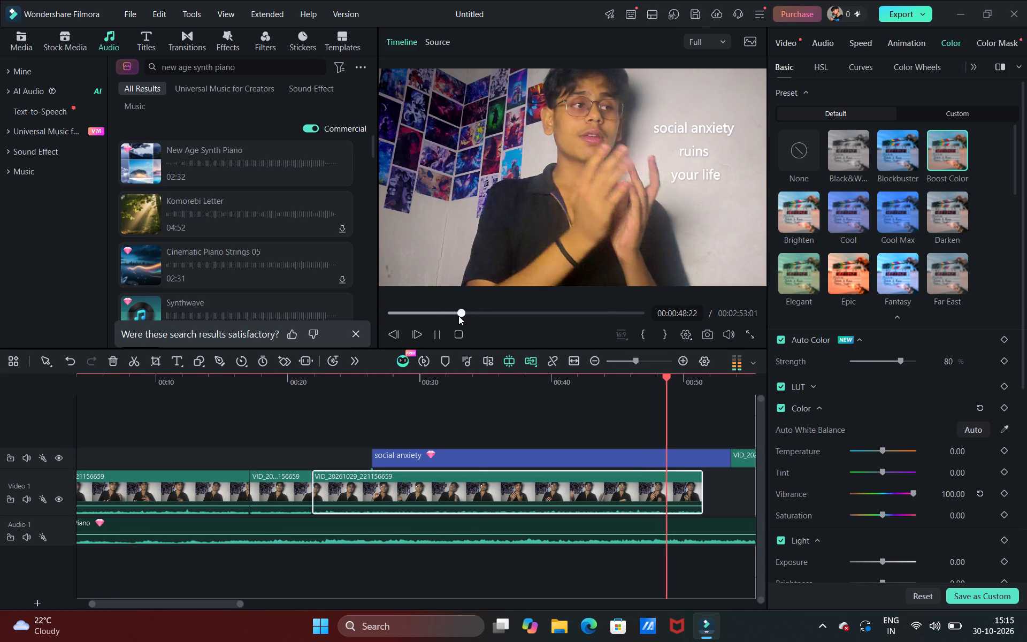
{"action": "left_click", "coordinate": [442, 310]}
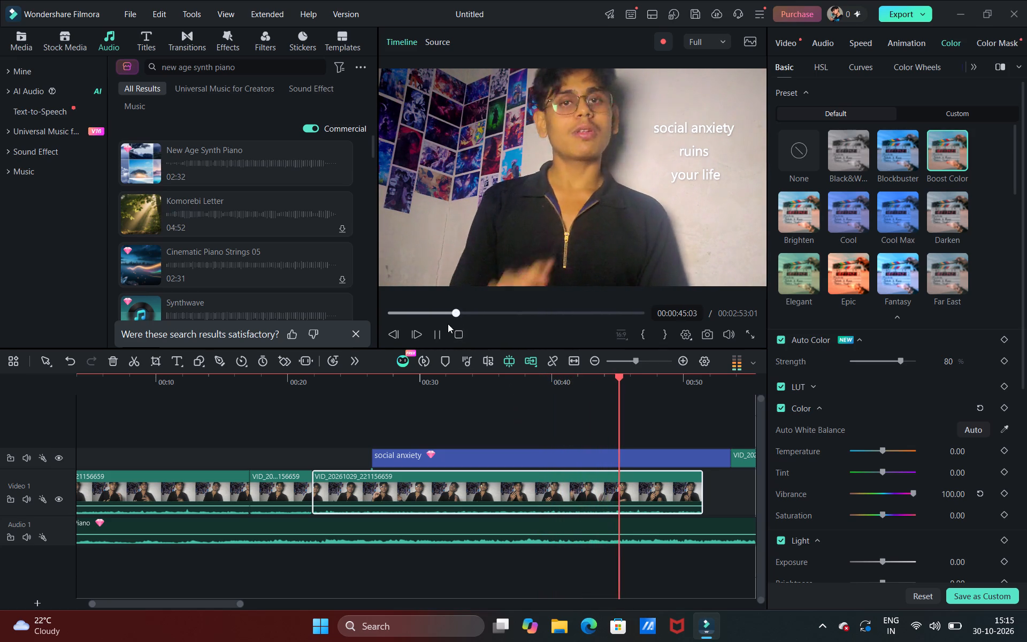
{"action": "left_click", "coordinate": [442, 333]}
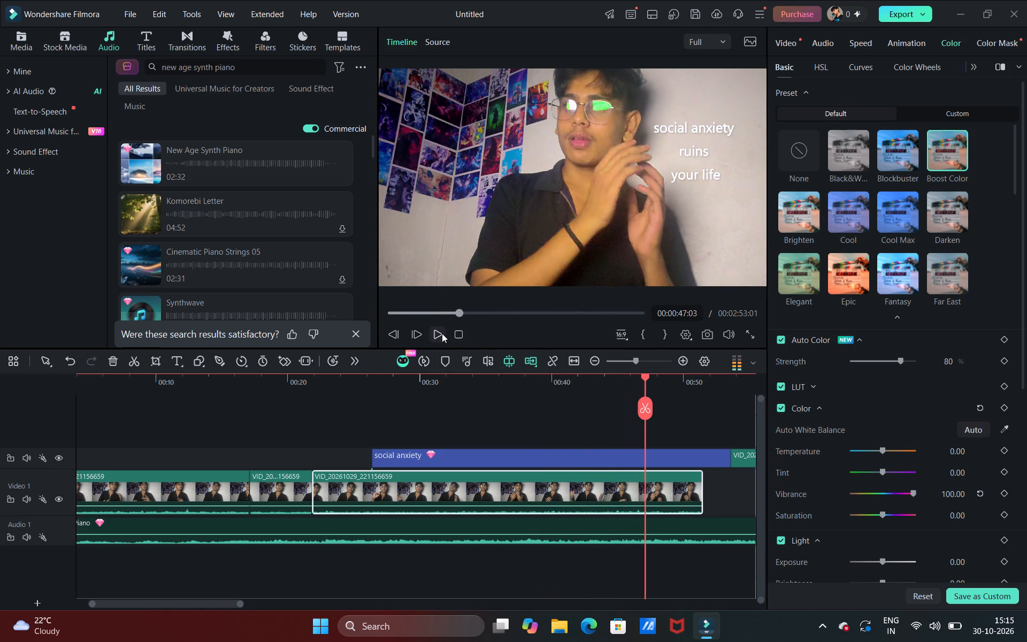
Apply the Boost Color preset to the video clip that follows the social anxiety title on the upper track.
{"action": "left_click_drag", "start_coordinate": [730, 448], "coordinate": [722, 457]}
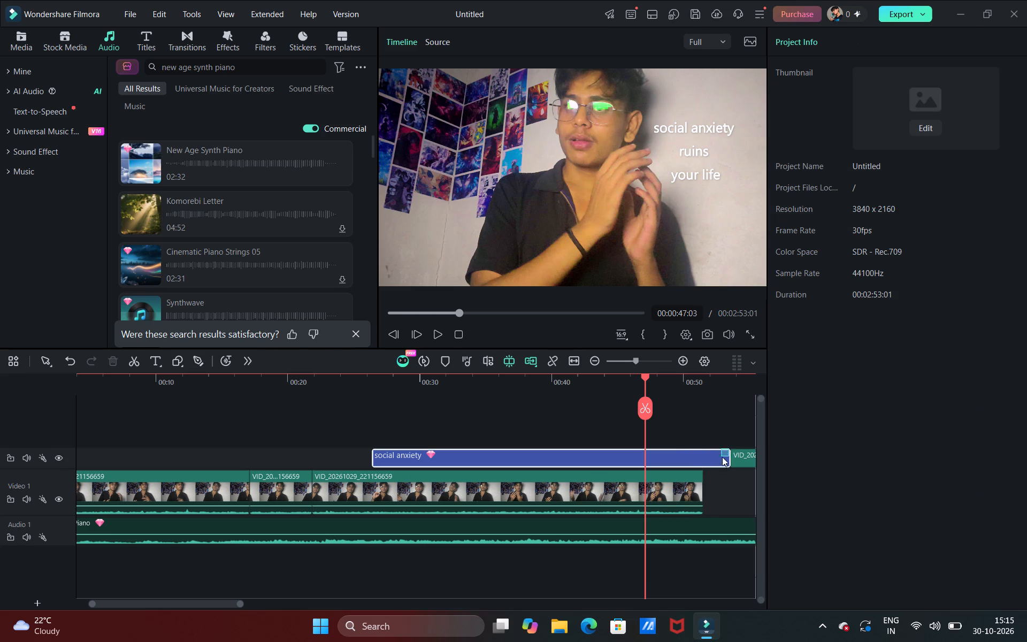
{"action": "left_click_drag", "start_coordinate": [722, 457], "coordinate": [743, 459]}
{"action": "left_click", "coordinate": [743, 459]}
{"action": "left_click", "coordinate": [743, 459]}
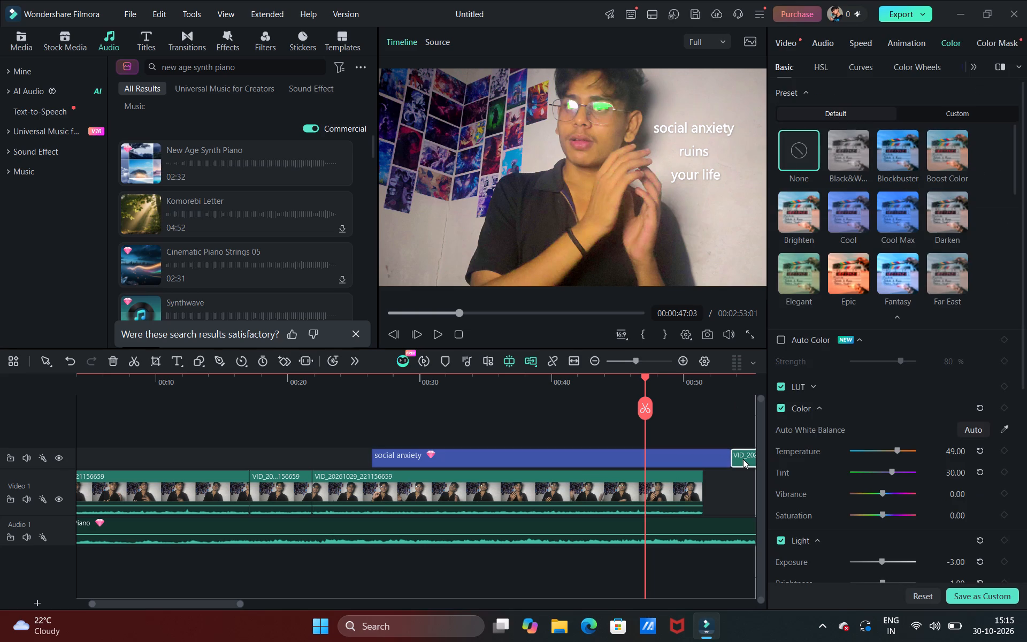
{"action": "left_click", "coordinate": [466, 312]}
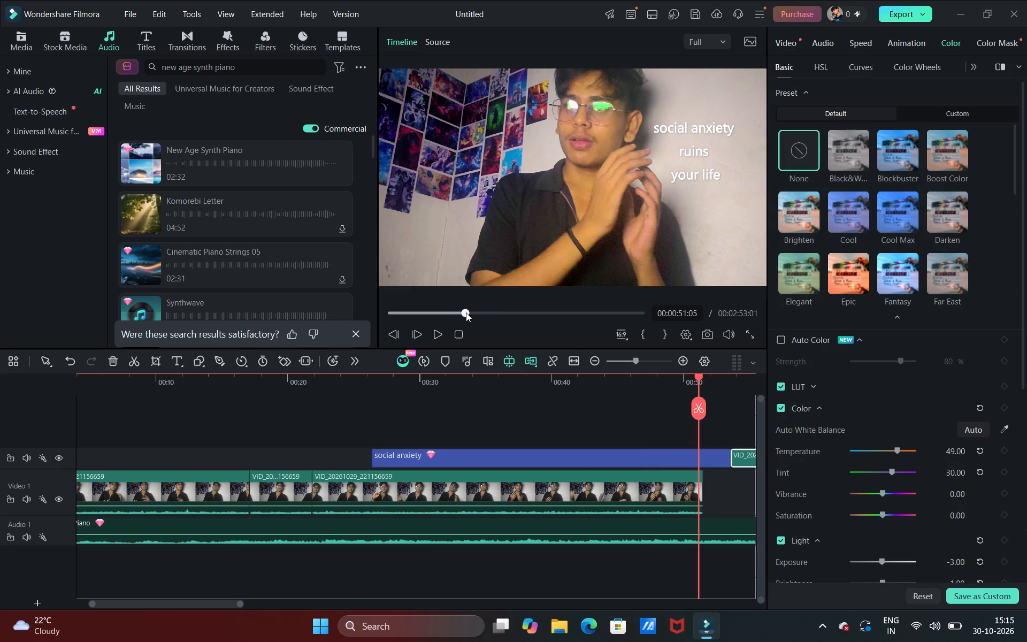
{"action": "left_click", "coordinate": [481, 313]}
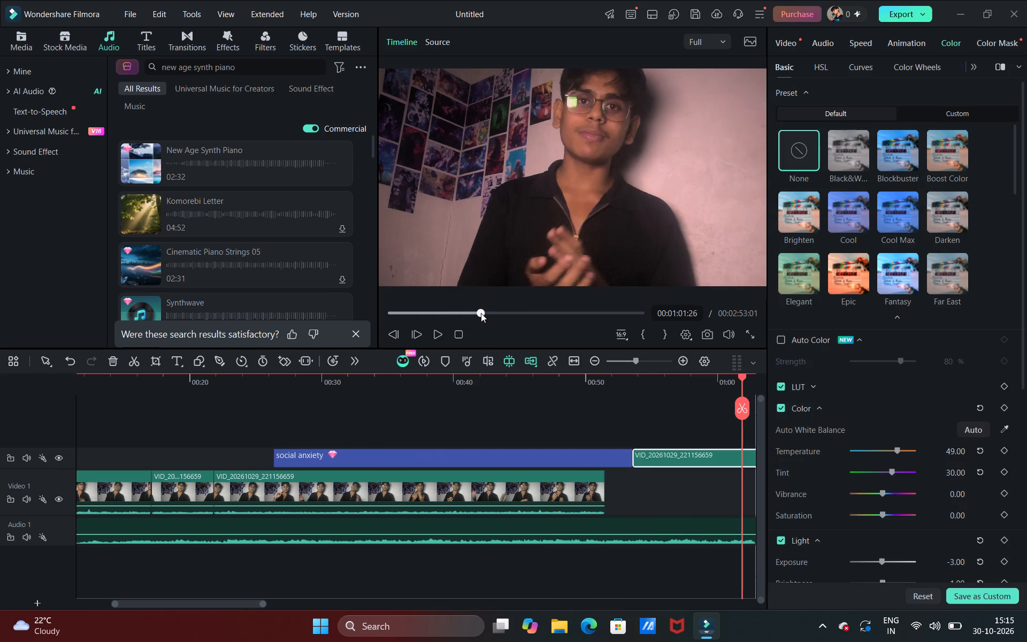
{"action": "left_click", "coordinate": [670, 469]}
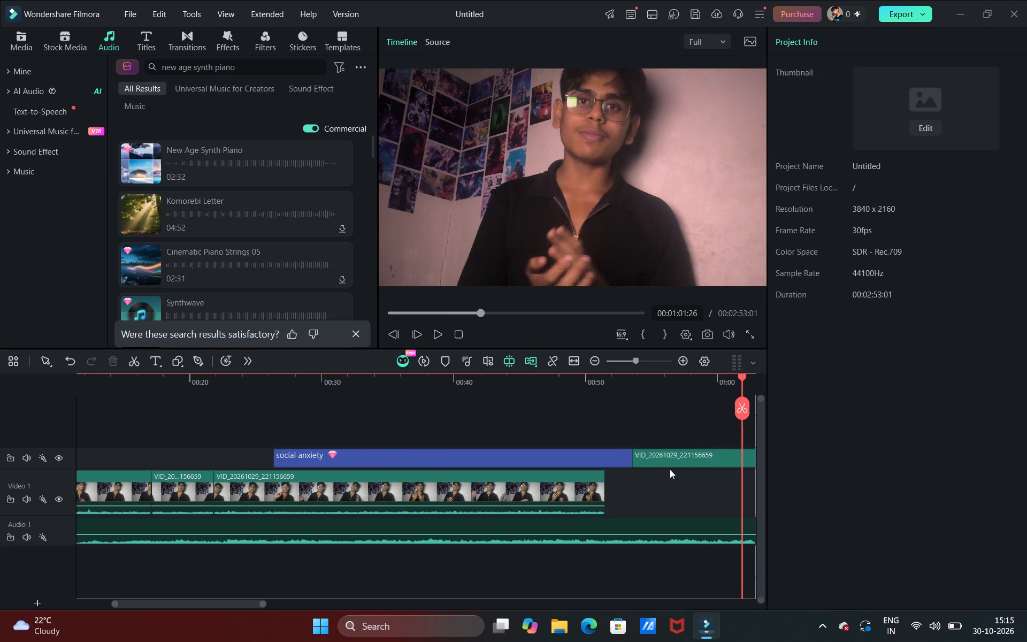
{"action": "left_click", "coordinate": [660, 449]}
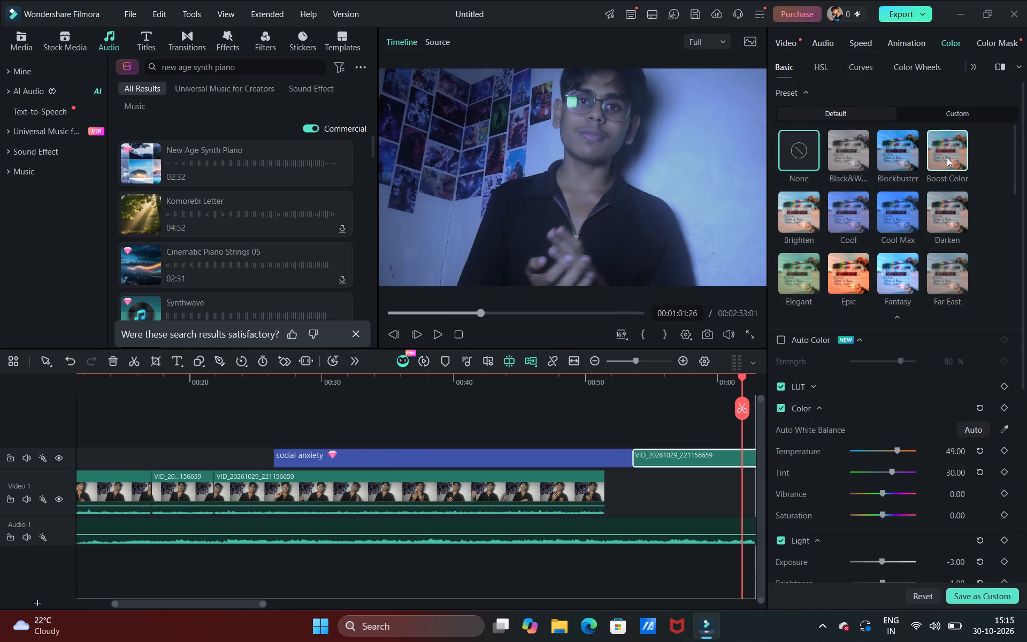
{"action": "left_click", "coordinate": [947, 157]}
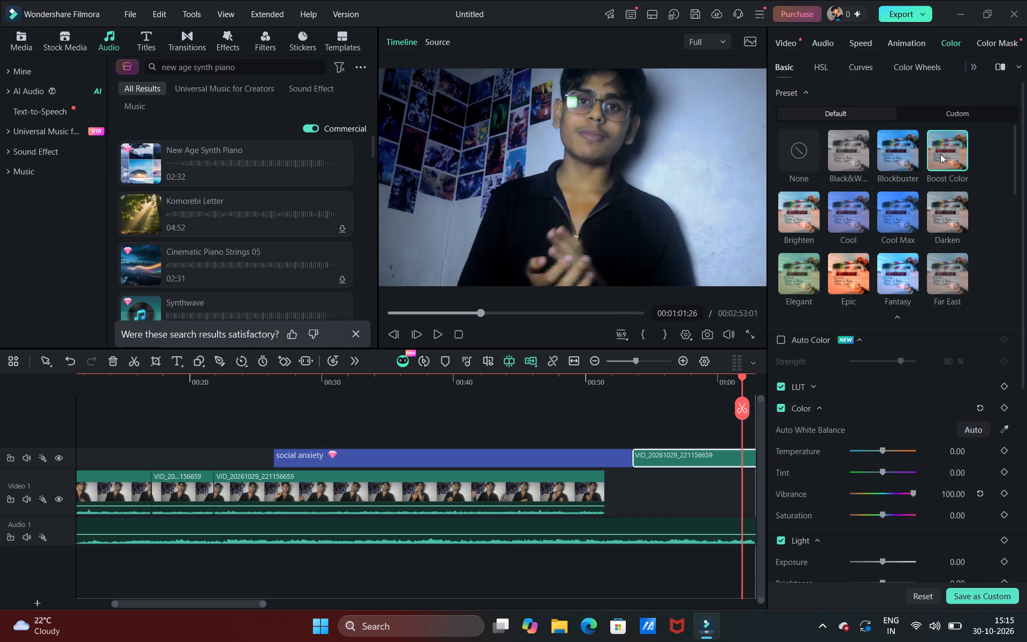
{"action": "left_click", "coordinate": [940, 154]}
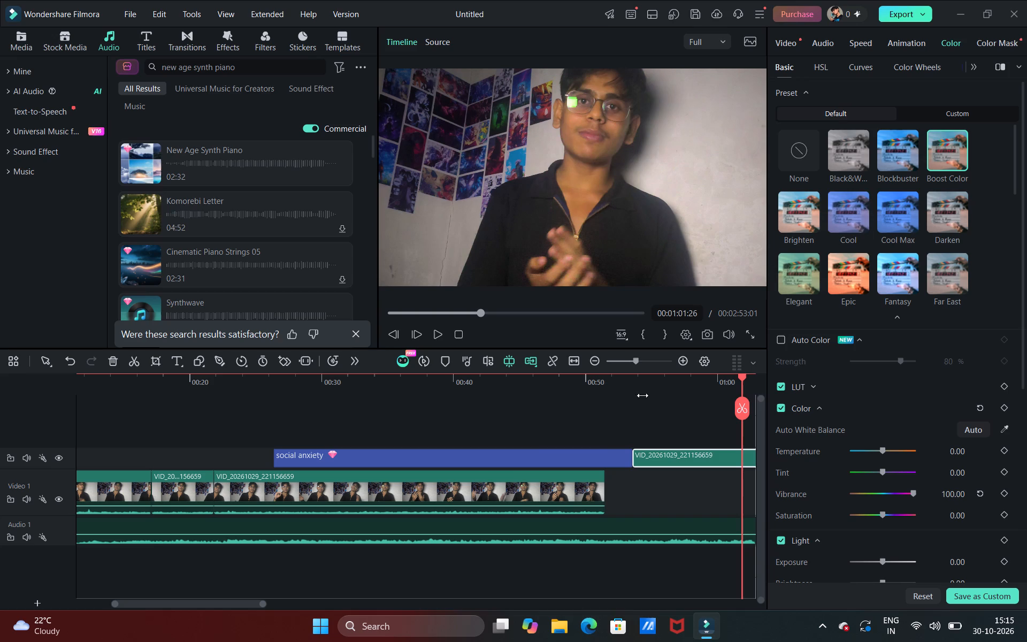
Set the color Temperature of the long Video 1 clip under the social anxiety title to 21, comparing it with the following upper-track clip.
{"action": "left_click", "coordinate": [514, 481]}
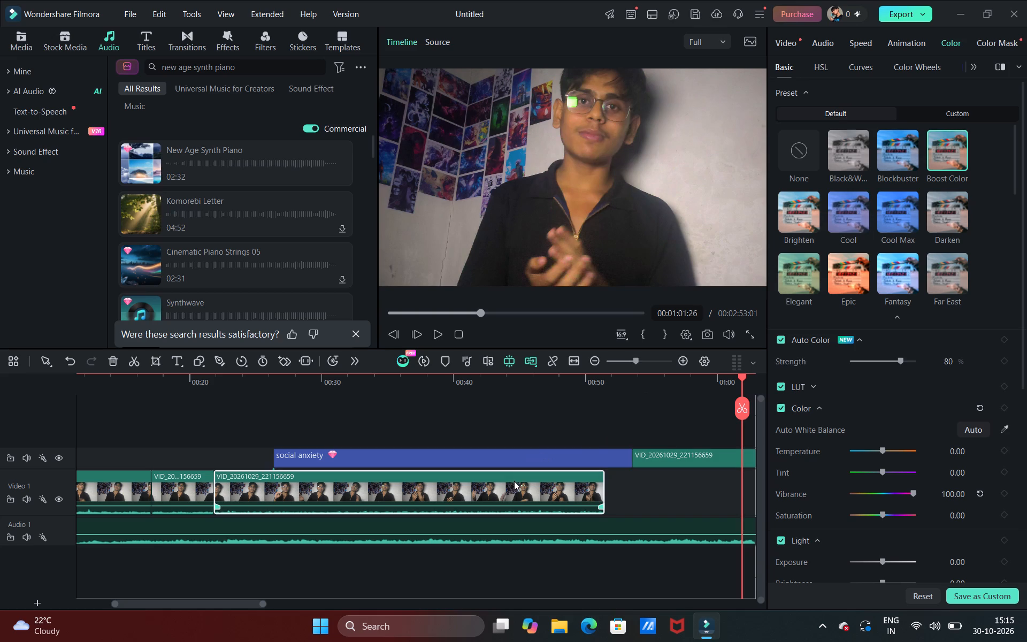
{"action": "scroll", "coordinate": [514, 481], "scroll_direction": "right", "scroll_amount": 1}
{"action": "left_click", "coordinate": [514, 481]}
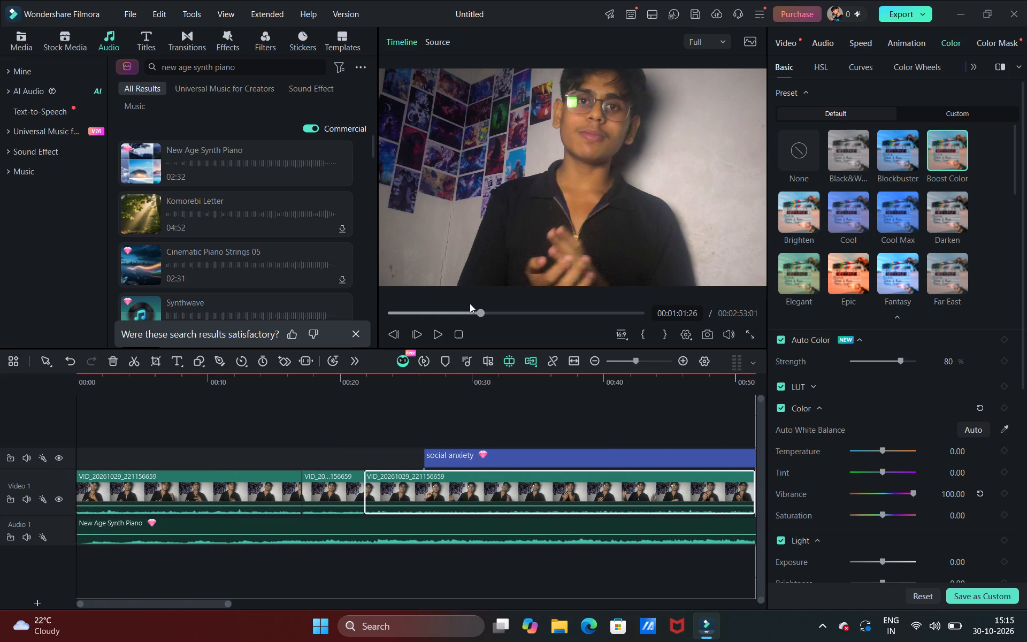
{"action": "left_click_drag", "start_coordinate": [469, 308], "coordinate": [463, 308]}
{"action": "left_click_drag", "start_coordinate": [463, 308], "coordinate": [472, 312]}
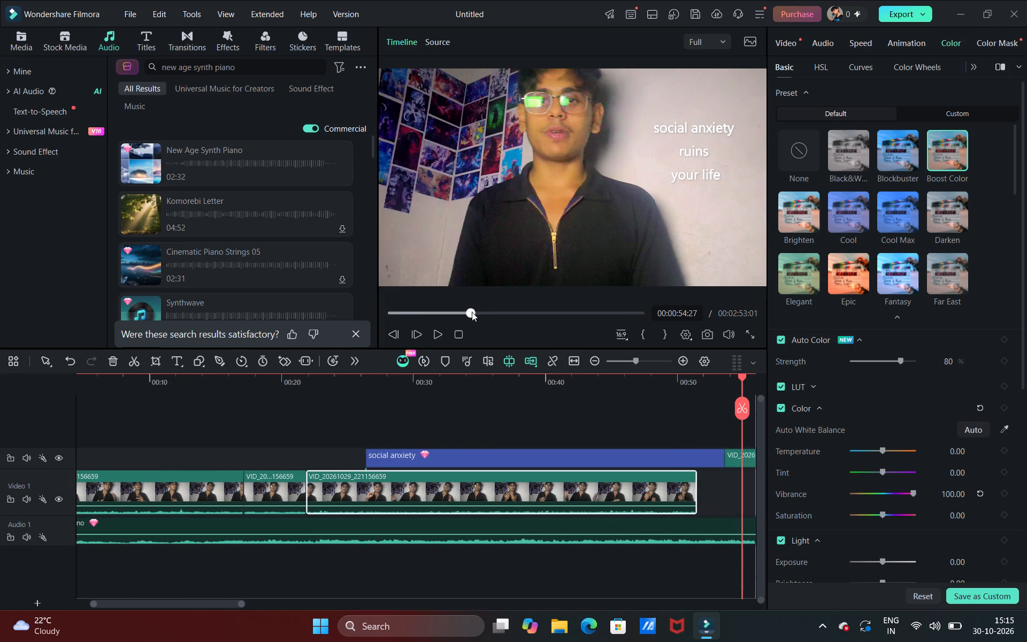
{"action": "left_click_drag", "start_coordinate": [472, 312], "coordinate": [484, 311]}
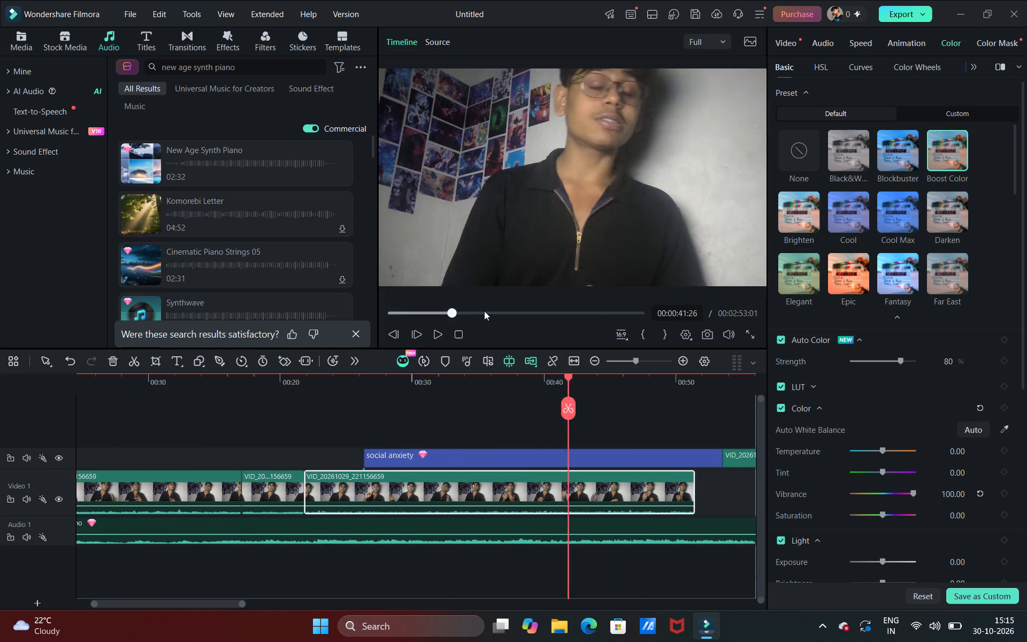
{"action": "left_click_drag", "start_coordinate": [484, 311], "coordinate": [464, 310]}
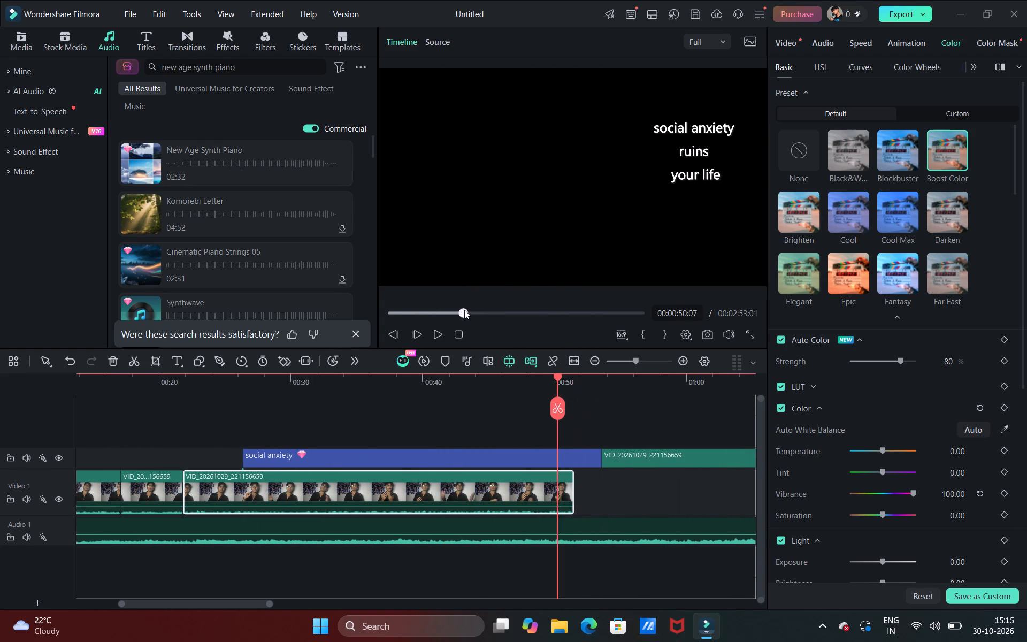
{"action": "left_click_drag", "start_coordinate": [464, 310], "coordinate": [470, 314]}
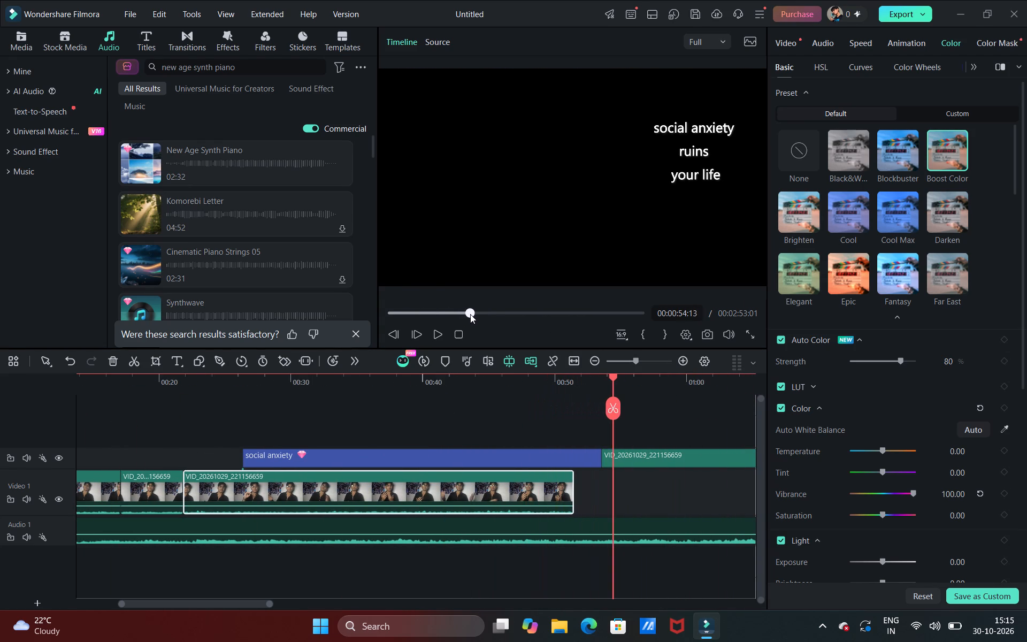
{"action": "left_click_drag", "start_coordinate": [470, 314], "coordinate": [472, 314]}
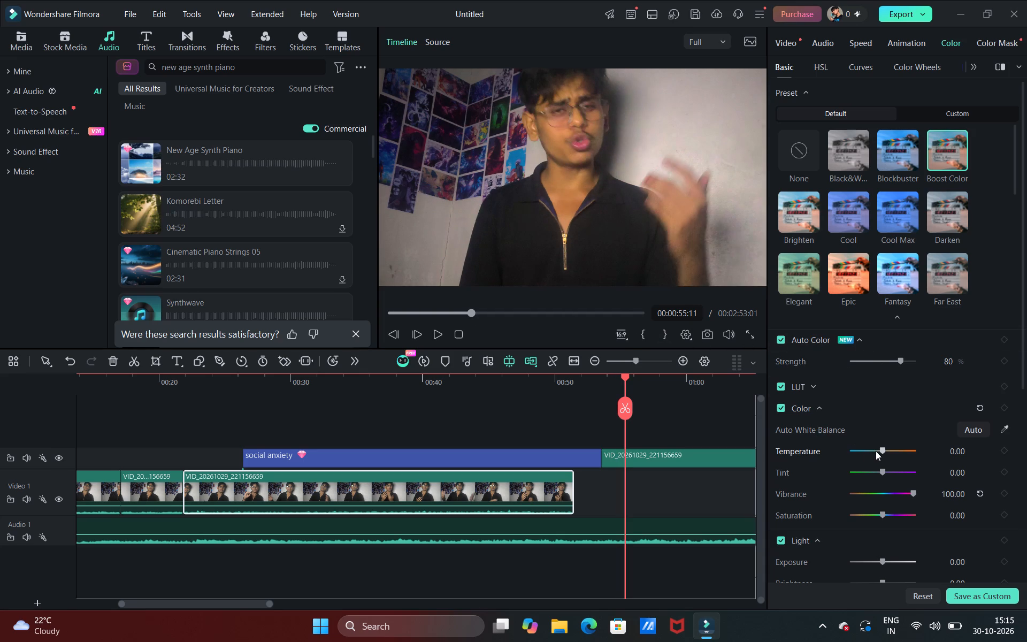
{"action": "left_click_drag", "start_coordinate": [880, 449], "coordinate": [890, 455]}
{"action": "left_click_drag", "start_coordinate": [890, 455], "coordinate": [889, 455]}
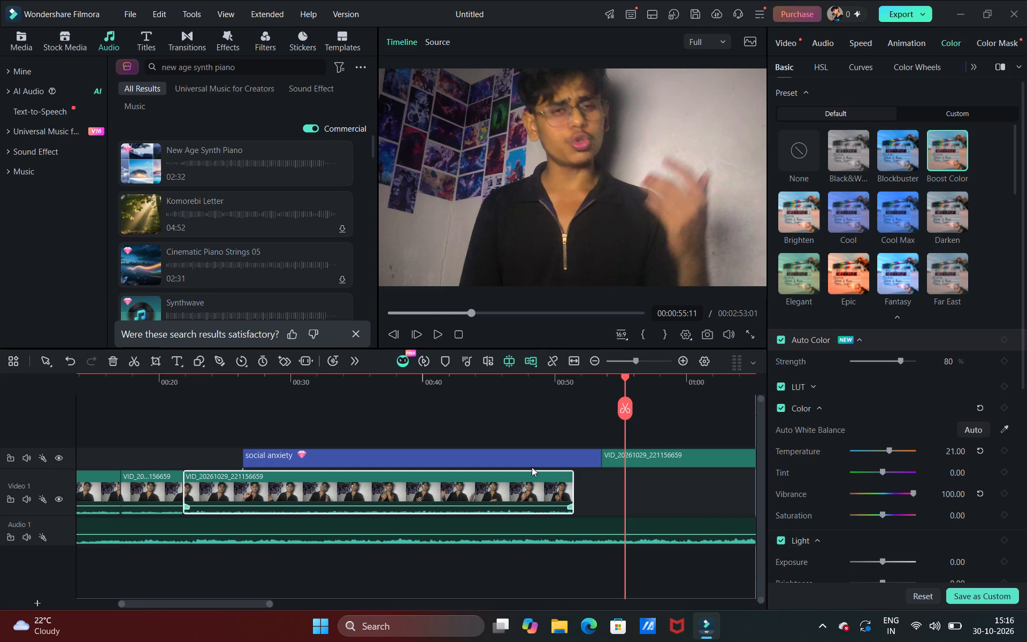
Compare the warmed Video 1 clip with the clip after the title and check the Video 1 clip's Temperature setting.
{"action": "left_click_drag", "start_coordinate": [470, 310], "coordinate": [459, 310]}
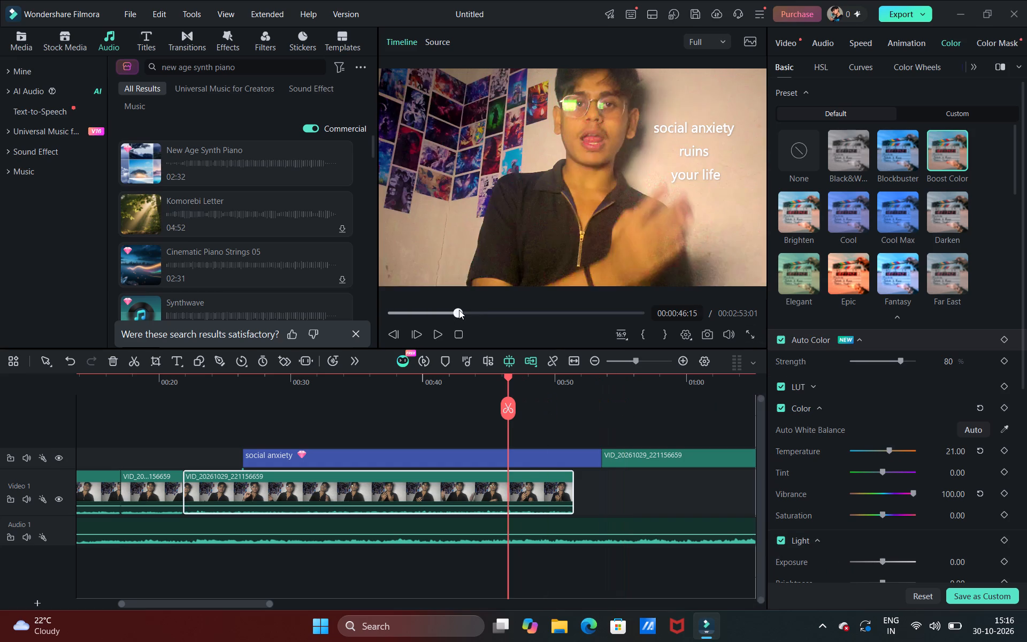
{"action": "left_click_drag", "start_coordinate": [459, 310], "coordinate": [473, 312]}
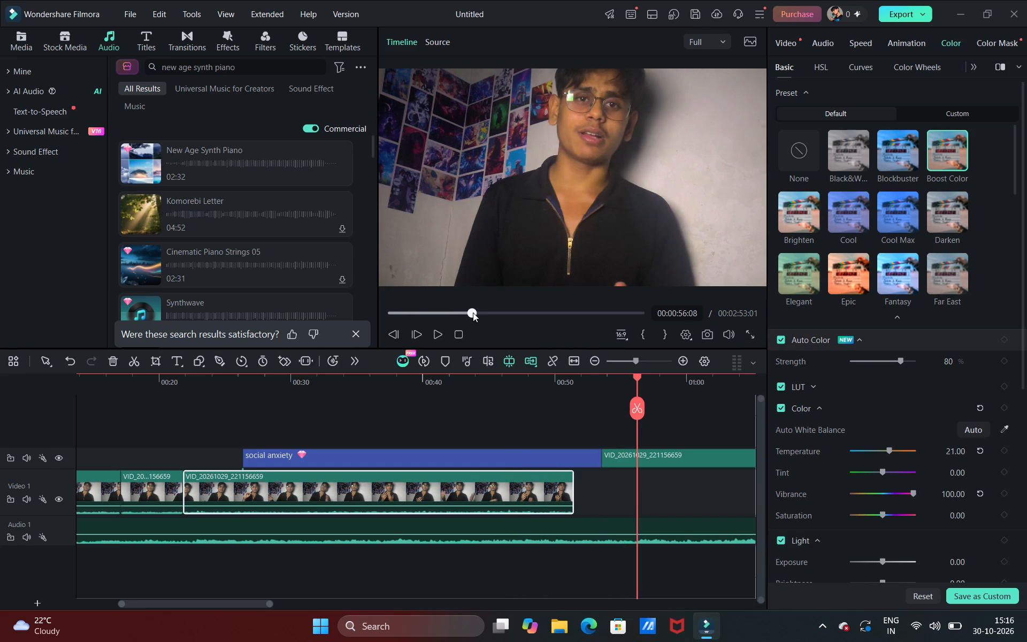
{"action": "left_click_drag", "start_coordinate": [473, 312], "coordinate": [455, 311]}
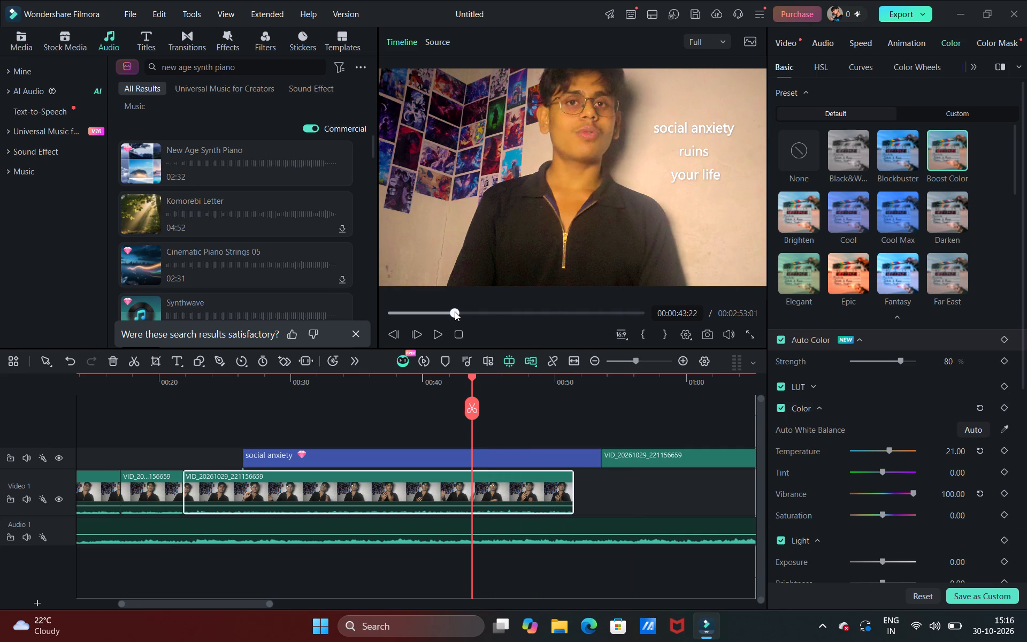
{"action": "left_click_drag", "start_coordinate": [455, 311], "coordinate": [462, 313]}
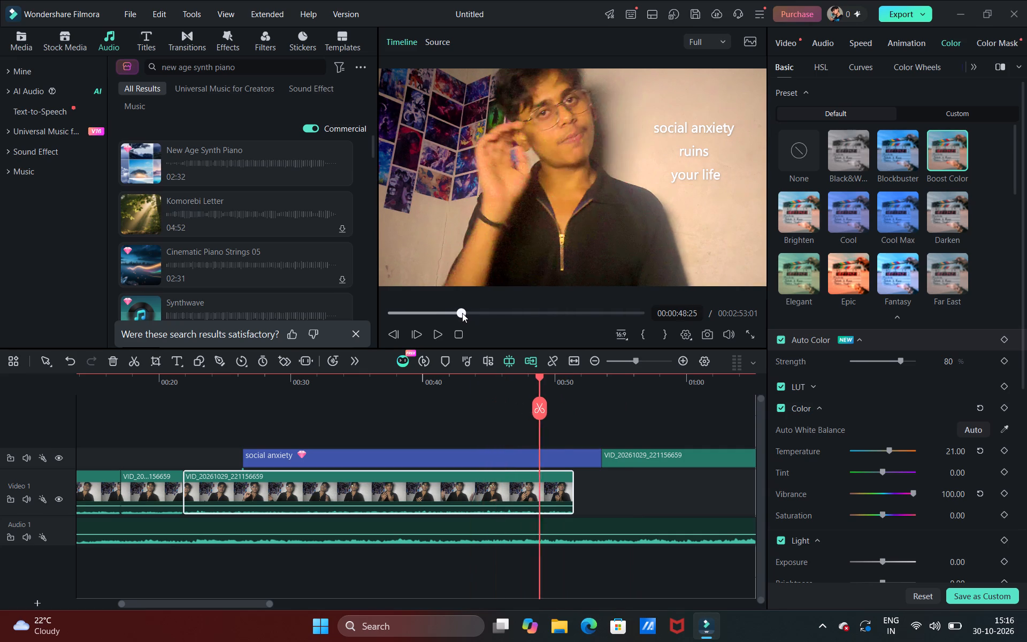
{"action": "left_click_drag", "start_coordinate": [462, 313], "coordinate": [471, 318]}
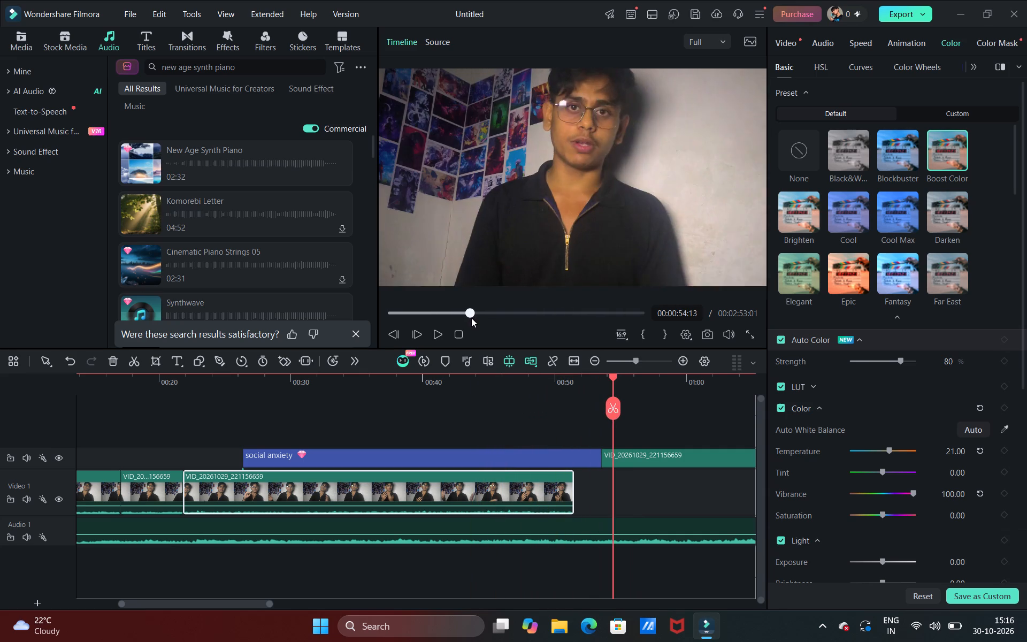
{"action": "left_click_drag", "start_coordinate": [471, 318], "coordinate": [474, 319]}
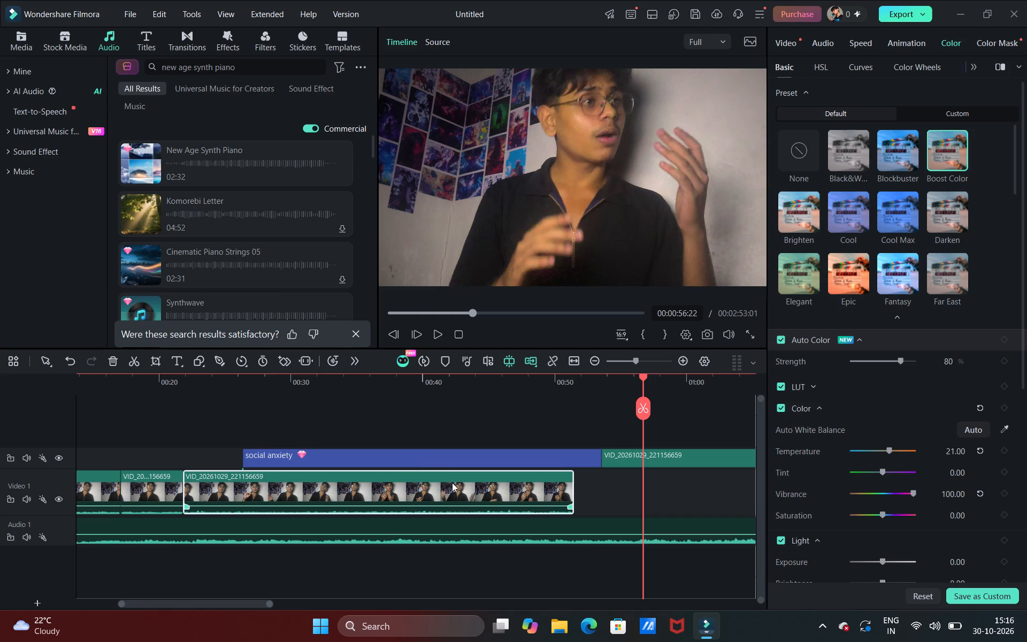
{"action": "left_click", "coordinate": [452, 483]}
{"action": "left_click", "coordinate": [452, 483]}
{"action": "left_click", "coordinate": [452, 483]}
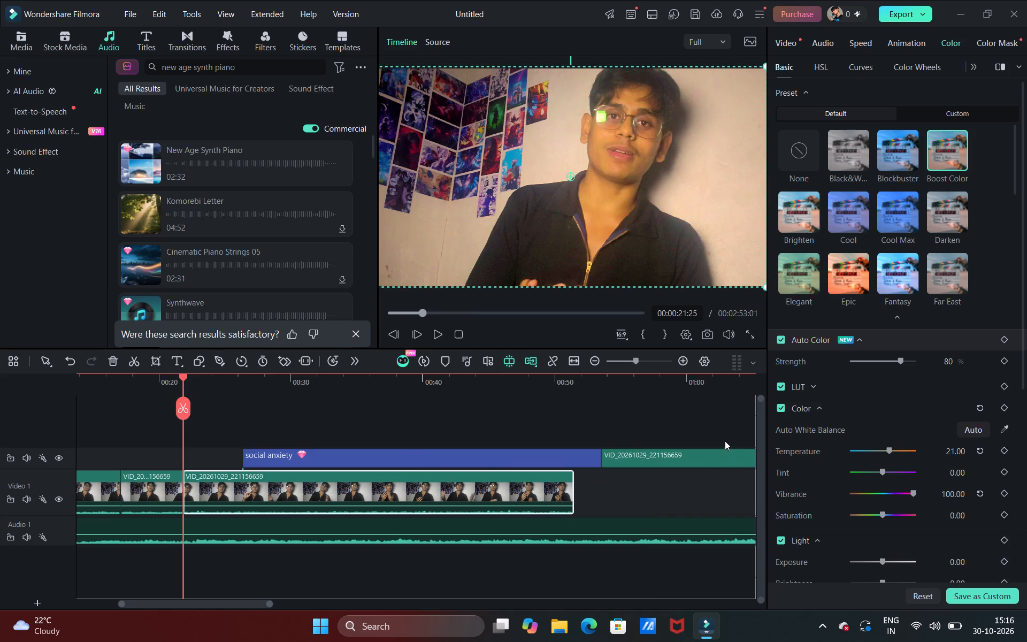
Set the color Temperature of the upper-track clip after the social anxiety title to 21 to match the Video 1 clip.
{"action": "left_click", "coordinate": [705, 452]}
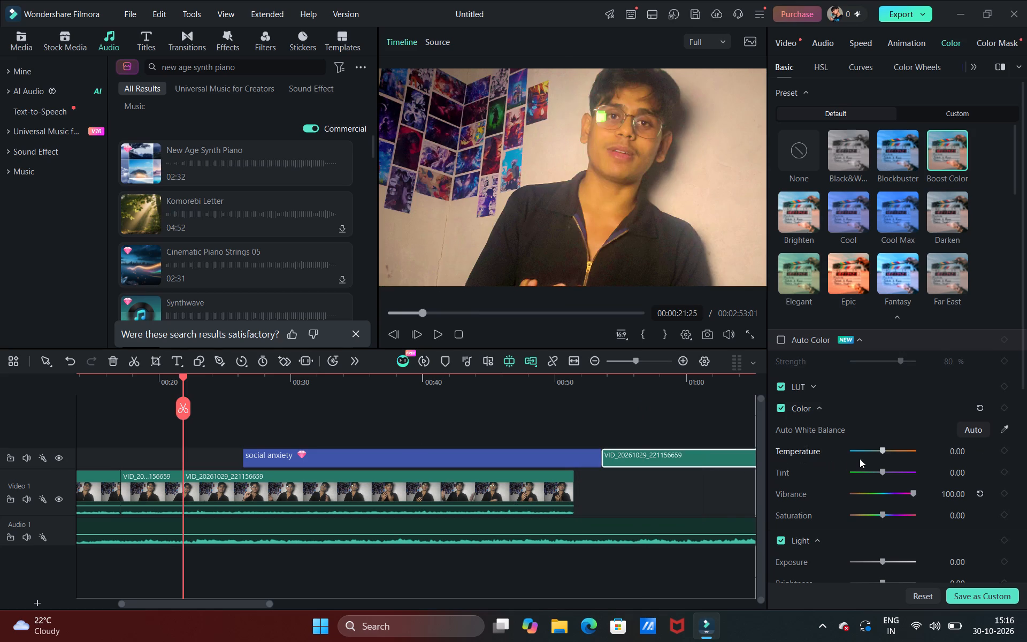
{"action": "left_click", "coordinate": [690, 455]}
{"action": "left_click", "coordinate": [453, 311]}
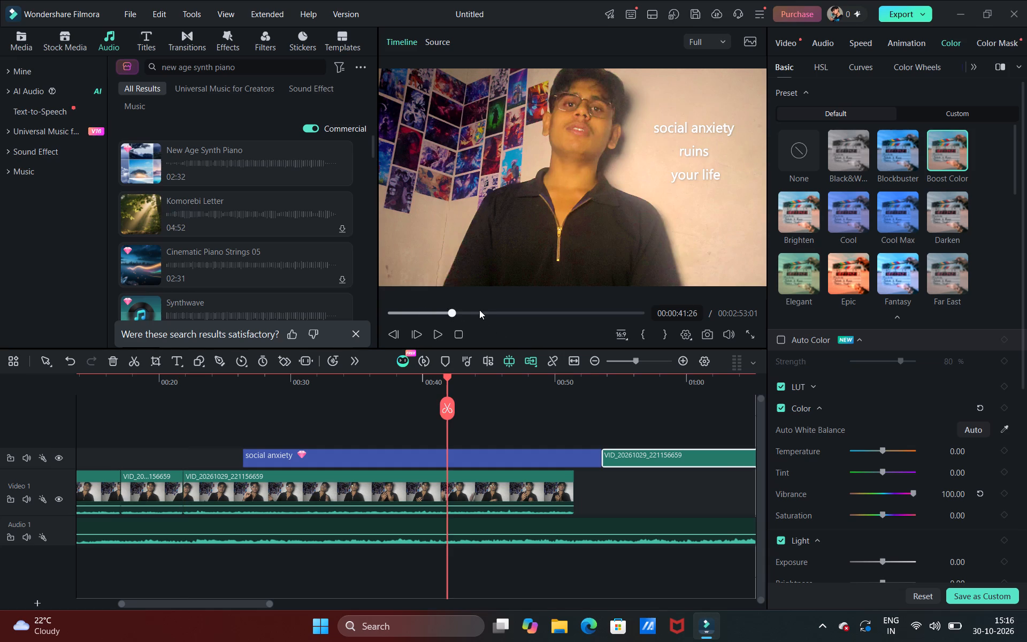
{"action": "left_click", "coordinate": [484, 310]}
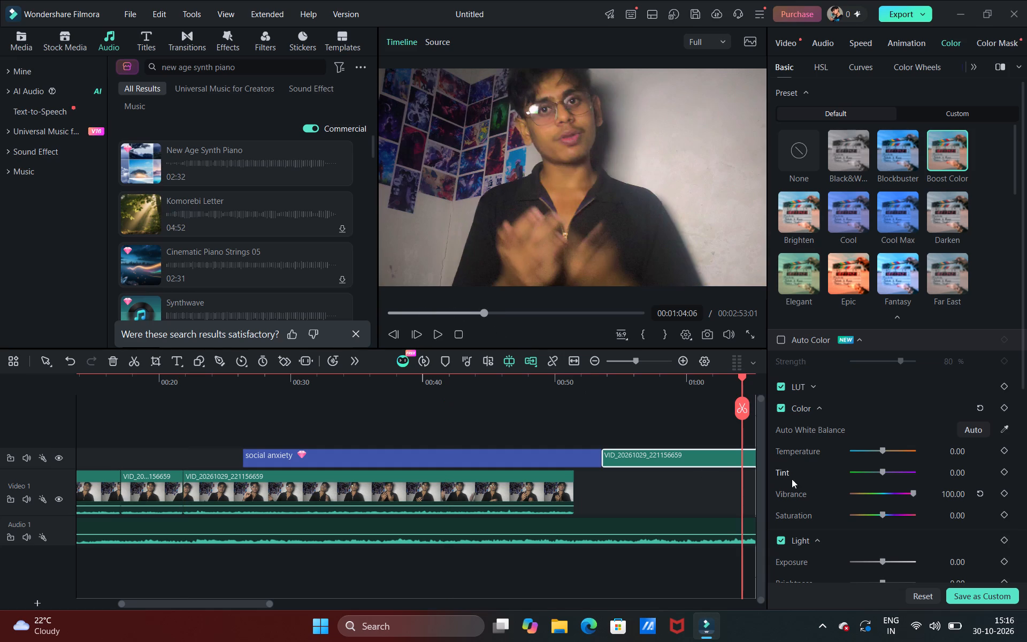
{"action": "left_click_drag", "start_coordinate": [882, 452], "coordinate": [887, 456]}
{"action": "left_click_drag", "start_coordinate": [887, 456], "coordinate": [890, 457]}
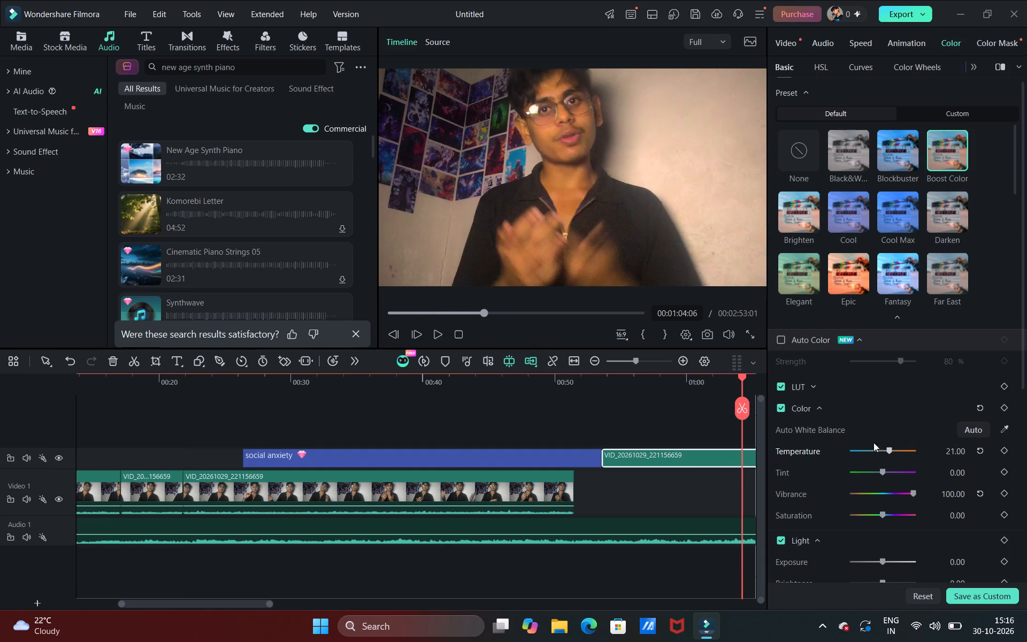
Review the matched color temperatures by playing from the late part of the Video 1 clip into the following upper-track clip.
{"action": "left_click", "coordinate": [428, 483]}
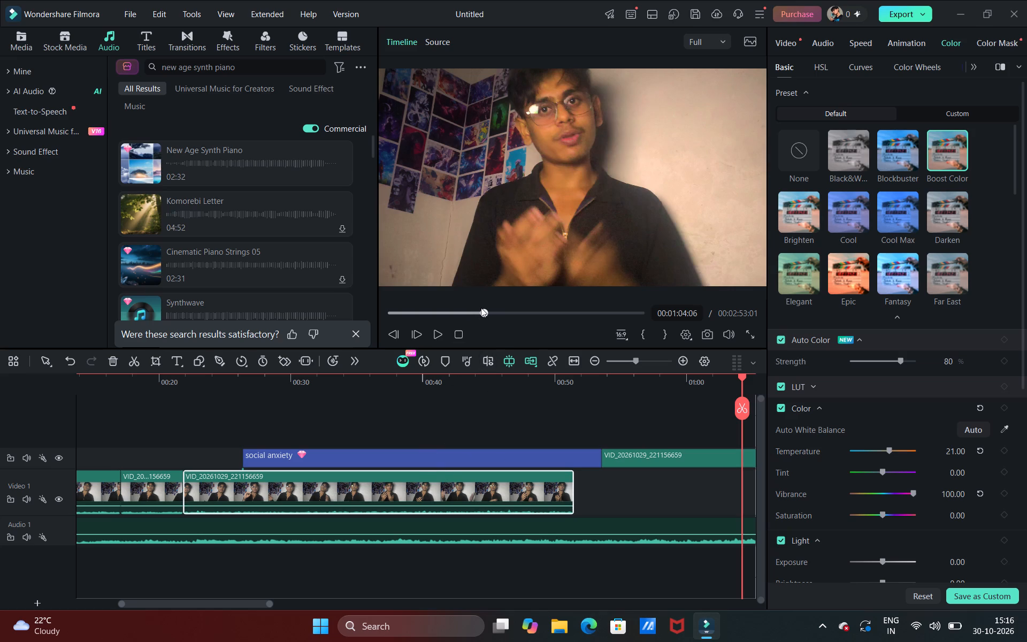
{"action": "left_click", "coordinate": [463, 307]}
{"action": "left_click", "coordinate": [454, 314]}
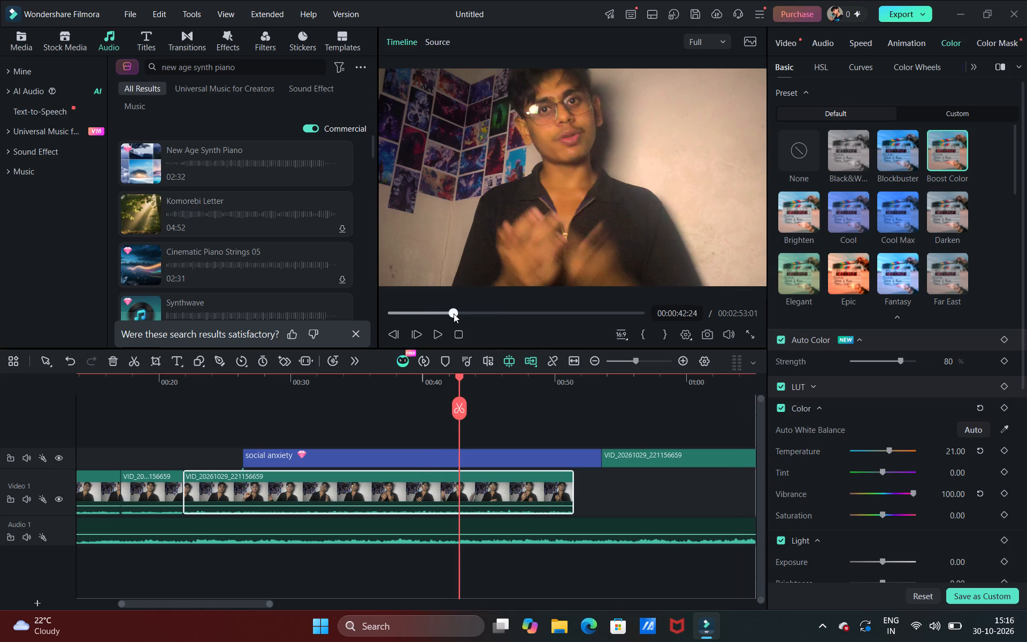
{"action": "left_click", "coordinate": [442, 334]}
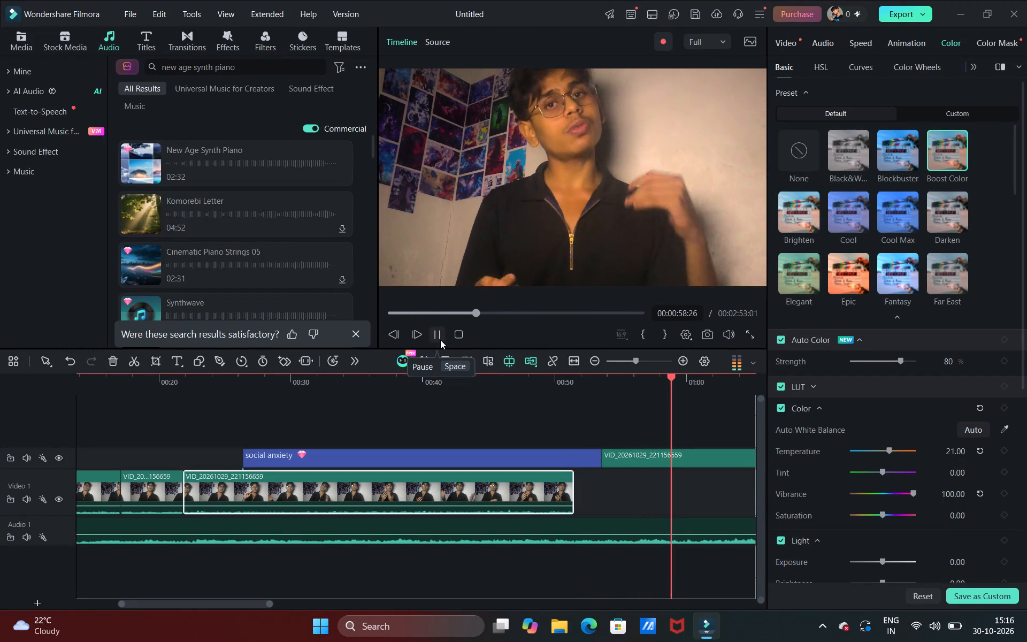
{"action": "left_click", "coordinate": [440, 340]}
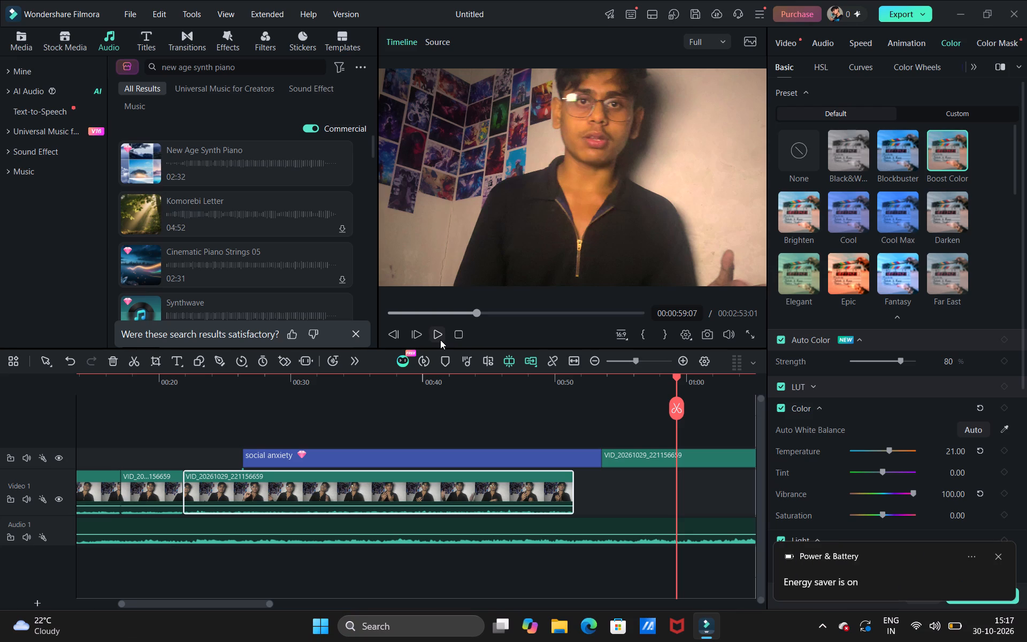
Check the battery status in the Windows quick settings, and return to the Filmora project.
{"action": "left_click", "coordinate": [964, 638]}
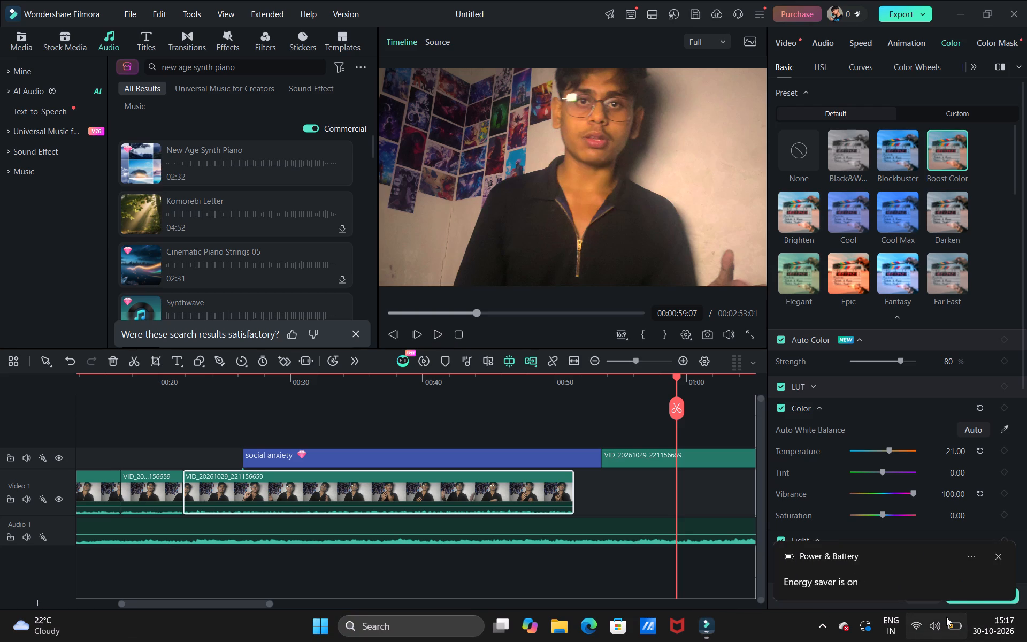
{"action": "left_click", "coordinate": [945, 616]}
{"action": "left_click", "coordinate": [936, 632]}
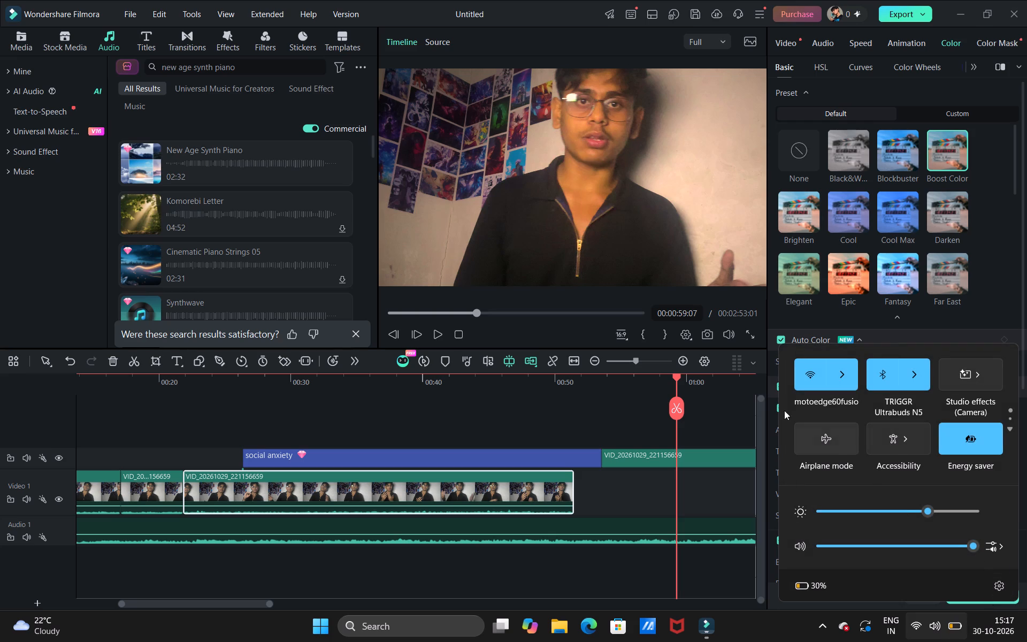
{"action": "left_click", "coordinate": [626, 257]}
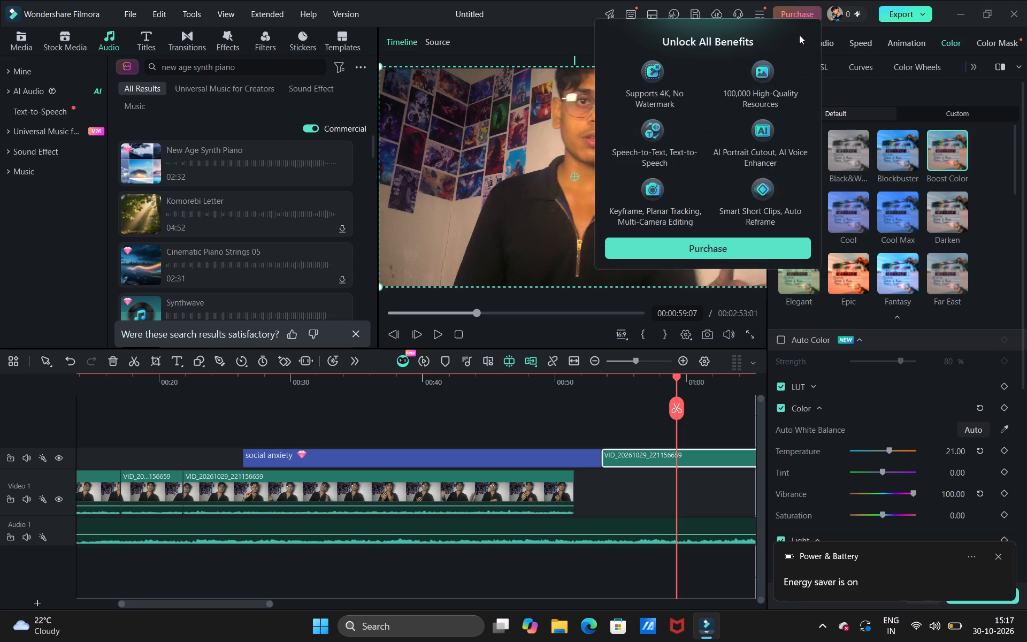
{"action": "left_click", "coordinate": [783, 36]}
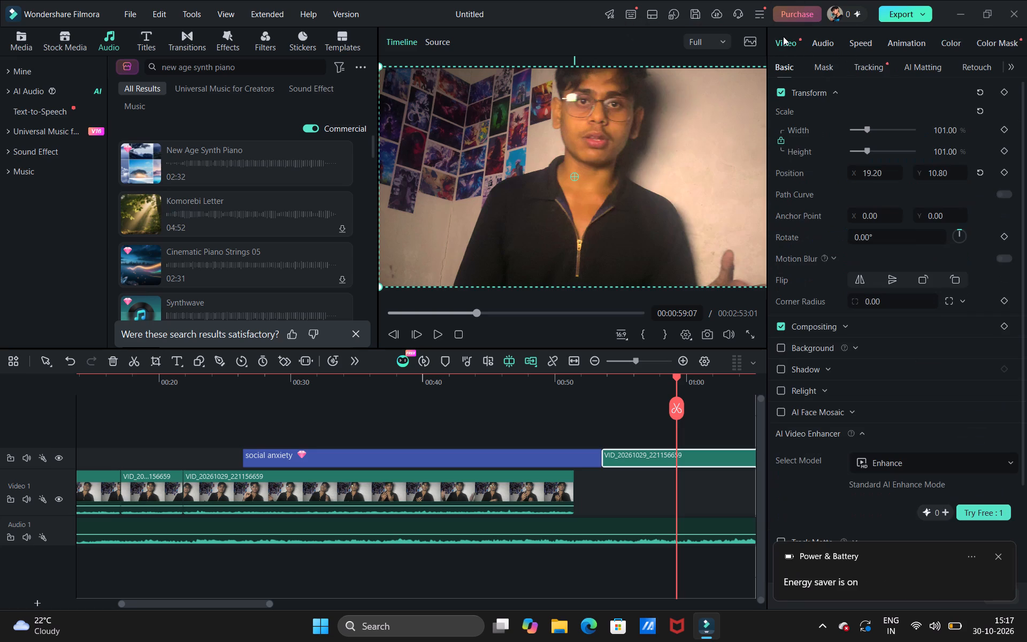
{"action": "scroll", "coordinate": [920, 236], "scroll_direction": "down", "scroll_amount": 3}
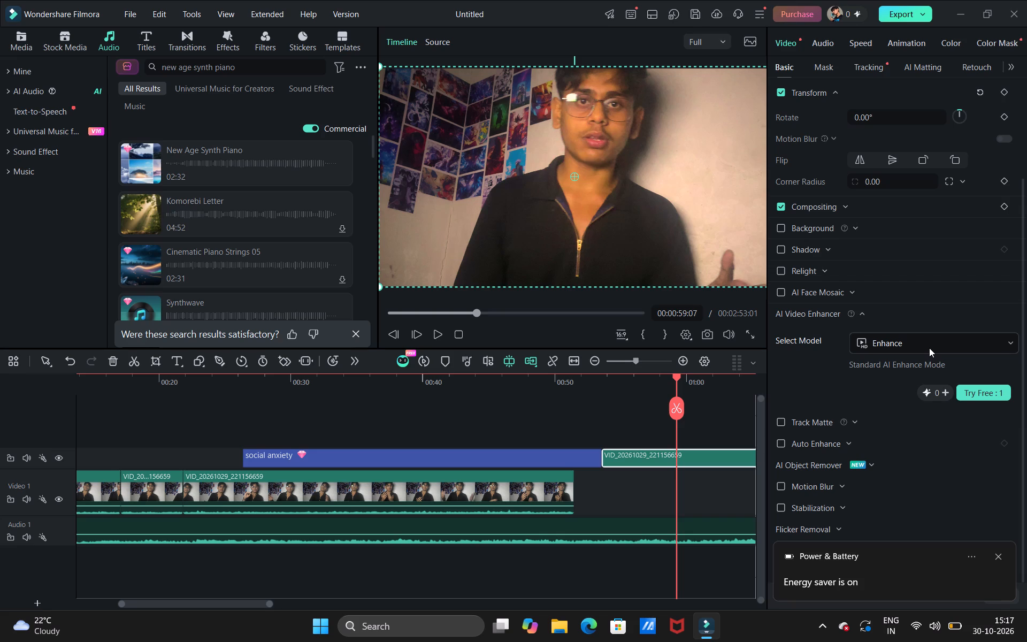
{"action": "left_click", "coordinate": [778, 269]}
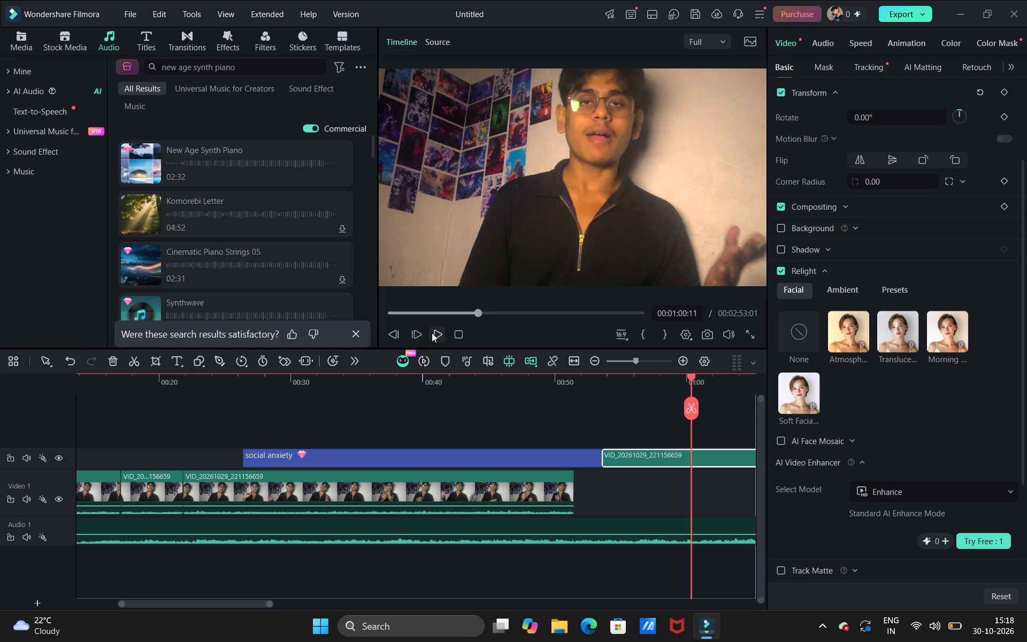
{"action": "left_click", "coordinate": [831, 288]}
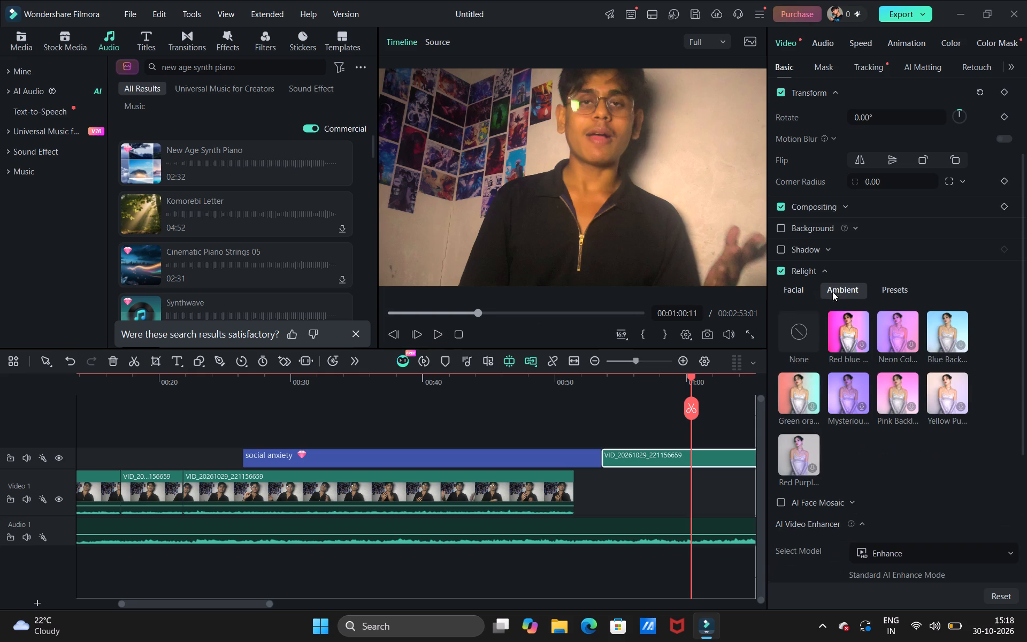
{"action": "left_click", "coordinate": [857, 327]}
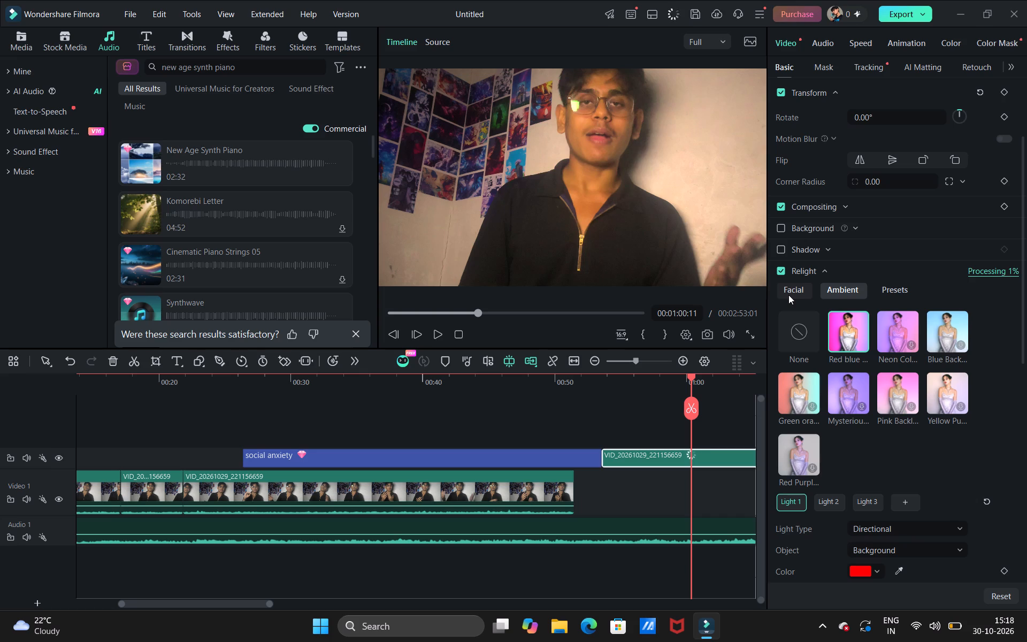
Check the Windows quick settings, and return to the Filmora project.
{"action": "left_click", "coordinate": [917, 630]}
{"action": "left_click", "coordinate": [642, 188]}
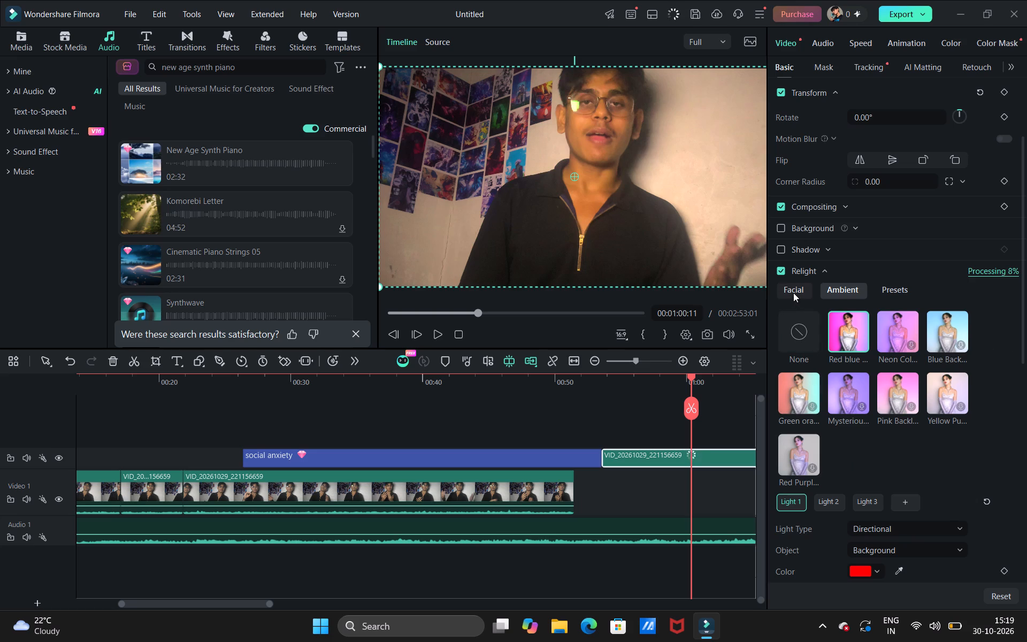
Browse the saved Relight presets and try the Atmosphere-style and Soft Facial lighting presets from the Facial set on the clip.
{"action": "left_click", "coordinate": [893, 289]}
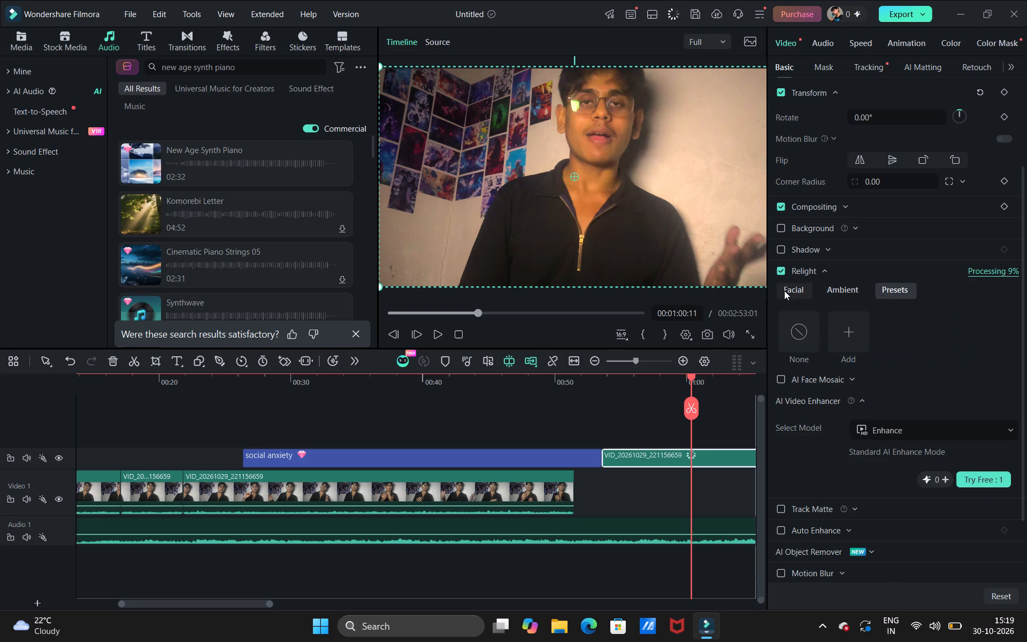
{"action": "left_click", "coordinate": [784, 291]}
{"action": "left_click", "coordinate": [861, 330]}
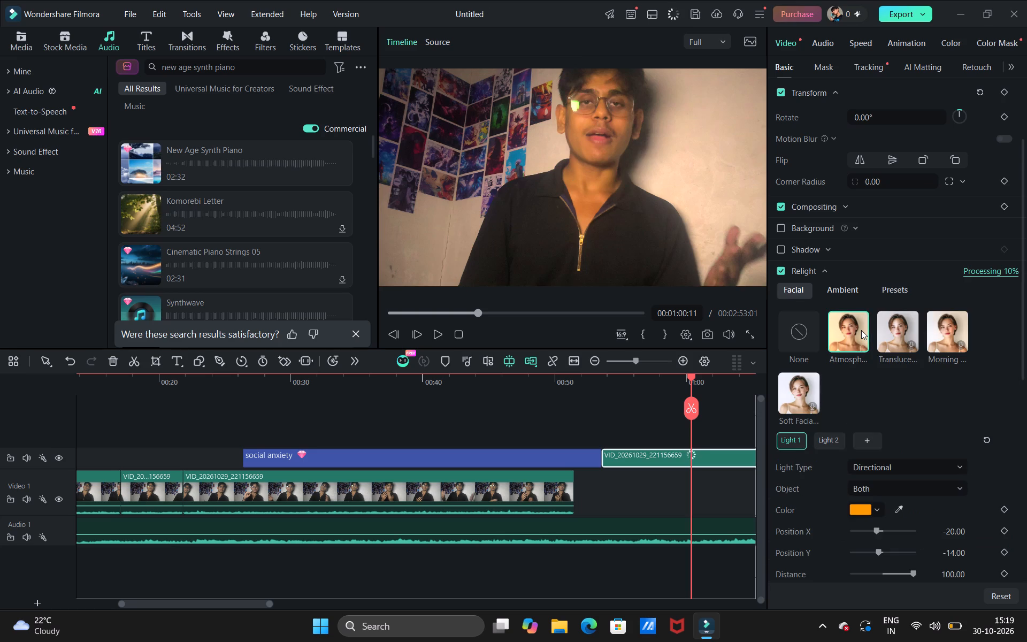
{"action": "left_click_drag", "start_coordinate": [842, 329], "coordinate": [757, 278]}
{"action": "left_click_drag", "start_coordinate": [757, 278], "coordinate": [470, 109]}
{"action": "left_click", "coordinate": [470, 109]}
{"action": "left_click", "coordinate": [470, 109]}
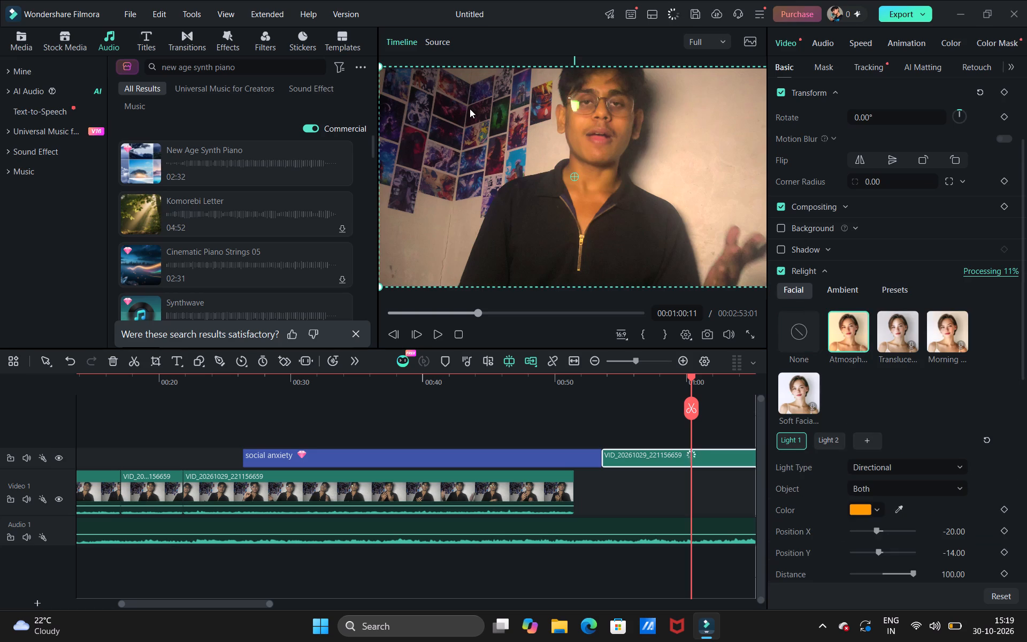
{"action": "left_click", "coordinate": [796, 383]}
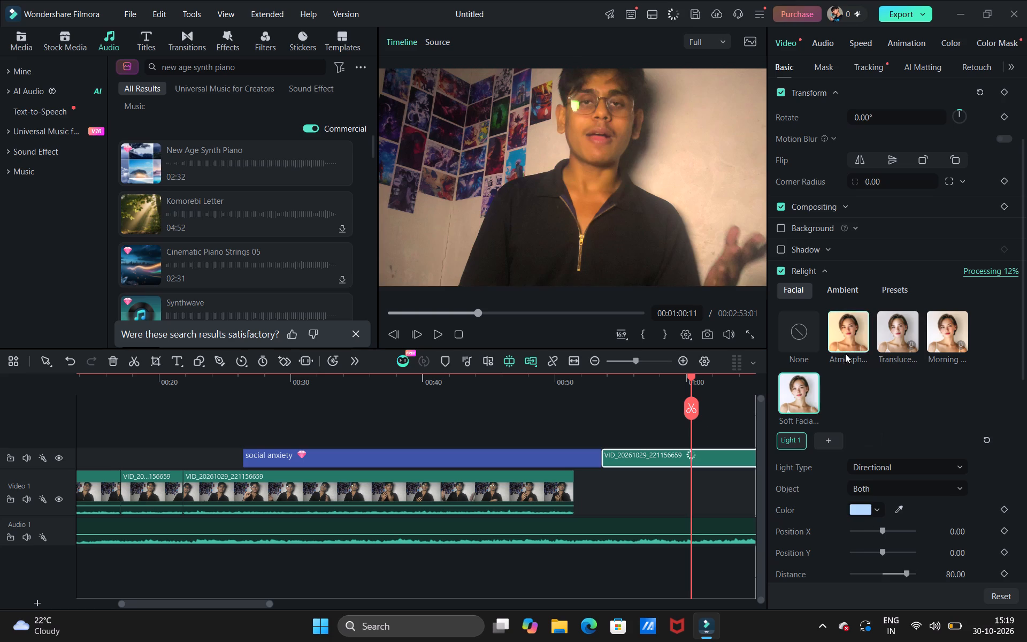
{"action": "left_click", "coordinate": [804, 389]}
Apply the Red blue ambient Relight preset to the upper-track clip again.
{"action": "left_click", "coordinate": [836, 286]}
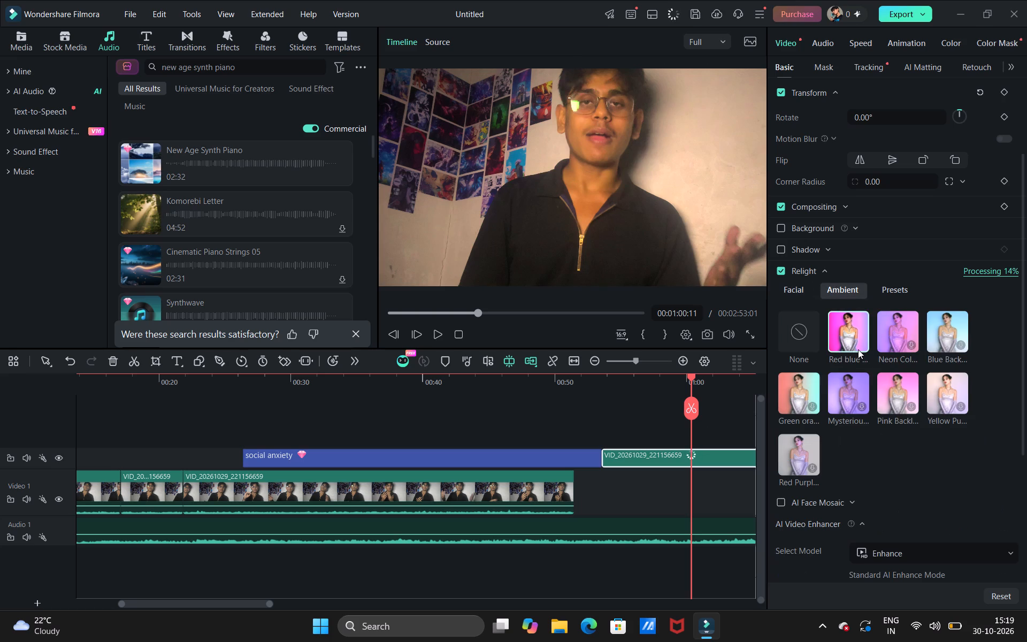
{"action": "left_click", "coordinate": [858, 349]}
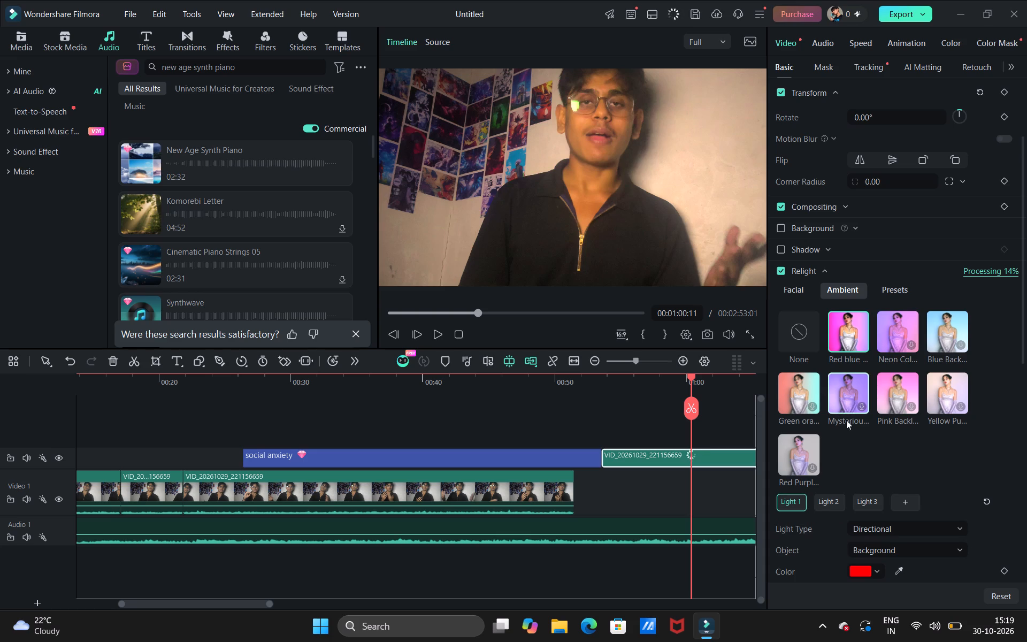
Set the color of Light 1 in the Red blue ambient preset to pinkish red #FF0051.
{"action": "left_click", "coordinate": [878, 571]}
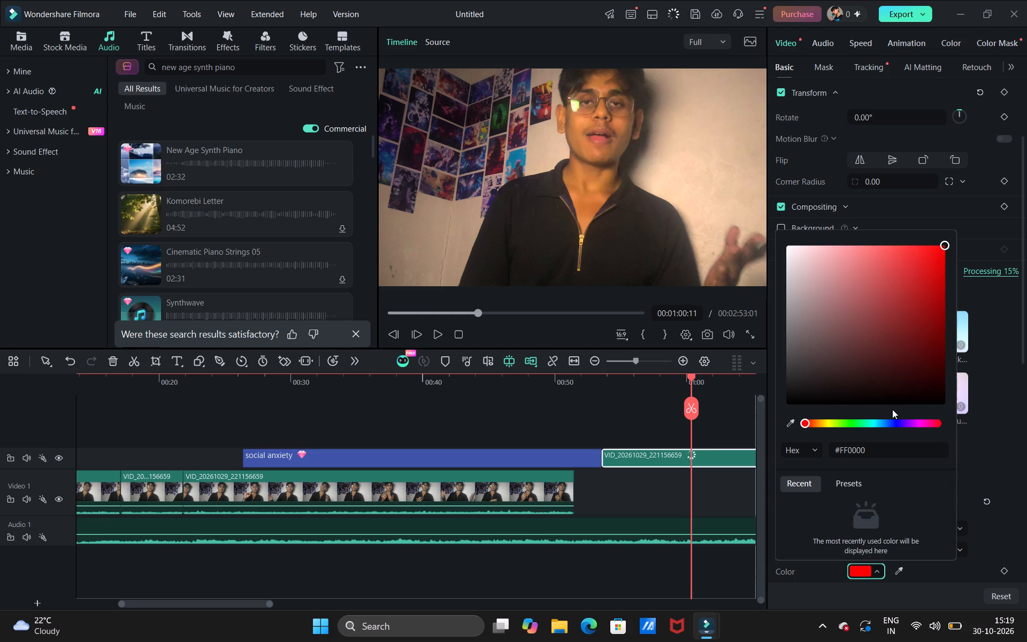
{"action": "left_click", "coordinate": [909, 420]}
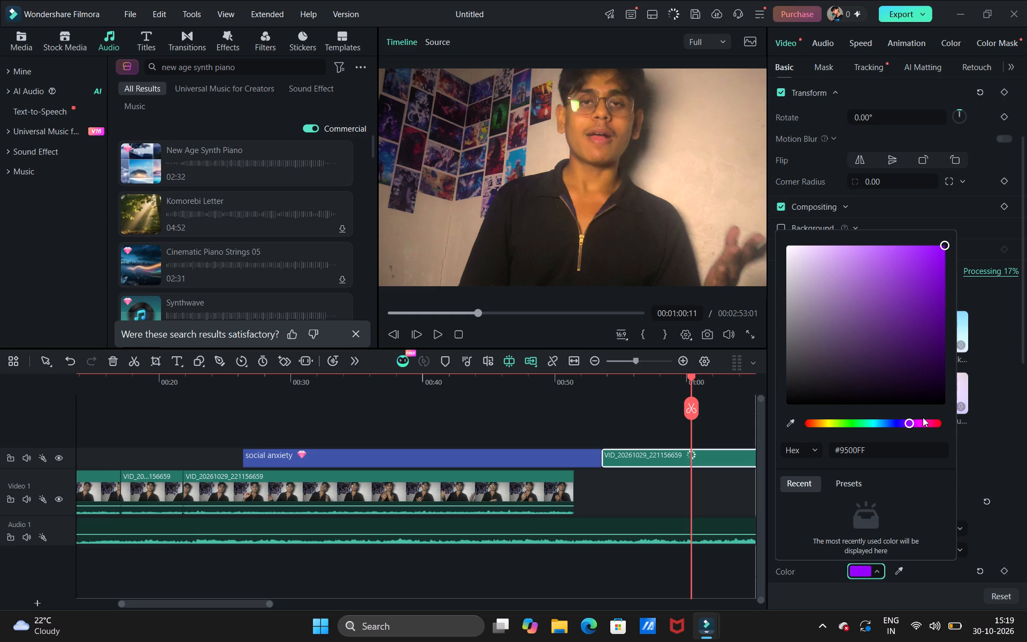
{"action": "left_click", "coordinate": [922, 420]}
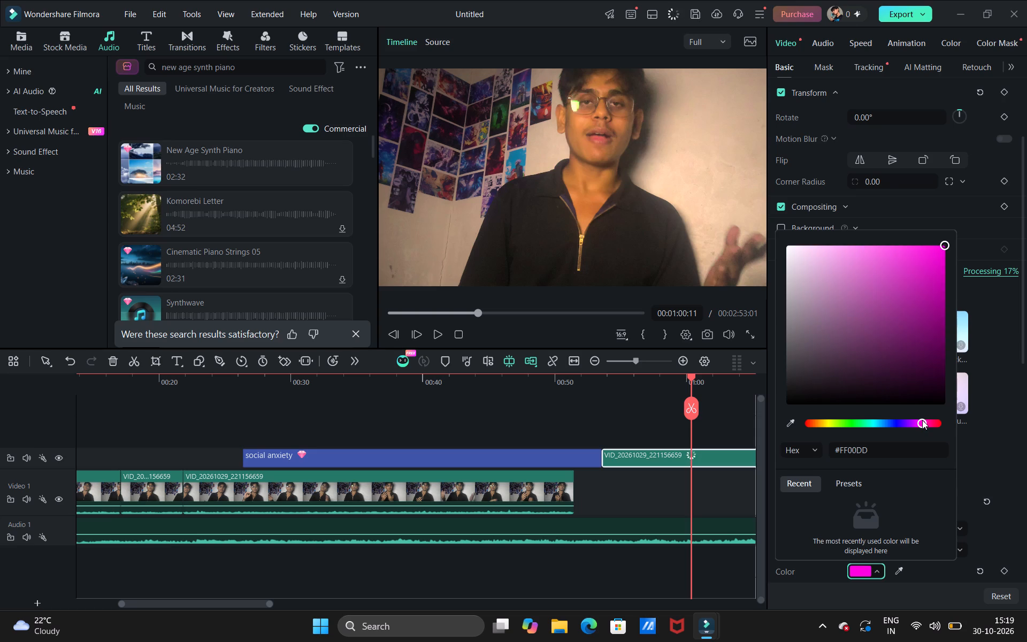
{"action": "left_click", "coordinate": [929, 423]}
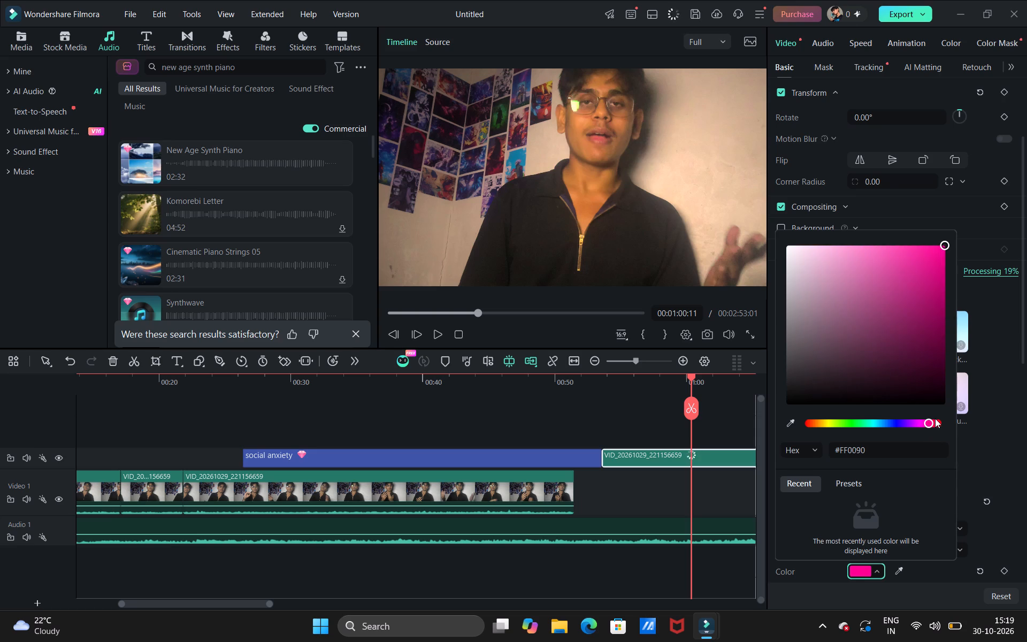
{"action": "left_click", "coordinate": [935, 418]}
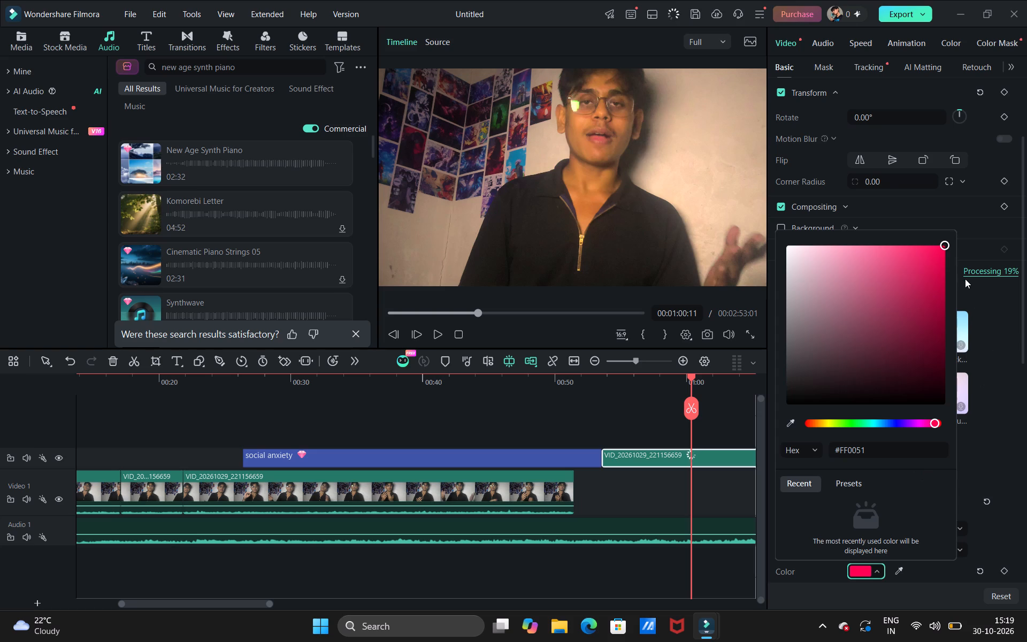
{"action": "left_click", "coordinate": [993, 327]}
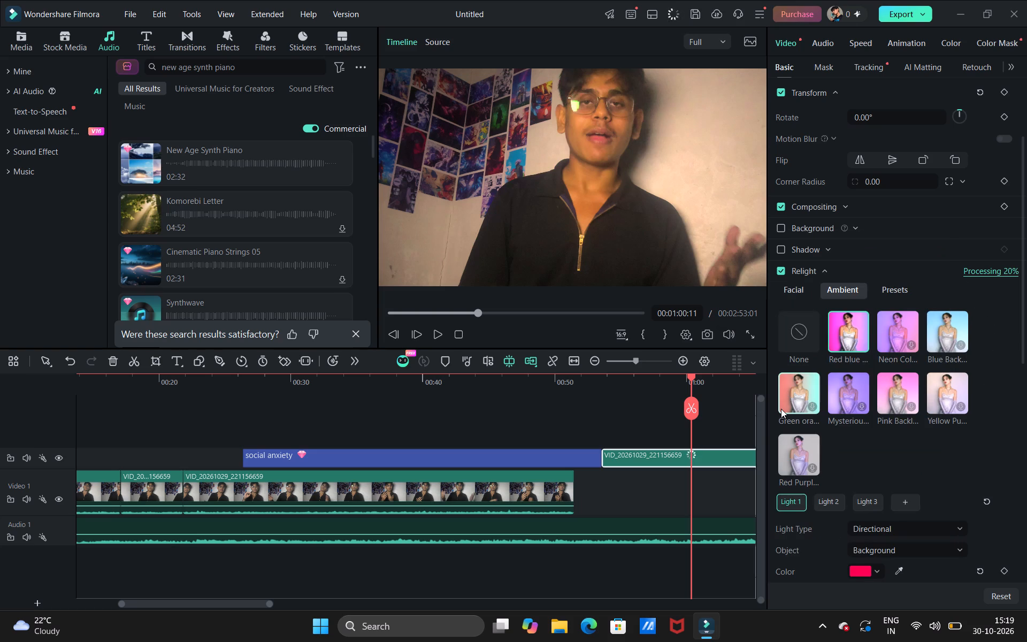
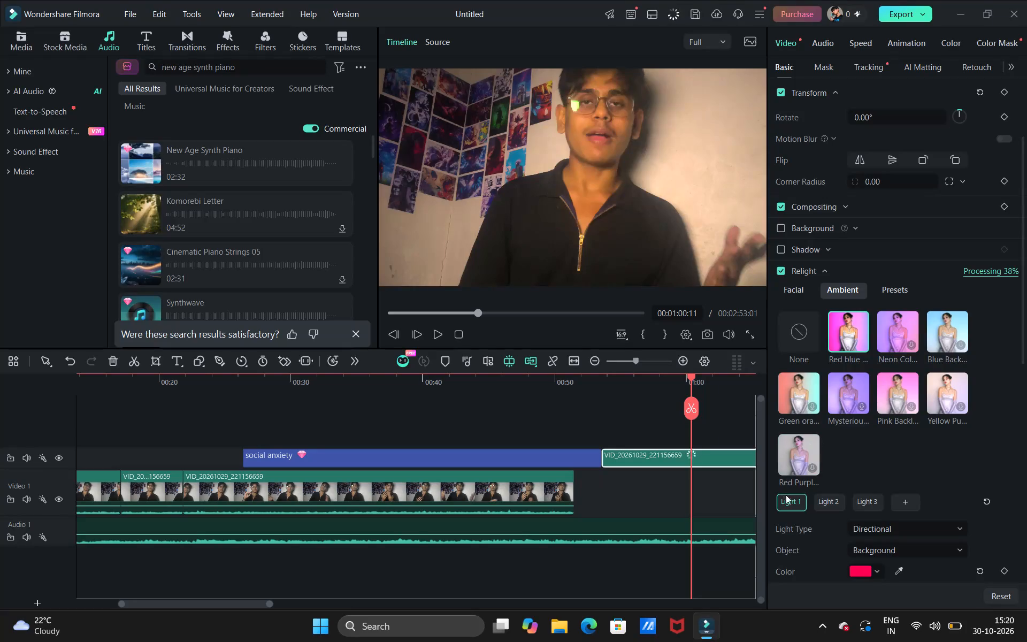
Check the settings of Light 2 and Light 3 in the Red blue ambient Relight preset.
{"action": "left_click", "coordinate": [825, 506]}
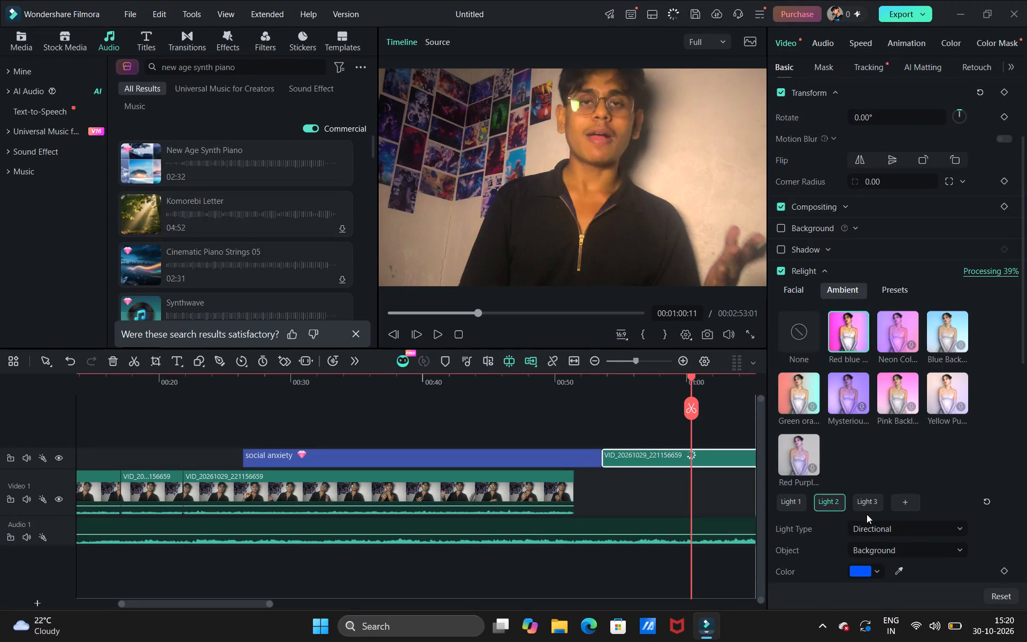
{"action": "left_click", "coordinate": [866, 502]}
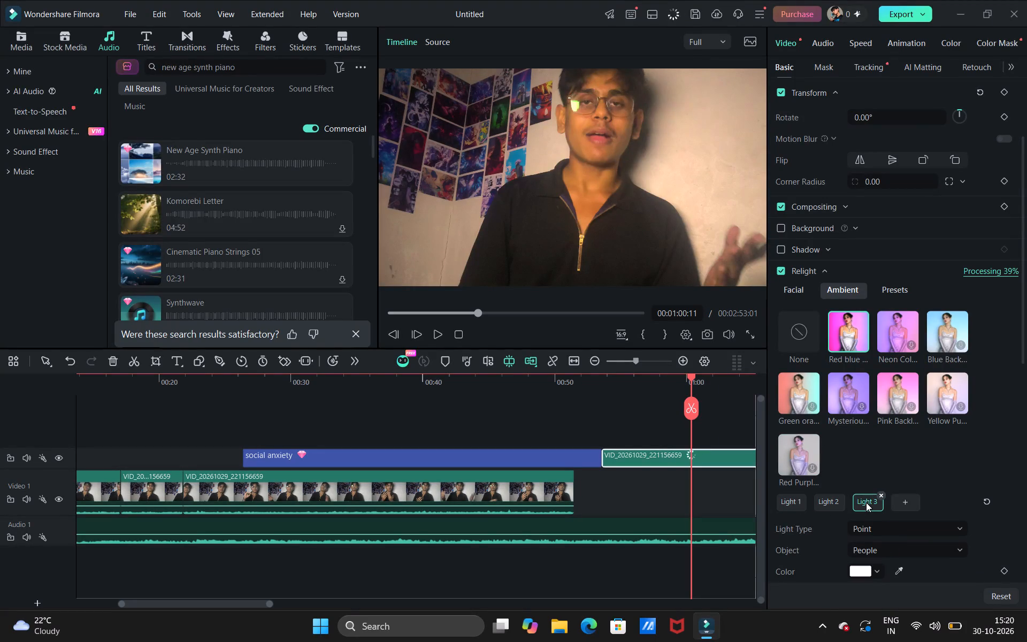
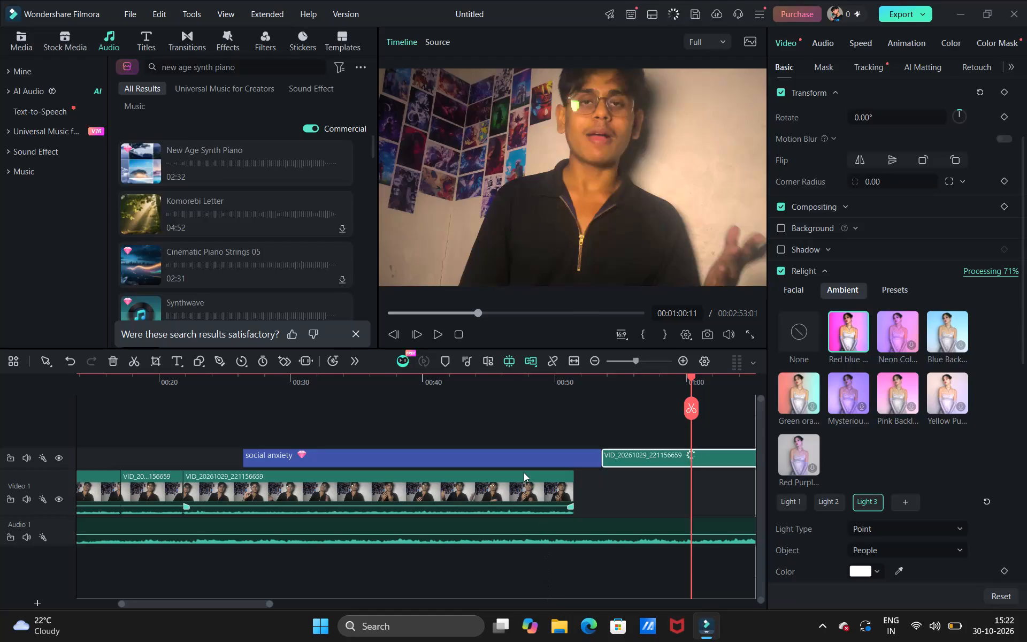
Review the stretch around the cut at the end of the social anxiety title and set the earlier clip's Auto Color strength to 0%.
{"action": "left_click_drag", "start_coordinate": [524, 472], "coordinate": [522, 486]}
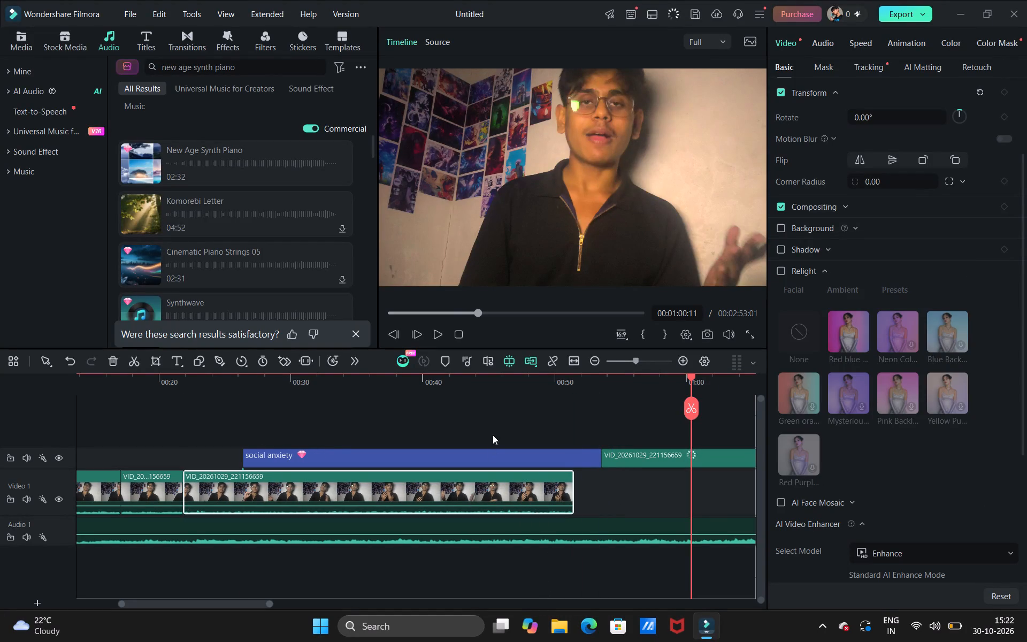
{"action": "left_click", "coordinate": [466, 305]}
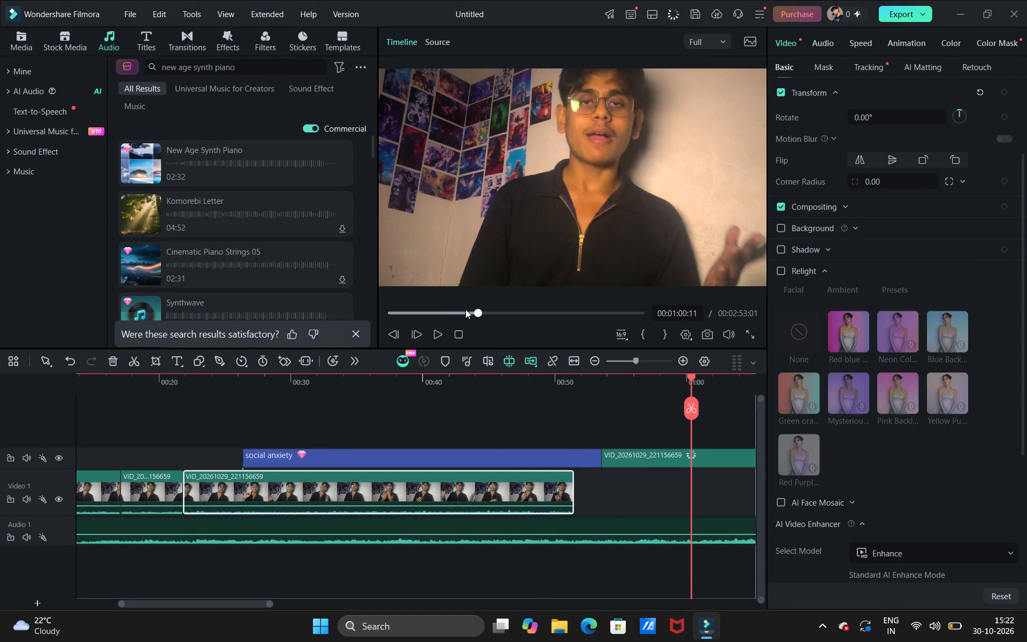
{"action": "left_click", "coordinate": [464, 312]}
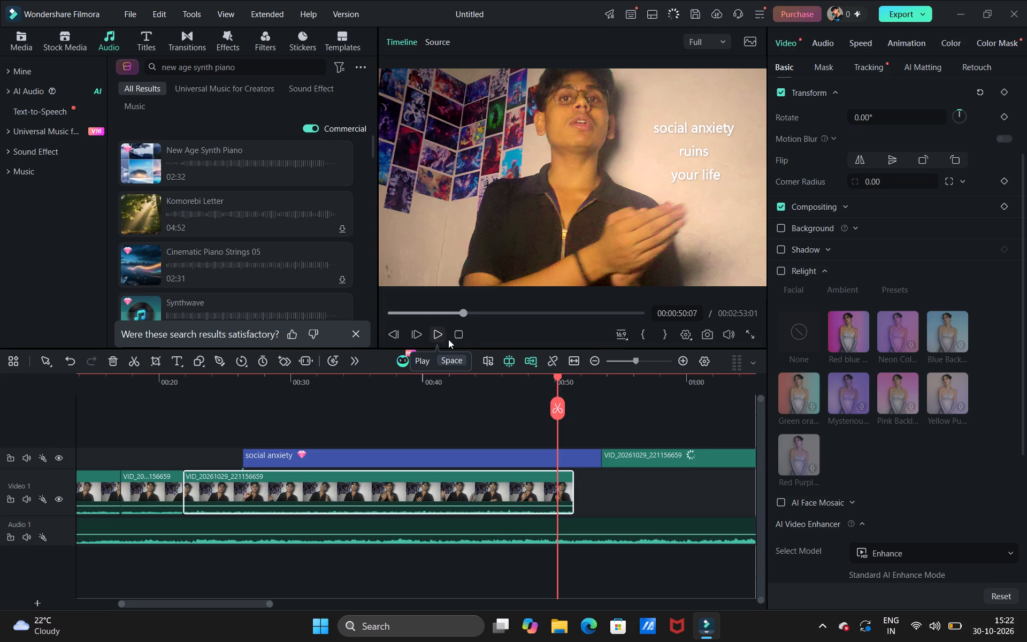
{"action": "left_click", "coordinate": [440, 335]}
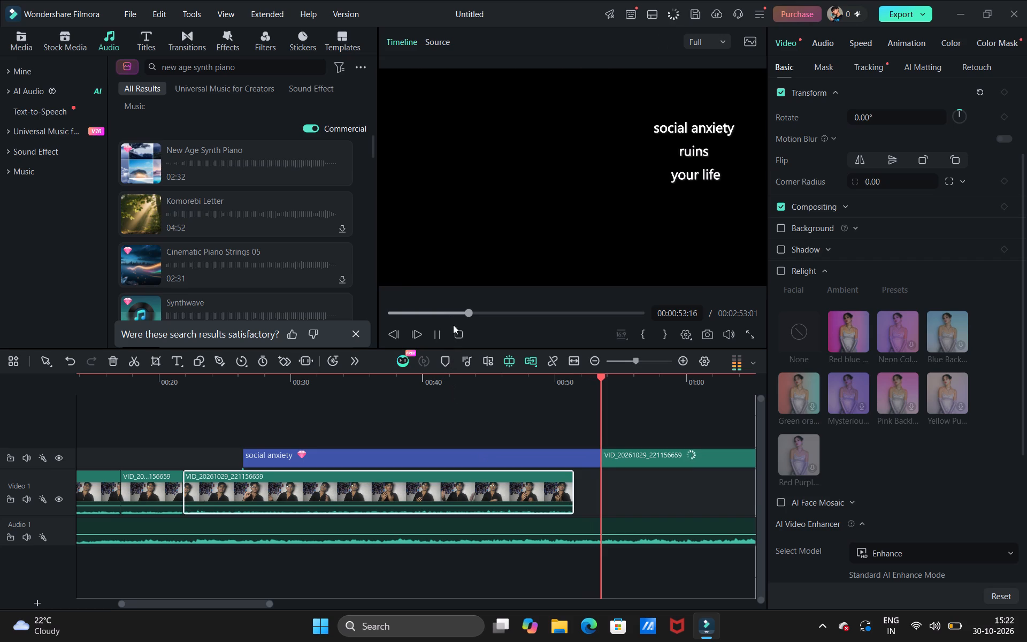
{"action": "left_click", "coordinate": [440, 304]}
{"action": "left_click", "coordinate": [439, 312]}
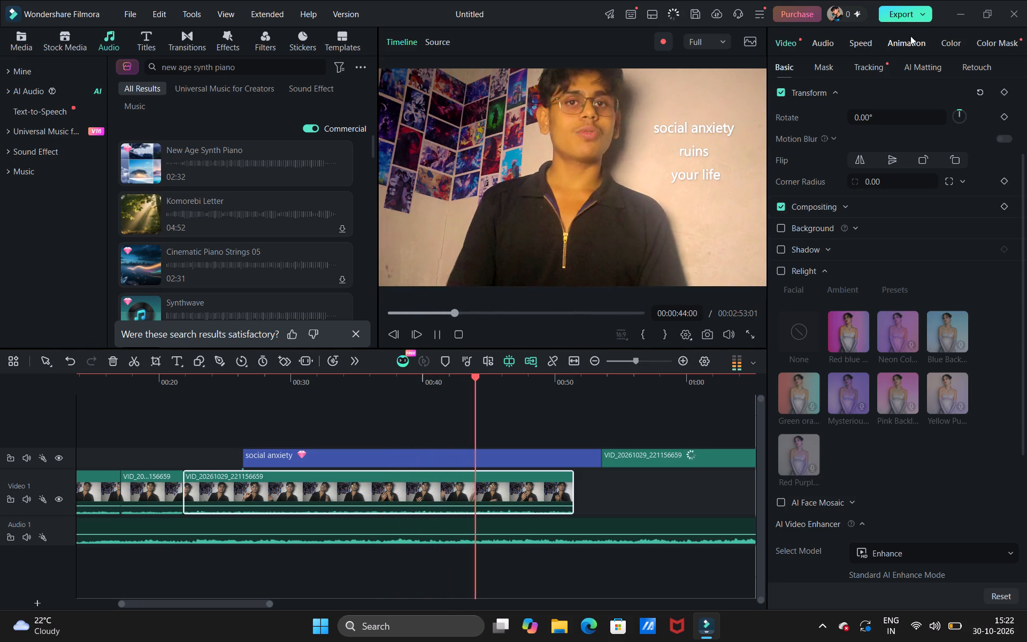
{"action": "left_click", "coordinate": [945, 43]}
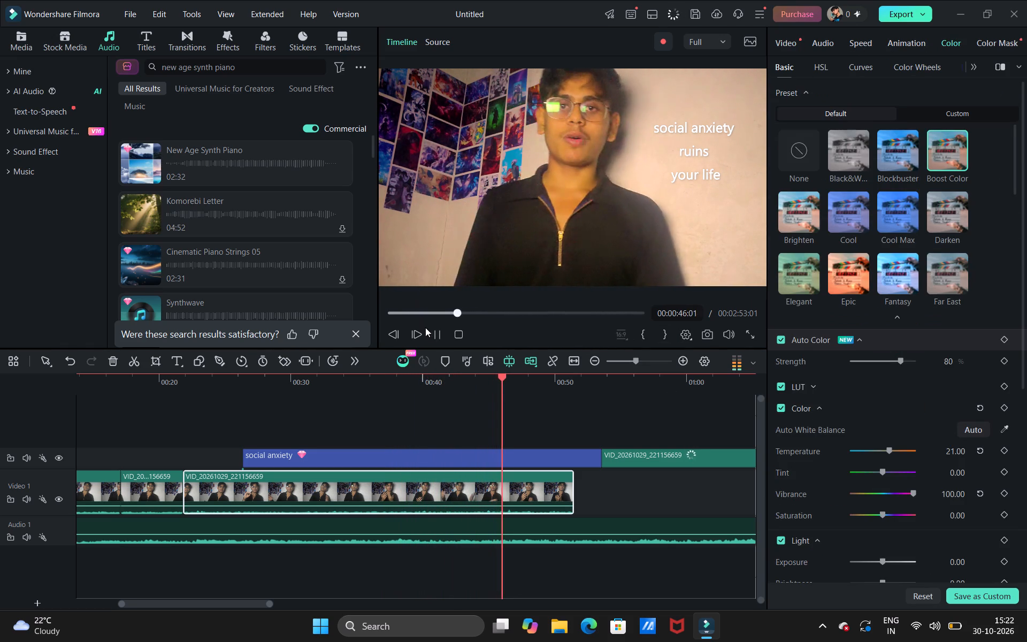
{"action": "left_click", "coordinate": [434, 334]}
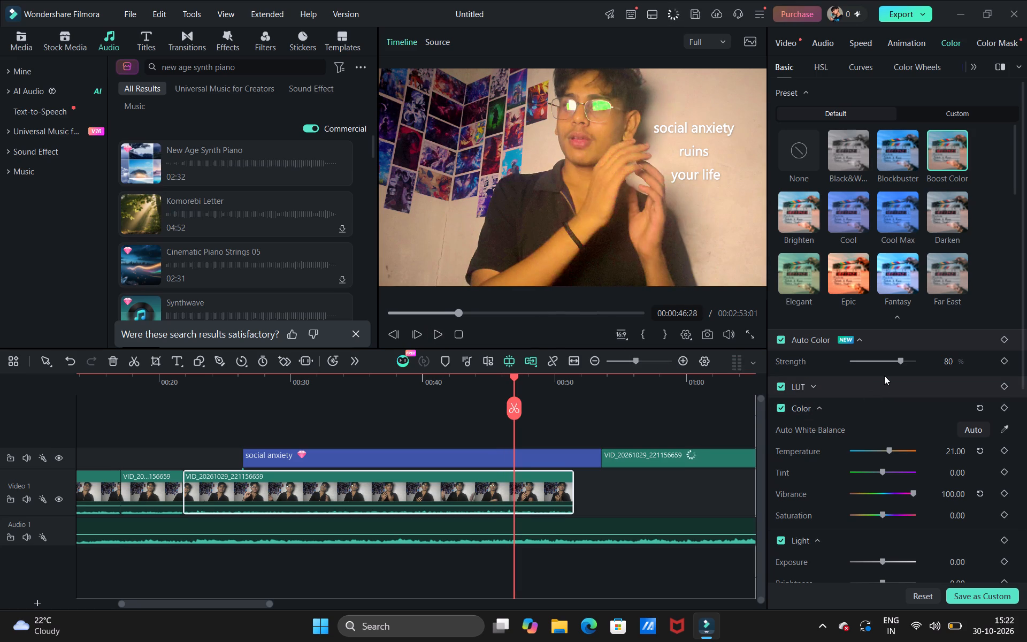
{"action": "left_click_drag", "start_coordinate": [895, 354], "coordinate": [900, 357]}
{"action": "left_click_drag", "start_coordinate": [900, 357], "coordinate": [836, 366]}
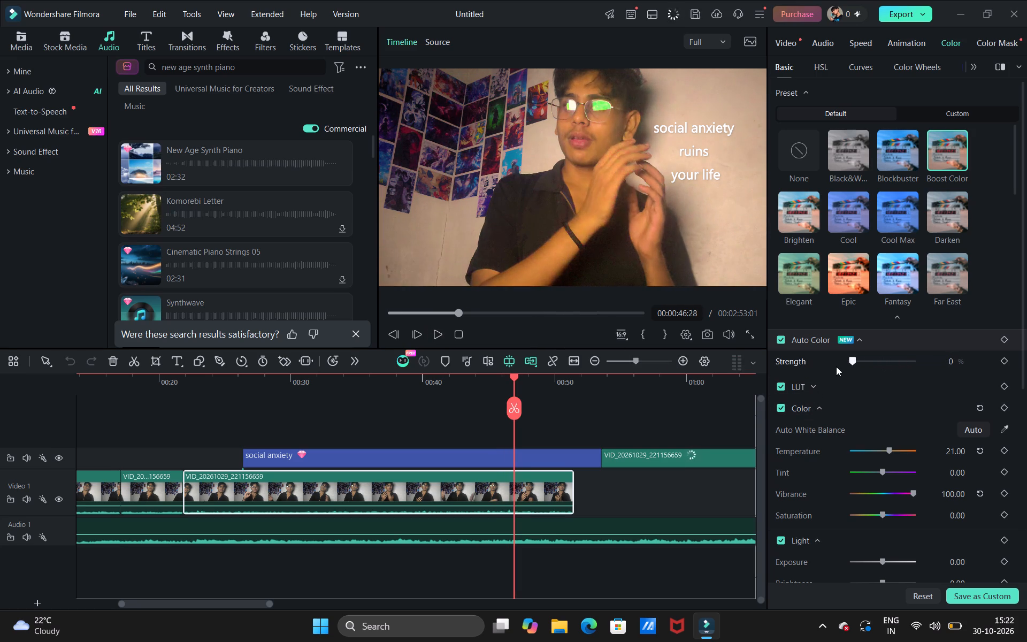
{"action": "left_click_drag", "start_coordinate": [836, 366], "coordinate": [747, 380]}
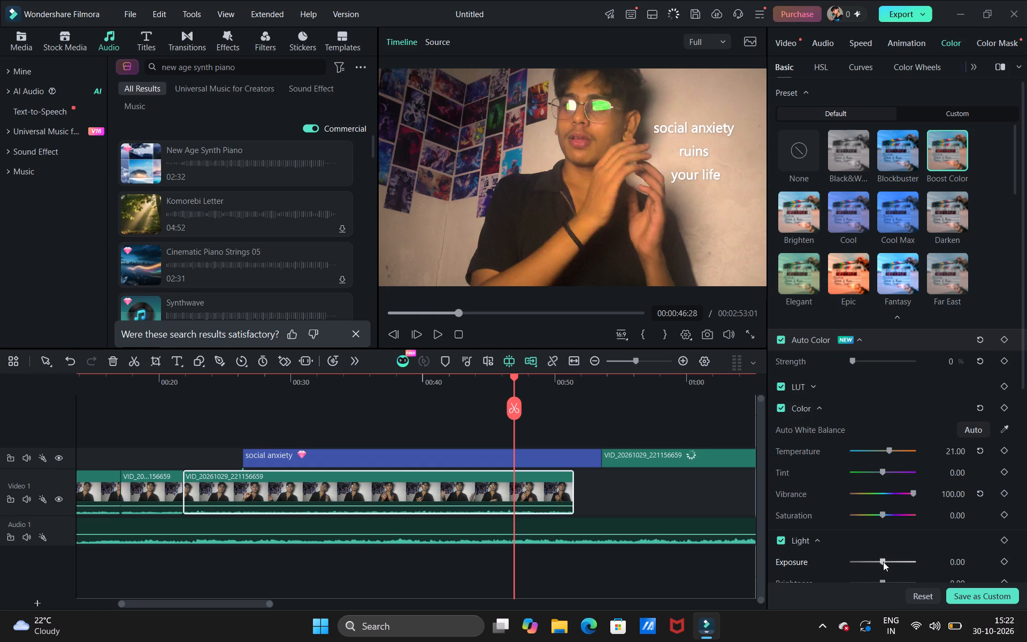
Lower the Exposure of the clip under the social anxiety title to -58.
{"action": "left_click_drag", "start_coordinate": [883, 562], "coordinate": [867, 566]}
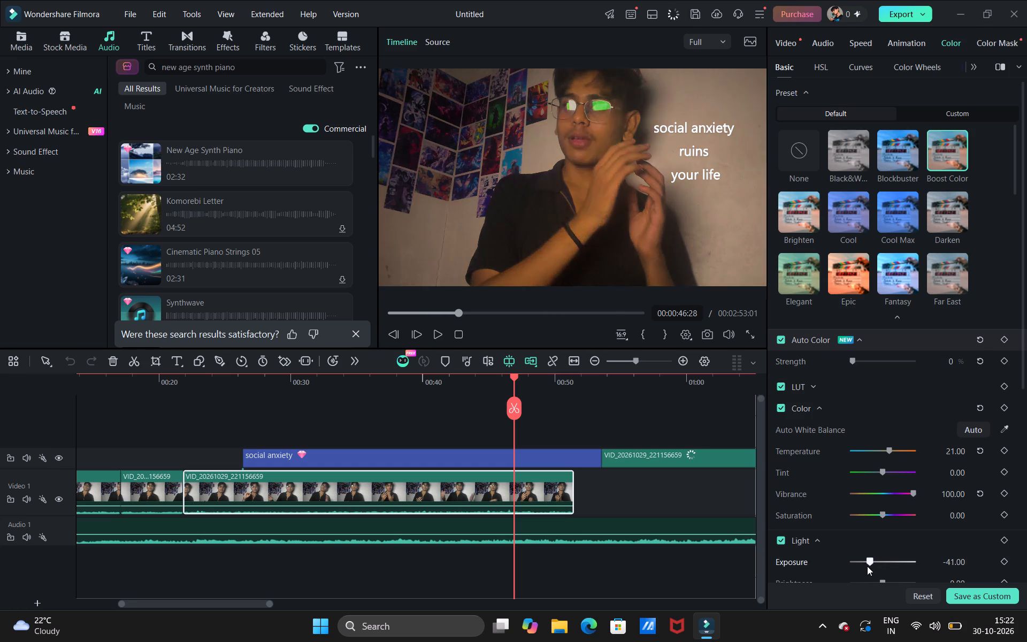
{"action": "left_click_drag", "start_coordinate": [867, 566], "coordinate": [865, 567]}
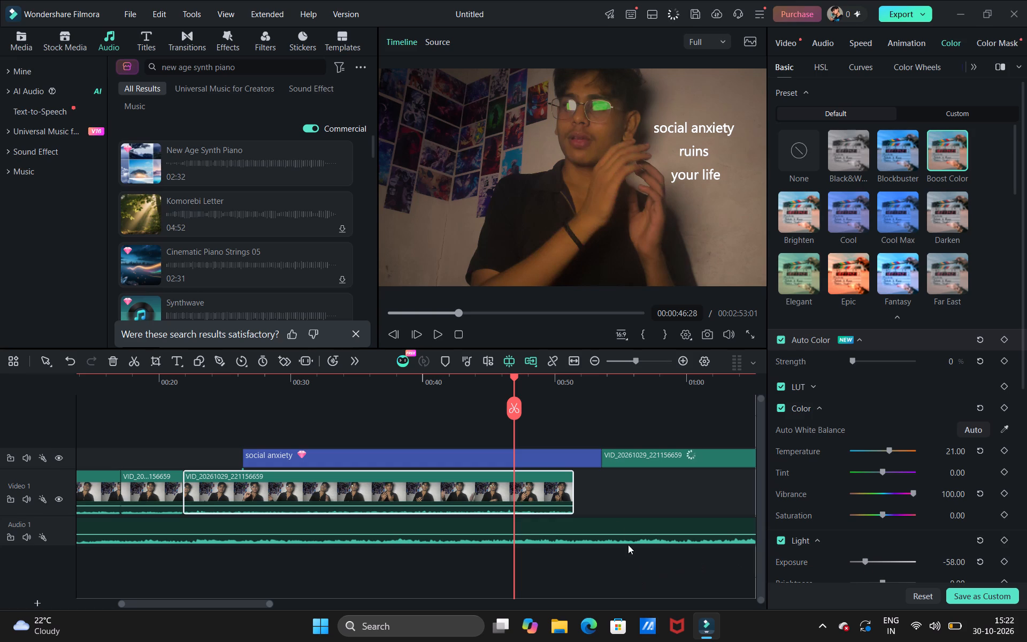
Compare the two clips in playback and match the clip after the social anxiety title by setting its Exposure to -58.
{"action": "left_click", "coordinate": [439, 329]}
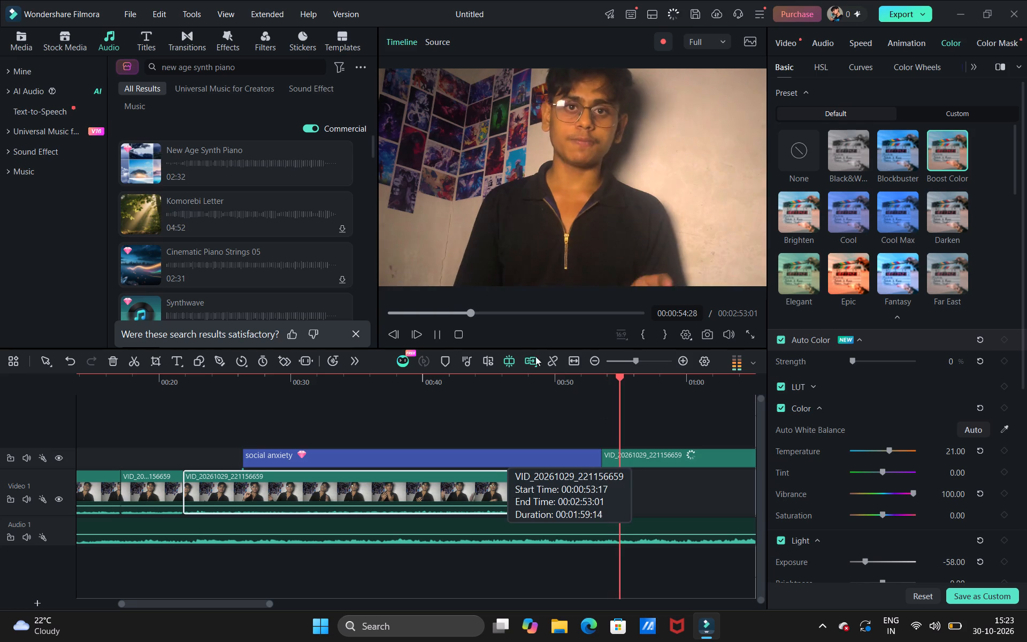
{"action": "left_click", "coordinate": [440, 328]}
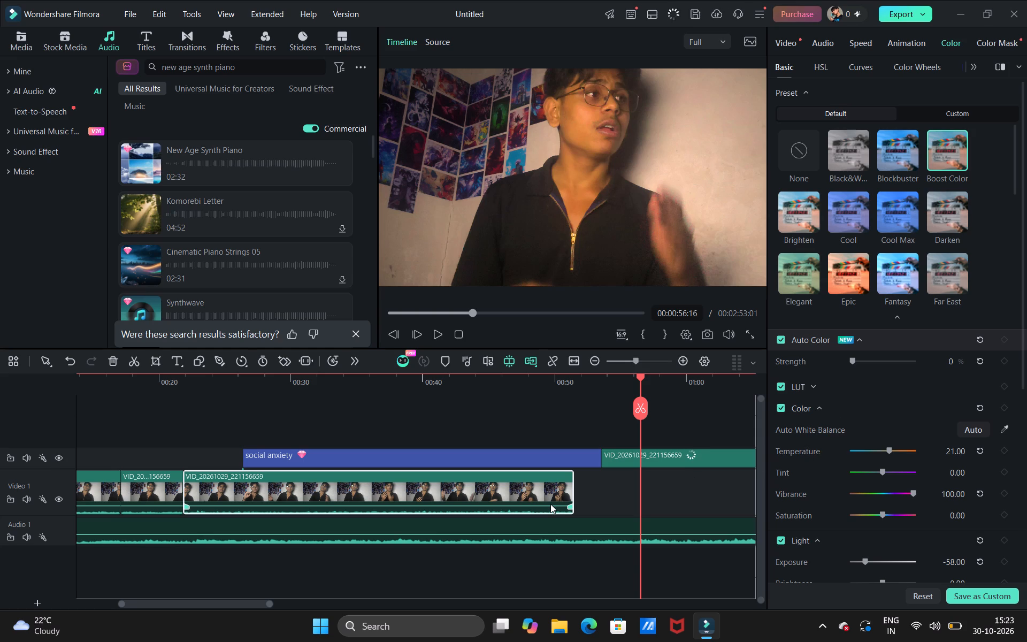
{"action": "left_click", "coordinate": [461, 311]}
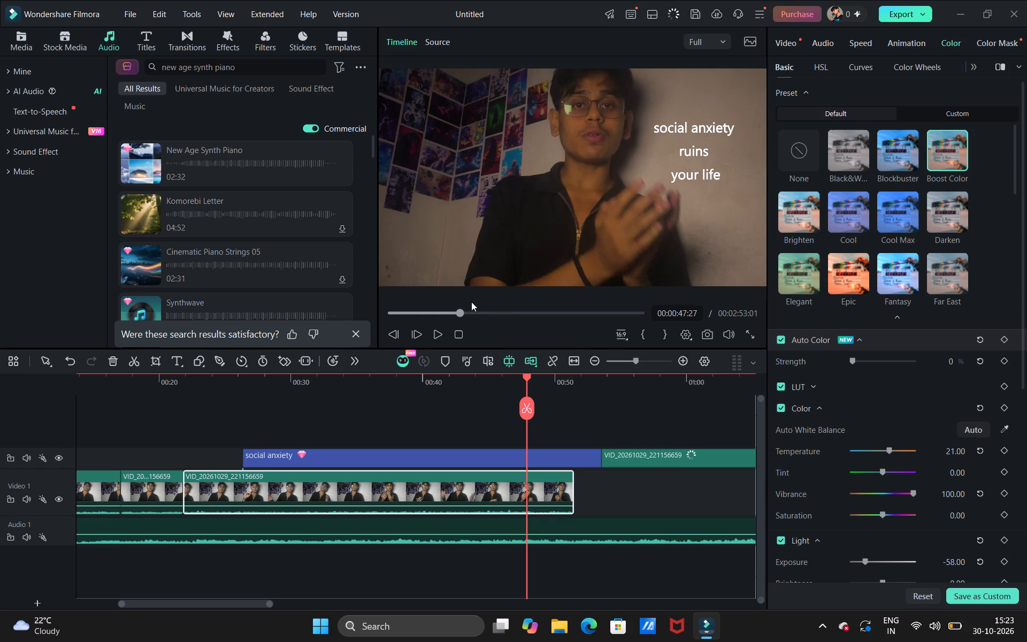
{"action": "left_click", "coordinate": [484, 314]}
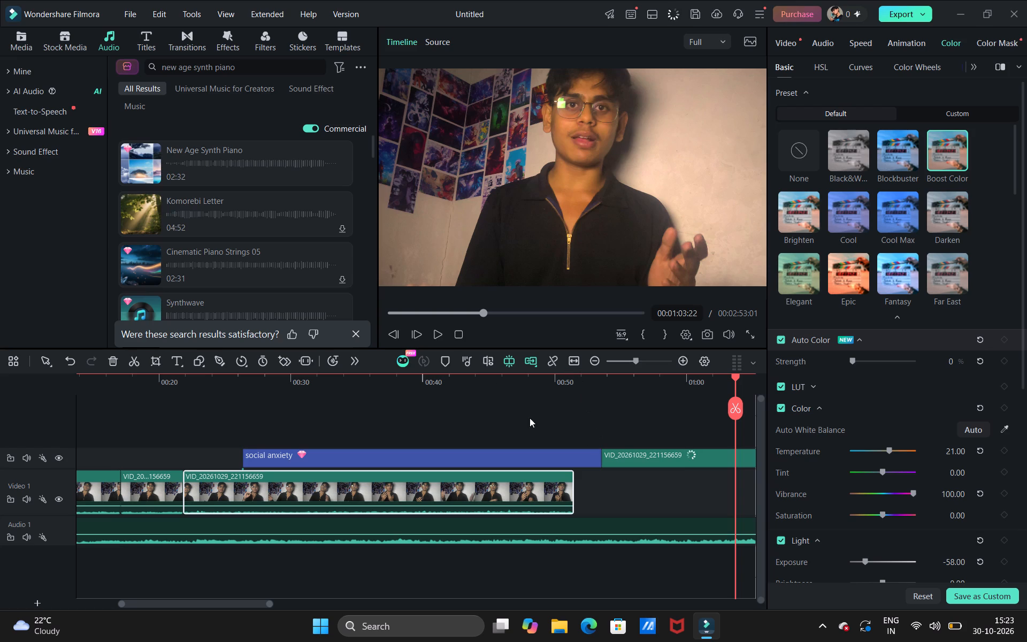
{"action": "left_click", "coordinate": [630, 448]}
{"action": "left_click", "coordinate": [630, 448]}
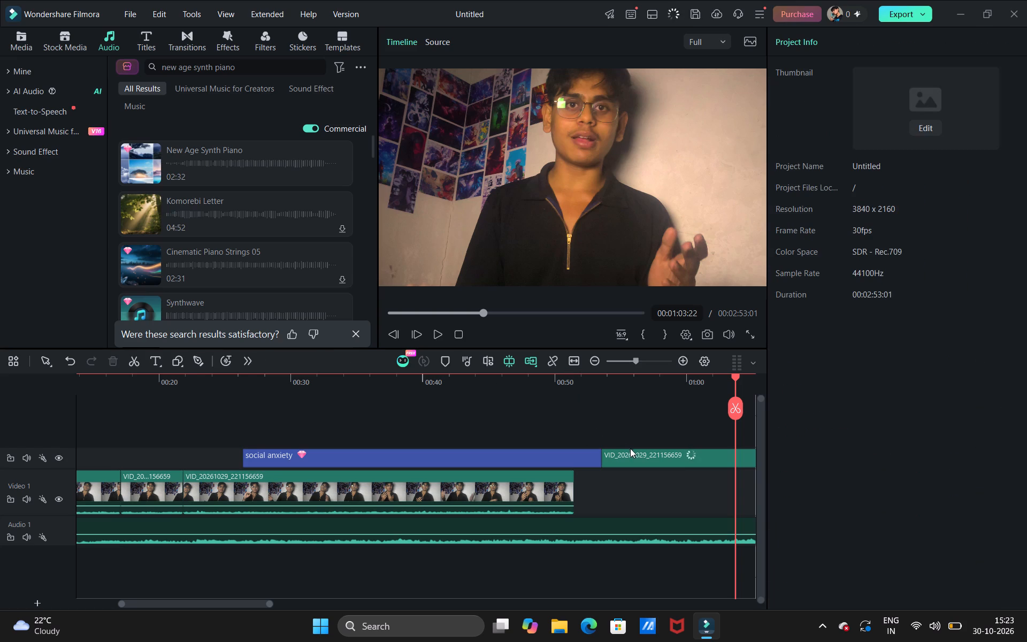
{"action": "double_click", "coordinate": [632, 452]}
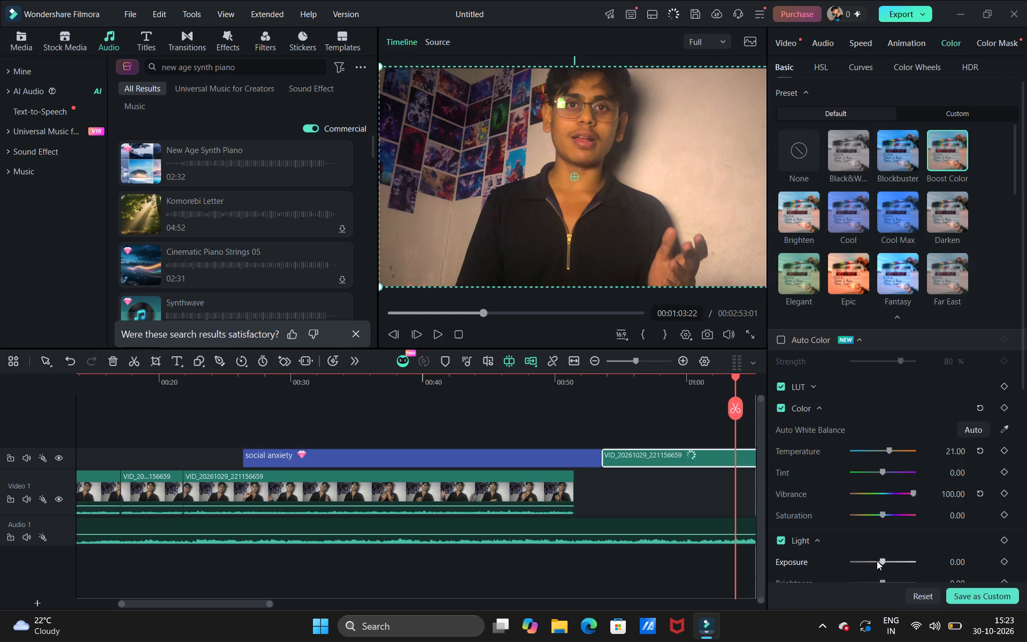
{"action": "left_click_drag", "start_coordinate": [877, 561], "coordinate": [869, 561]}
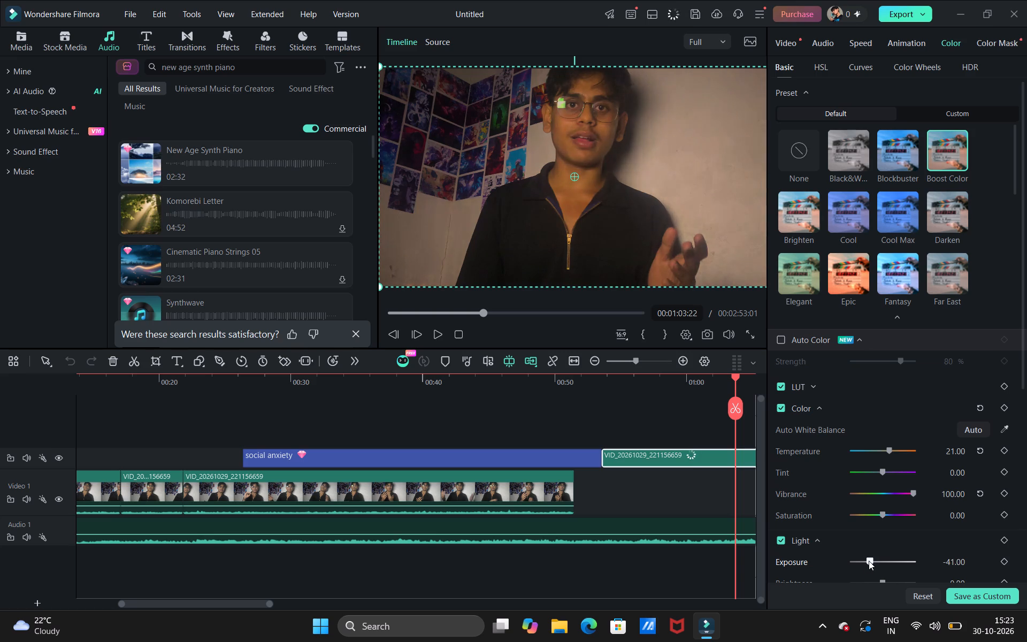
{"action": "left_click_drag", "start_coordinate": [869, 561], "coordinate": [865, 562]}
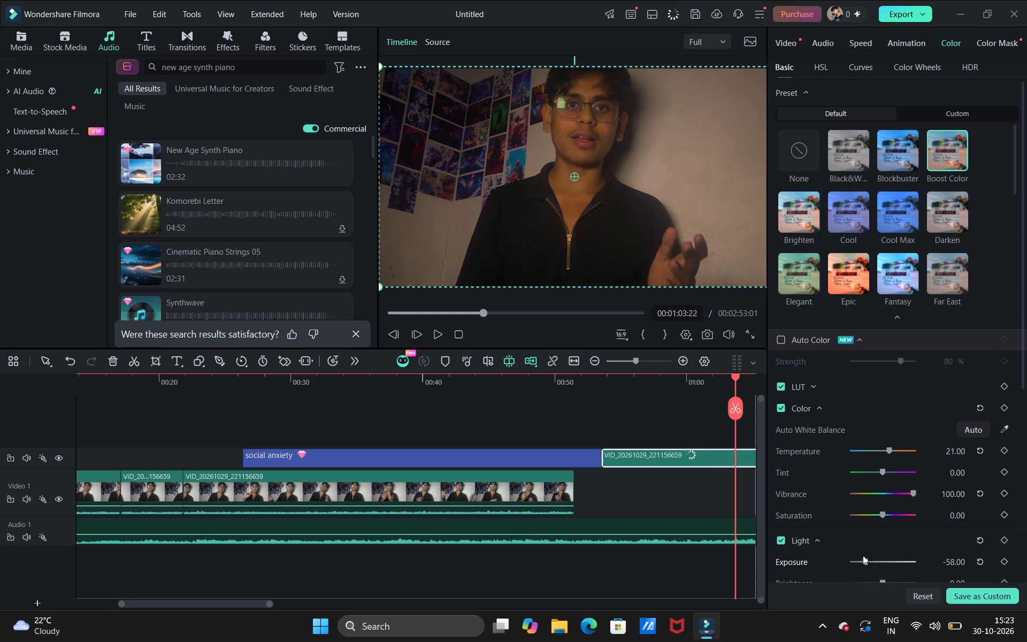
Play back the clip under the social anxiety title from its start to check the darker look.
{"action": "double_click", "coordinate": [502, 483]}
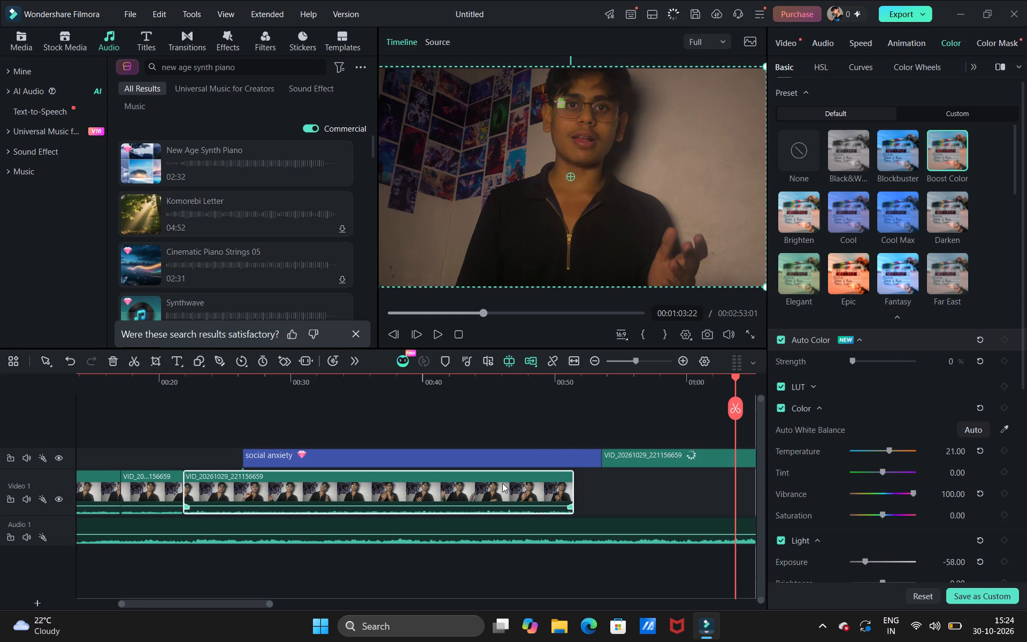
{"action": "left_click", "coordinate": [437, 330]}
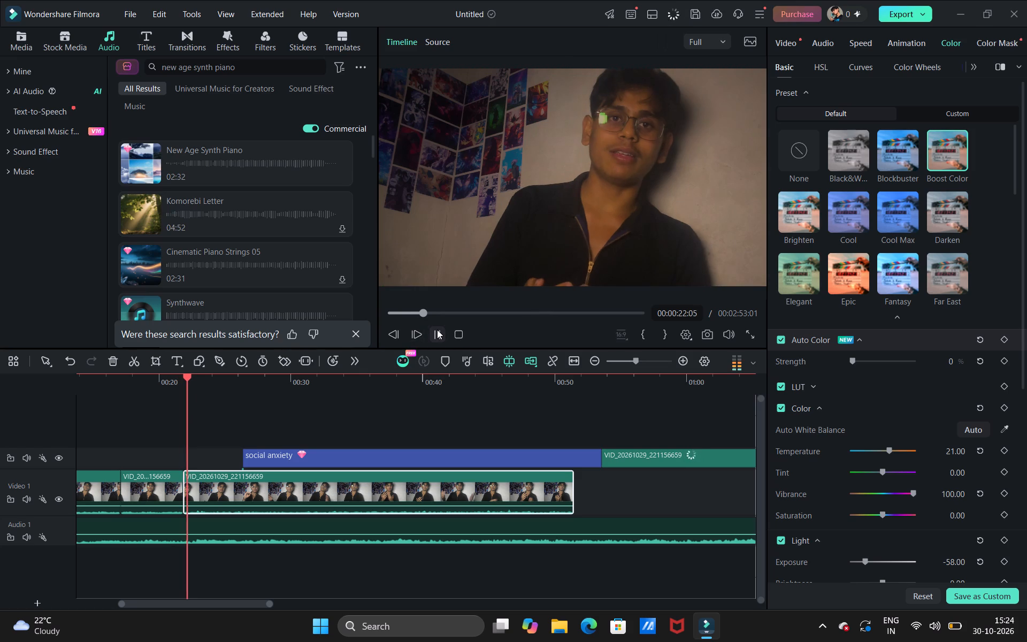
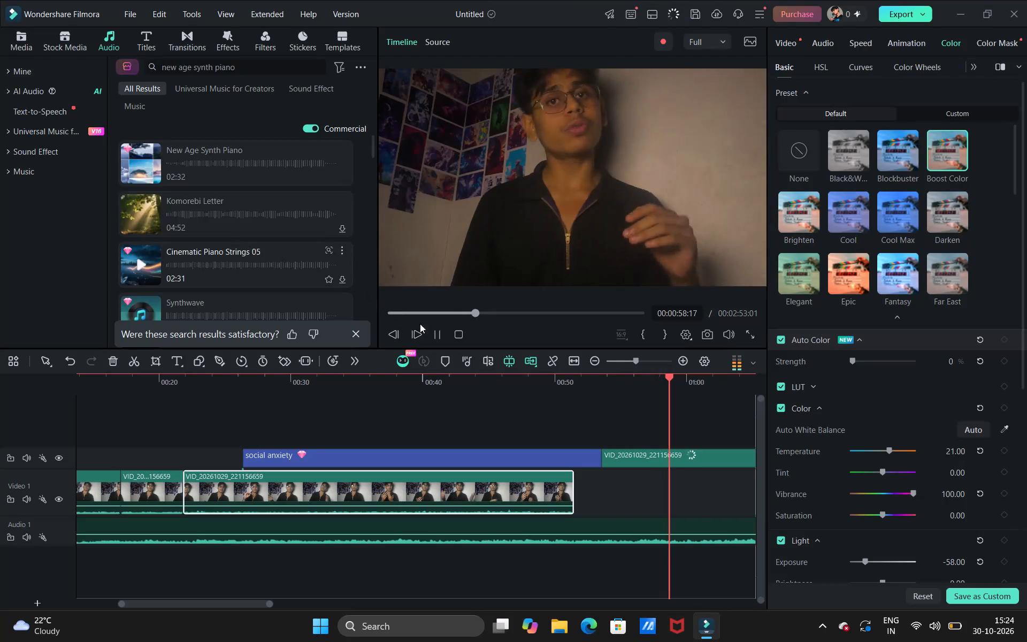
Stop playback, enable Relight on the clip under the social anxiety title and apply the Red blue ambient preset.
{"action": "left_click", "coordinate": [436, 333]}
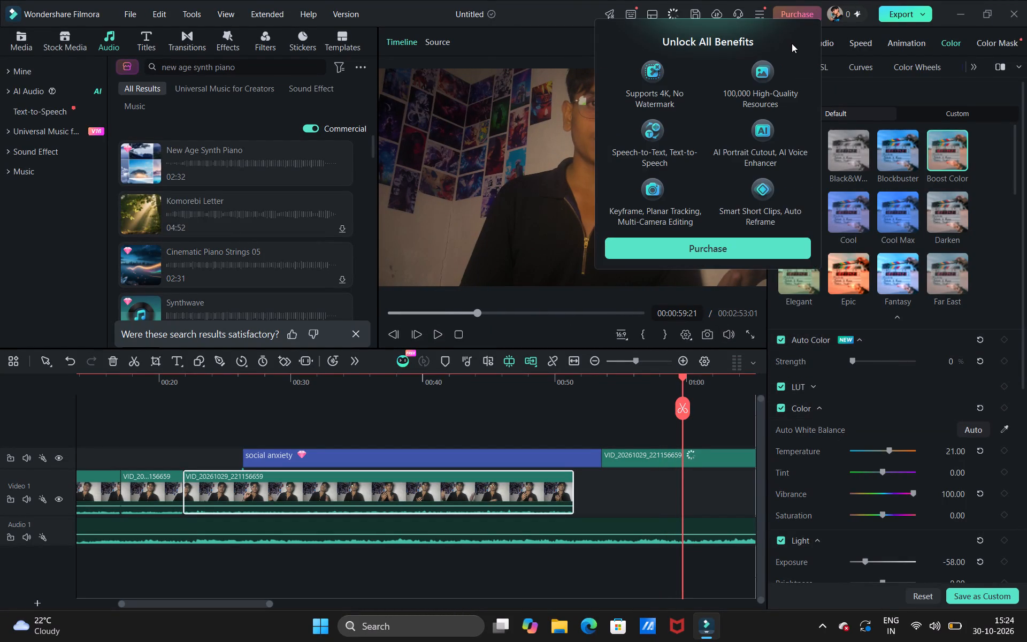
{"action": "left_click", "coordinate": [795, 36]}
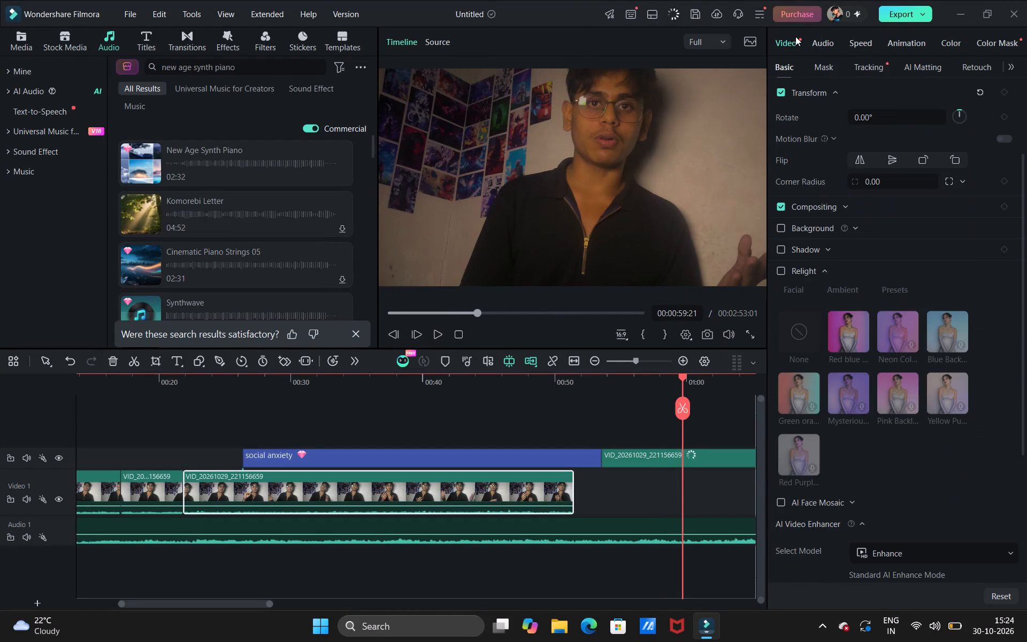
{"action": "left_click", "coordinate": [855, 326]}
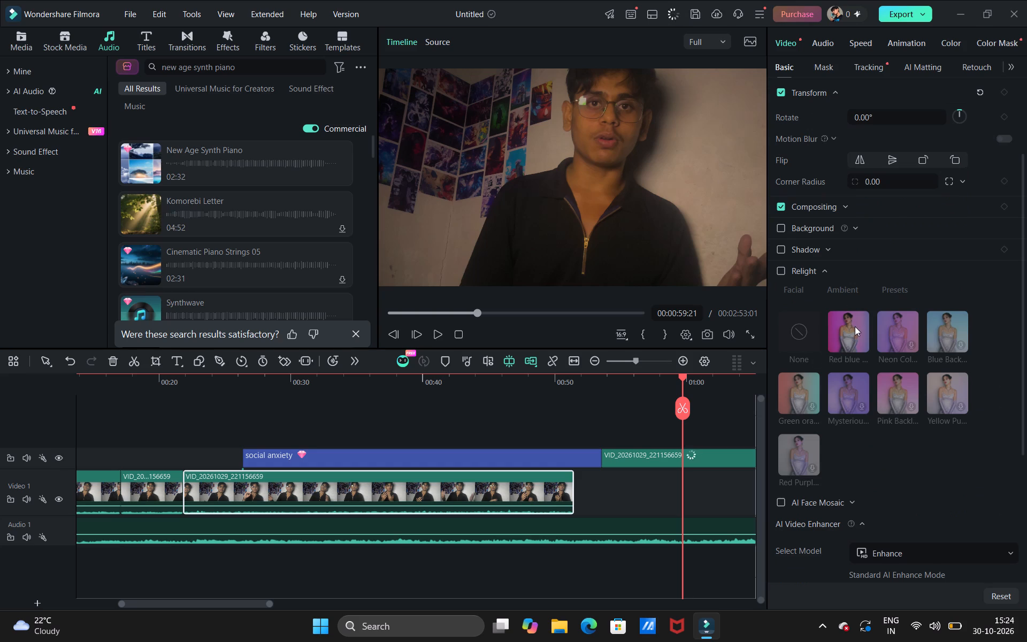
{"action": "left_click", "coordinate": [855, 326]}
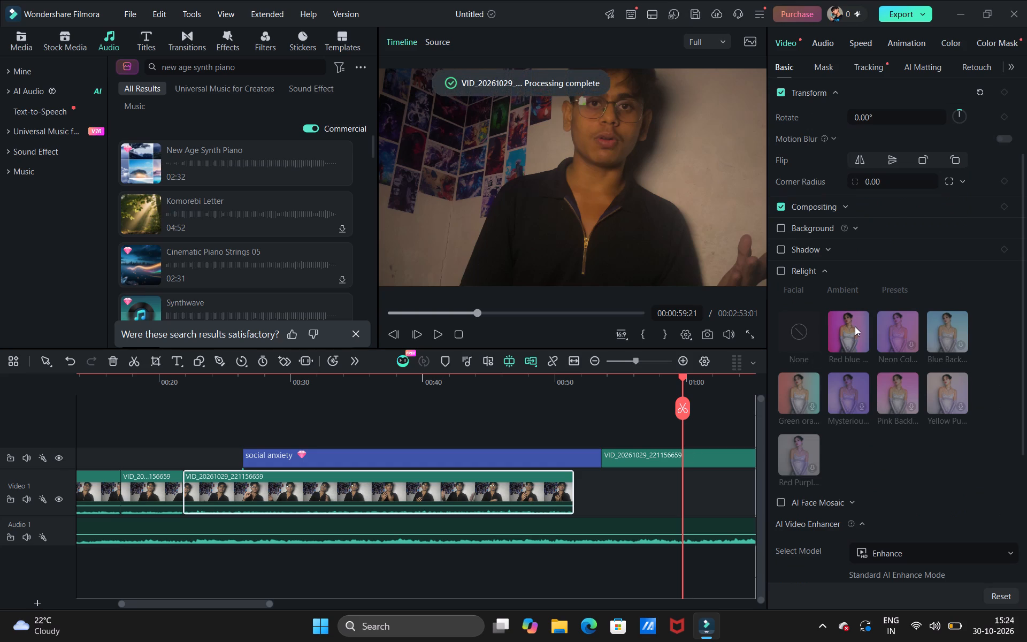
{"action": "left_click", "coordinate": [850, 342]}
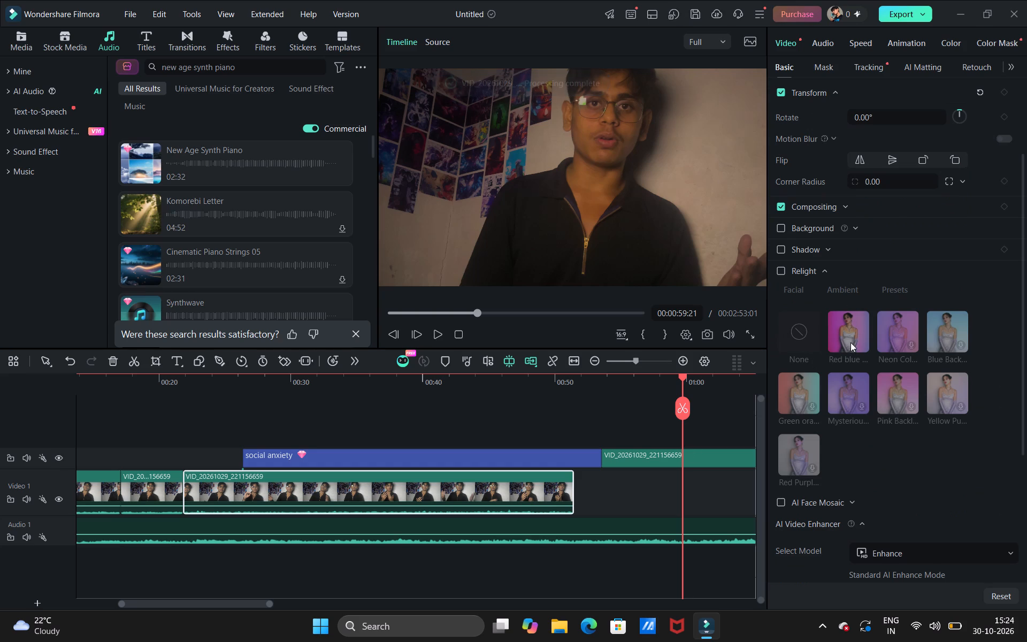
{"action": "left_click", "coordinate": [850, 342]}
{"action": "left_click_drag", "start_coordinate": [850, 342], "coordinate": [771, 253]}
{"action": "left_click_drag", "start_coordinate": [771, 253], "coordinate": [785, 265]}
{"action": "left_click", "coordinate": [785, 265]}
{"action": "double_click", "coordinate": [785, 265]}
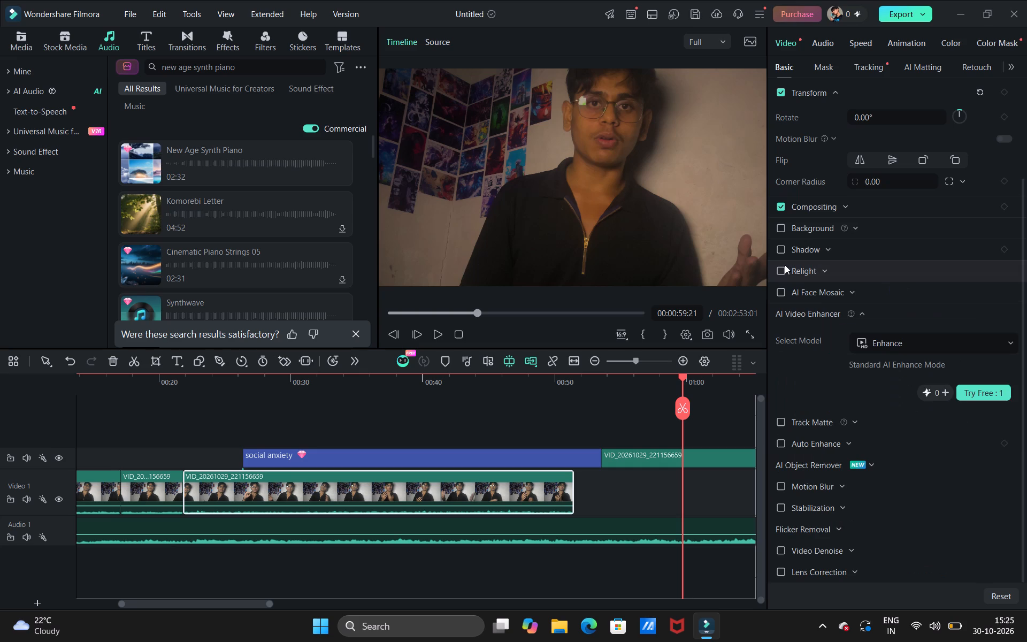
{"action": "left_click", "coordinate": [782, 265]}
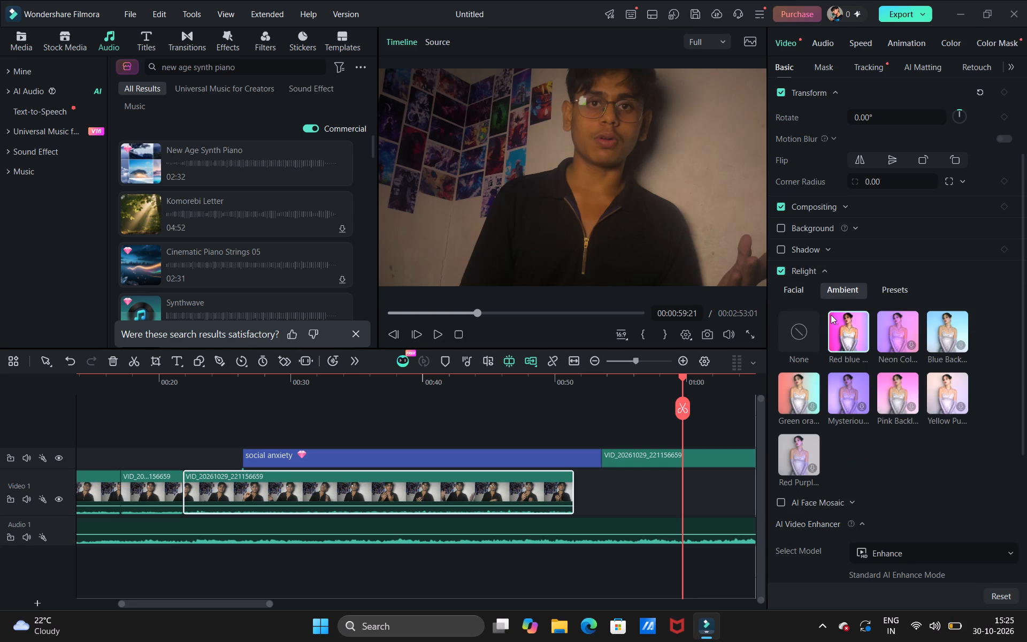
{"action": "left_click", "coordinate": [833, 320]}
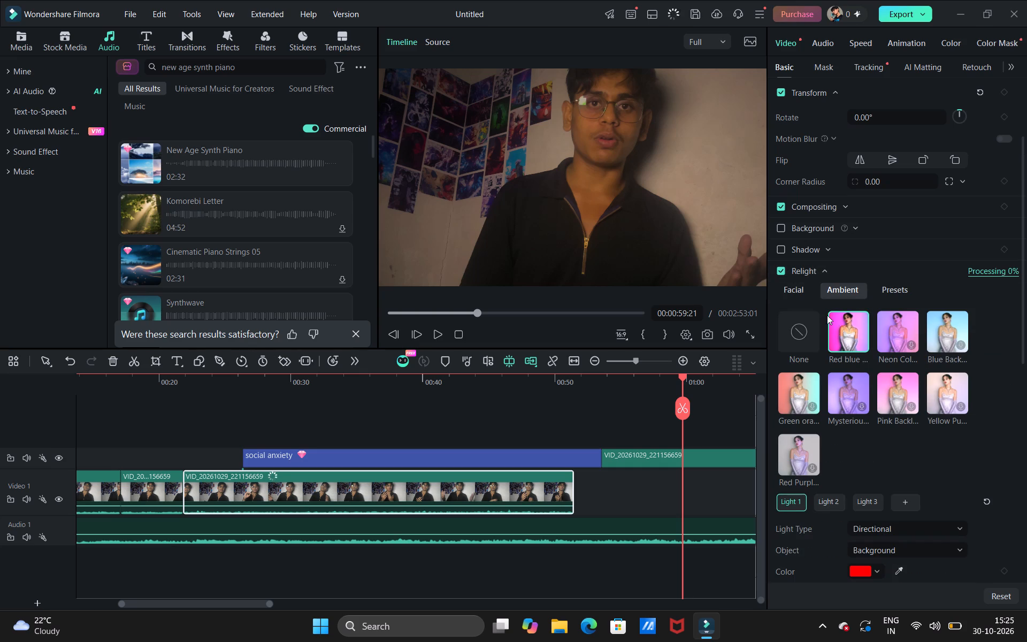
Set the Light Type of Relight Light 1 to Point on the clip after the social anxiety title.
{"action": "left_click", "coordinate": [453, 134]}
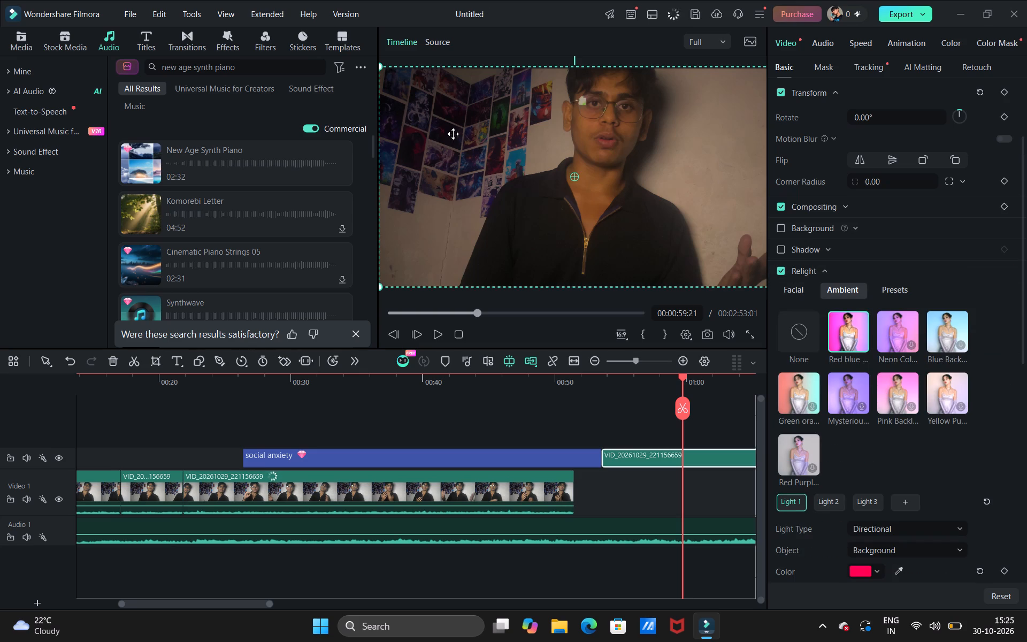
{"action": "left_click_drag", "start_coordinate": [834, 317], "coordinate": [731, 251]}
{"action": "left_click_drag", "start_coordinate": [731, 251], "coordinate": [509, 133]}
{"action": "left_click", "coordinate": [748, 111]}
{"action": "left_click", "coordinate": [861, 527]}
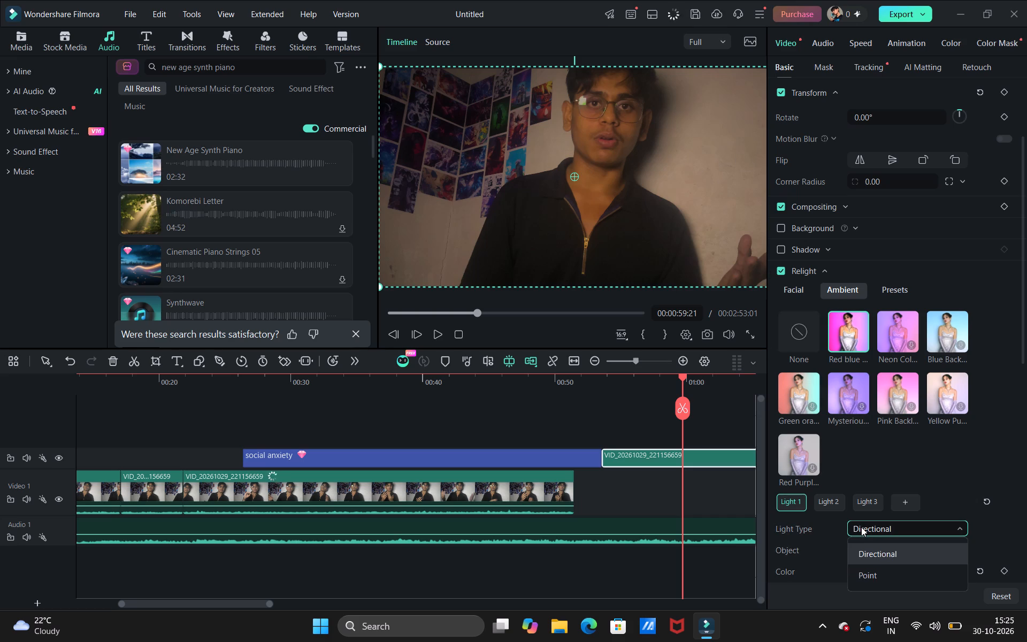
{"action": "left_click", "coordinate": [873, 575]}
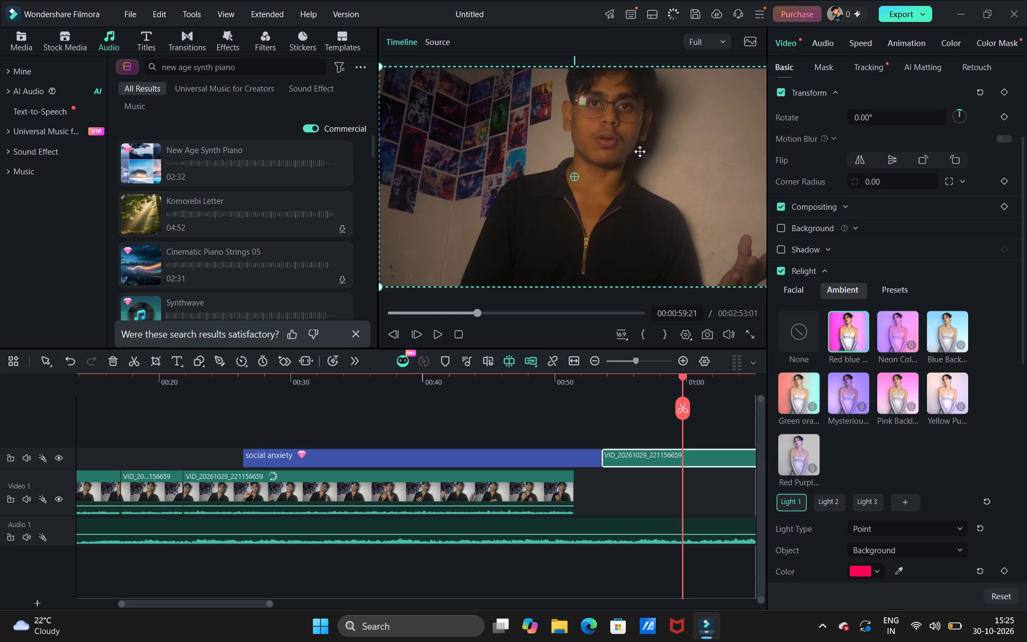
{"action": "left_click", "coordinate": [737, 132]}
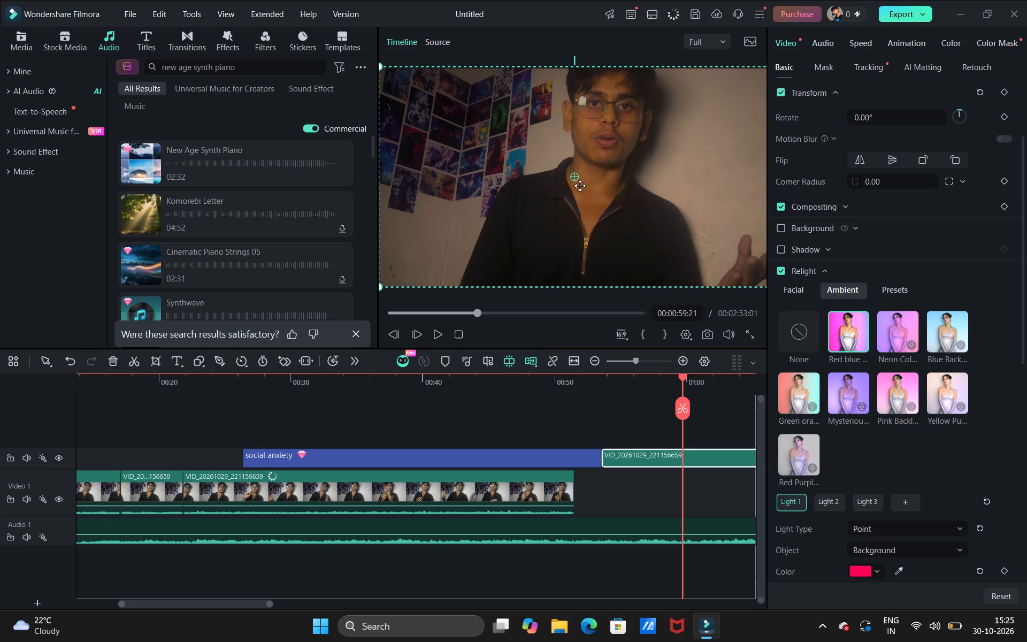
{"action": "left_click", "coordinate": [578, 184]}
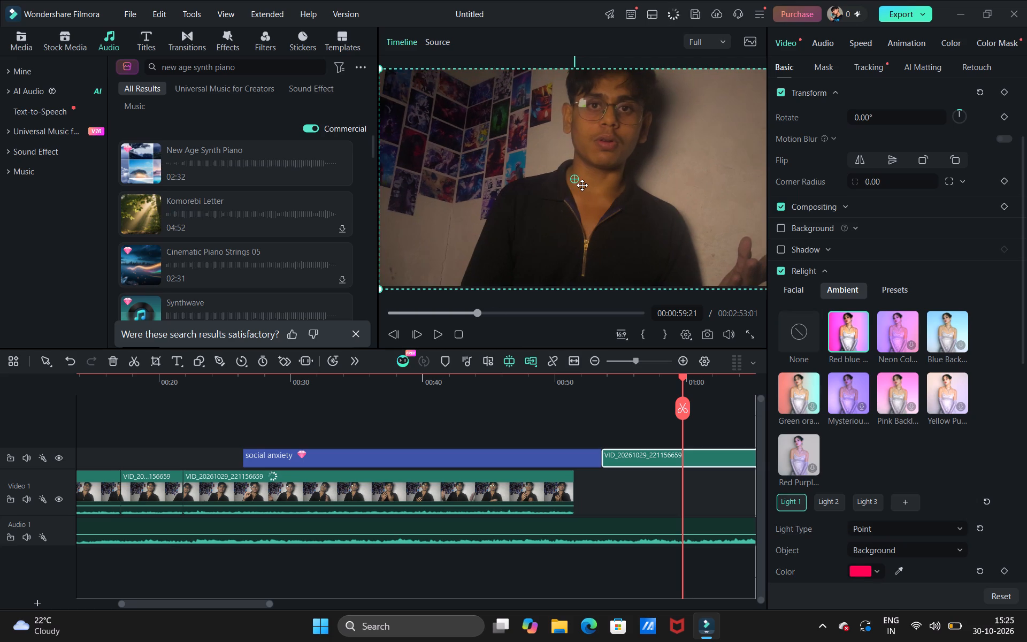
Compare the Relight settings of the clip under the social anxiety title with those of the clip after it.
{"action": "double_click", "coordinate": [399, 483]}
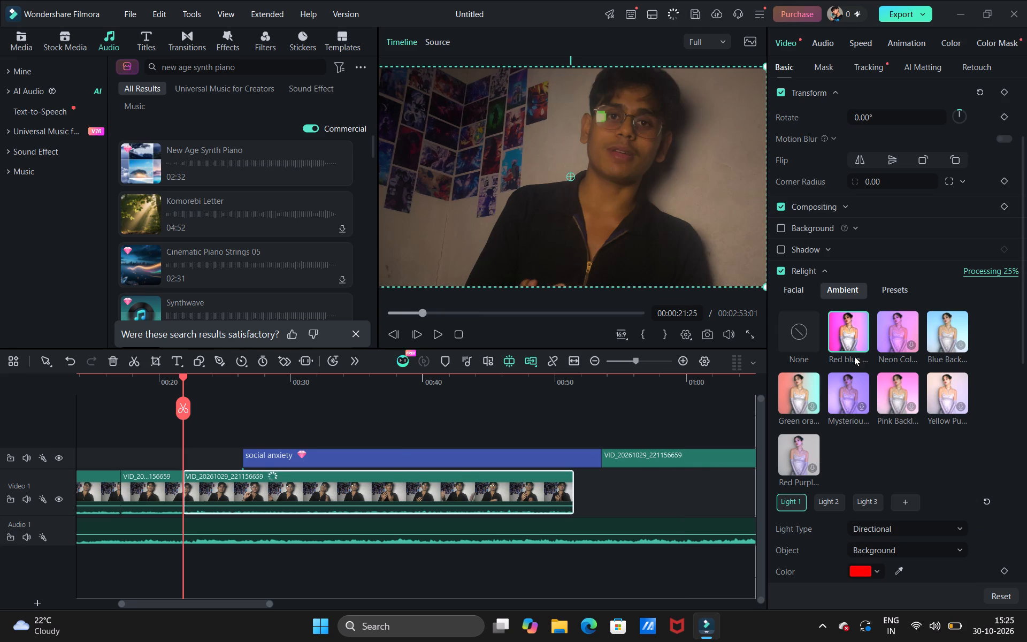
{"action": "left_click", "coordinate": [643, 461]}
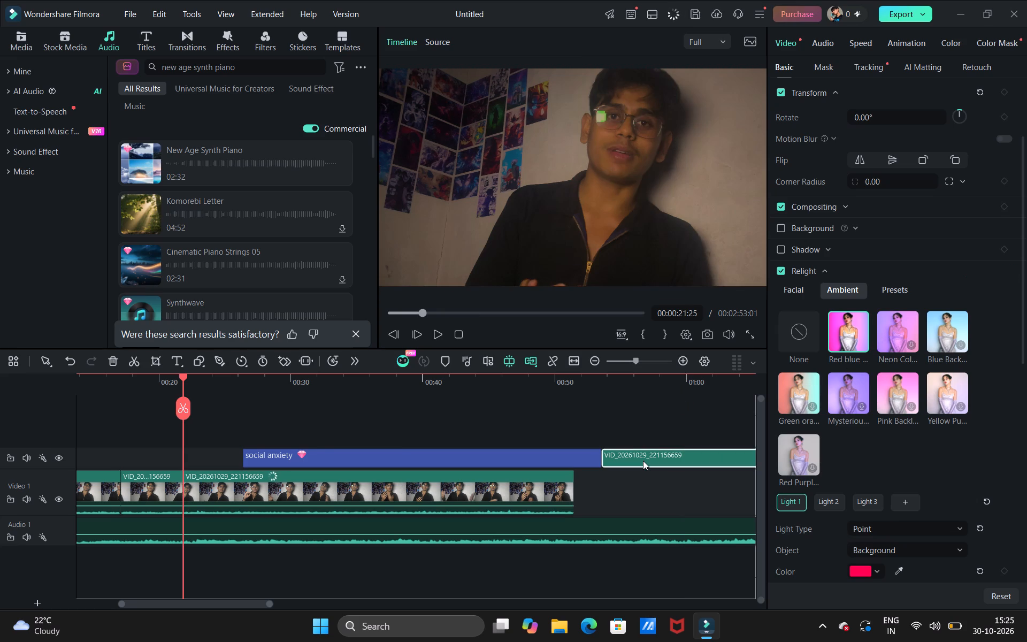
{"action": "double_click", "coordinate": [455, 485]}
{"action": "double_click", "coordinate": [455, 485]}
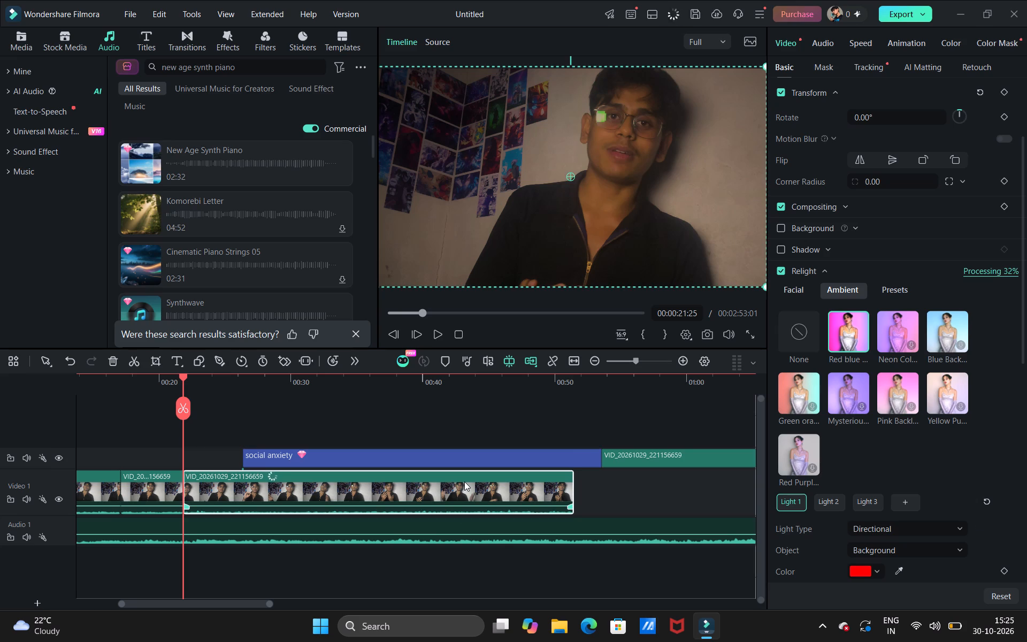
{"action": "double_click", "coordinate": [464, 481]}
{"action": "double_click", "coordinate": [665, 468]}
On the clip after the social anxiety title, set Relight Light 2's Position X to 100, Position Y to -100 and Distance to -25.30.
{"action": "double_click", "coordinate": [650, 455]}
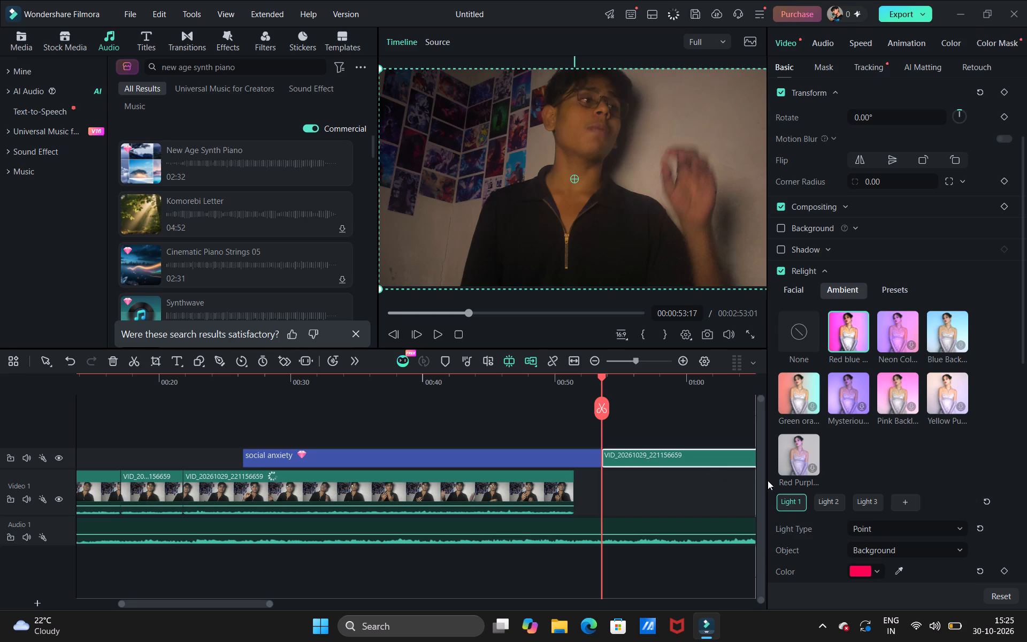
{"action": "left_click", "coordinate": [825, 502]}
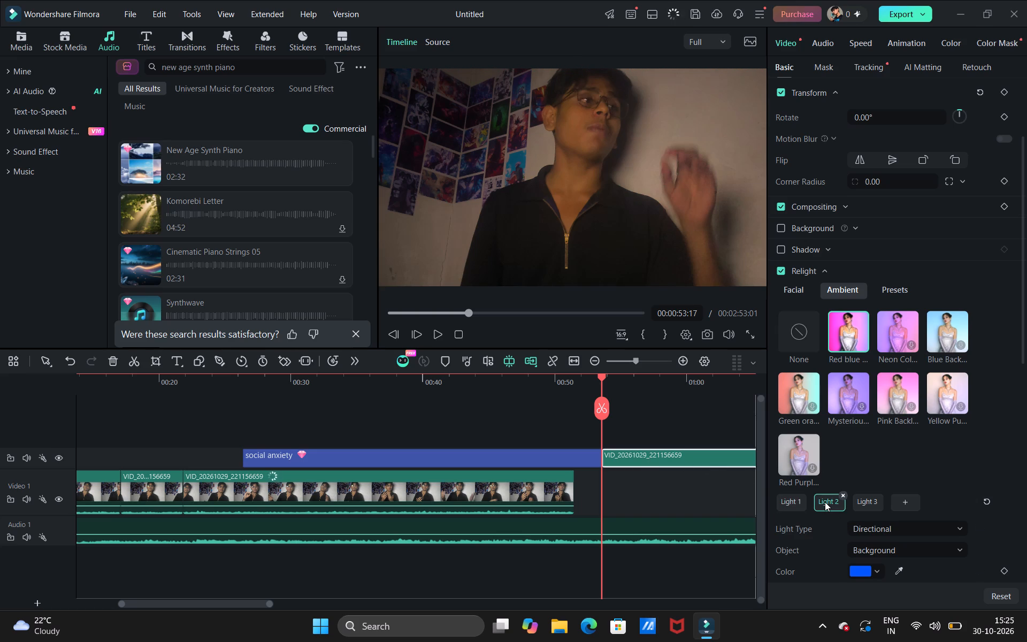
{"action": "left_click", "coordinate": [869, 494]}
{"action": "left_click", "coordinate": [836, 499]}
{"action": "scroll", "coordinate": [865, 509], "scroll_direction": "down", "scroll_amount": 2}
{"action": "scroll", "coordinate": [865, 509], "scroll_direction": "up", "scroll_amount": 1}
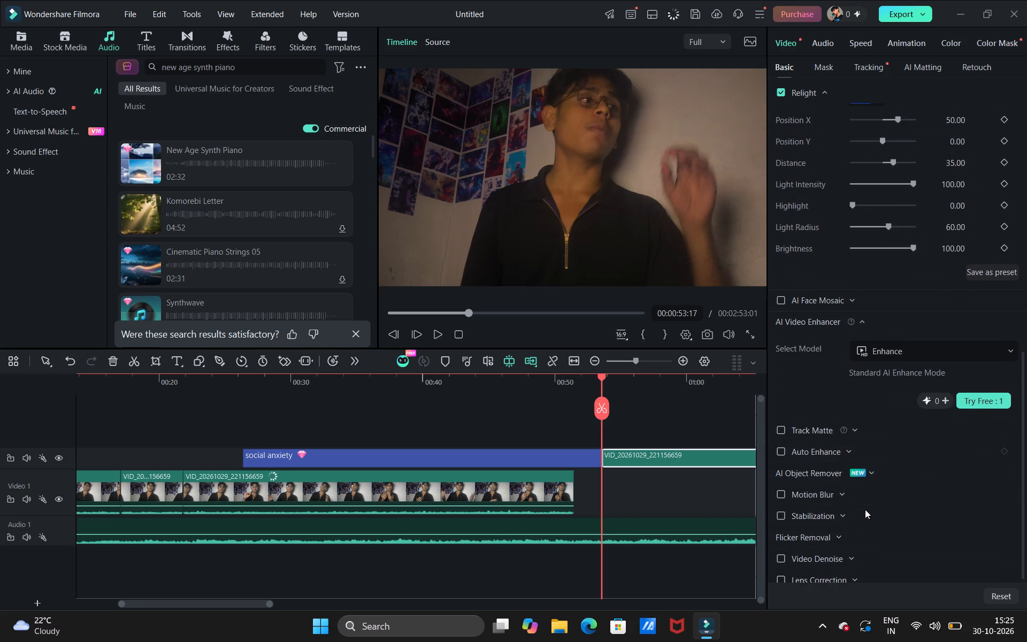
{"action": "scroll", "coordinate": [865, 509], "scroll_direction": "up", "scroll_amount": 2}
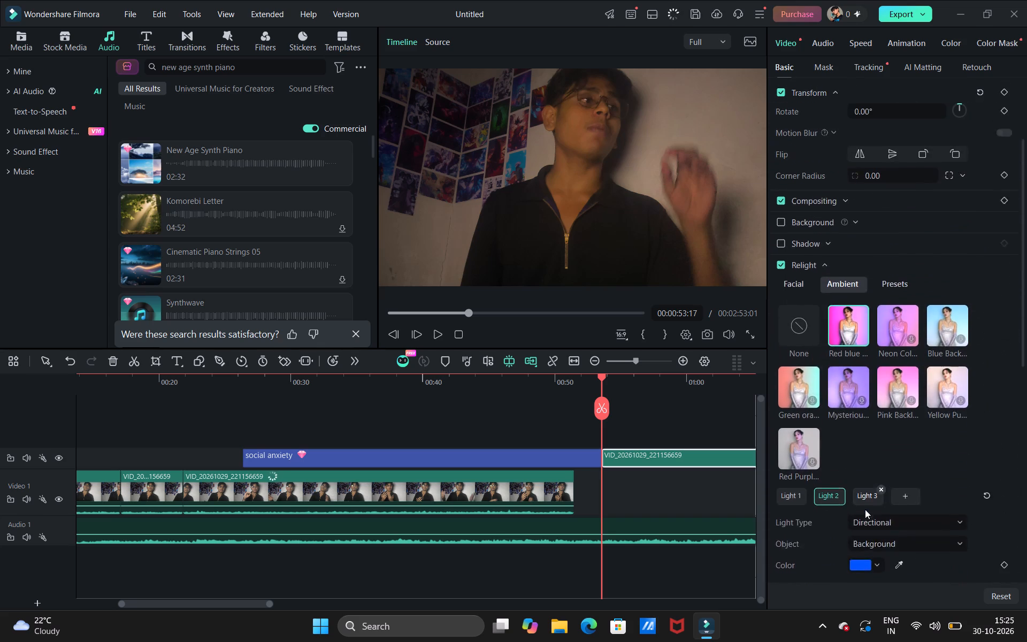
{"action": "scroll", "coordinate": [865, 509], "scroll_direction": "down", "scroll_amount": 2}
{"action": "scroll", "coordinate": [865, 509], "scroll_direction": "up", "scroll_amount": 1}
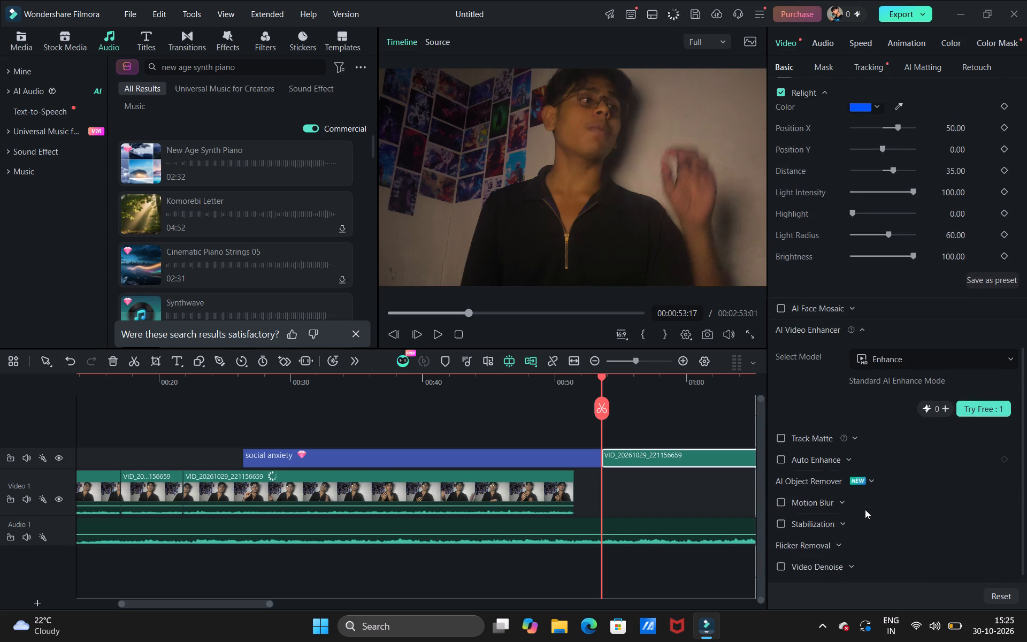
{"action": "scroll", "coordinate": [865, 509], "scroll_direction": "up", "scroll_amount": 1}
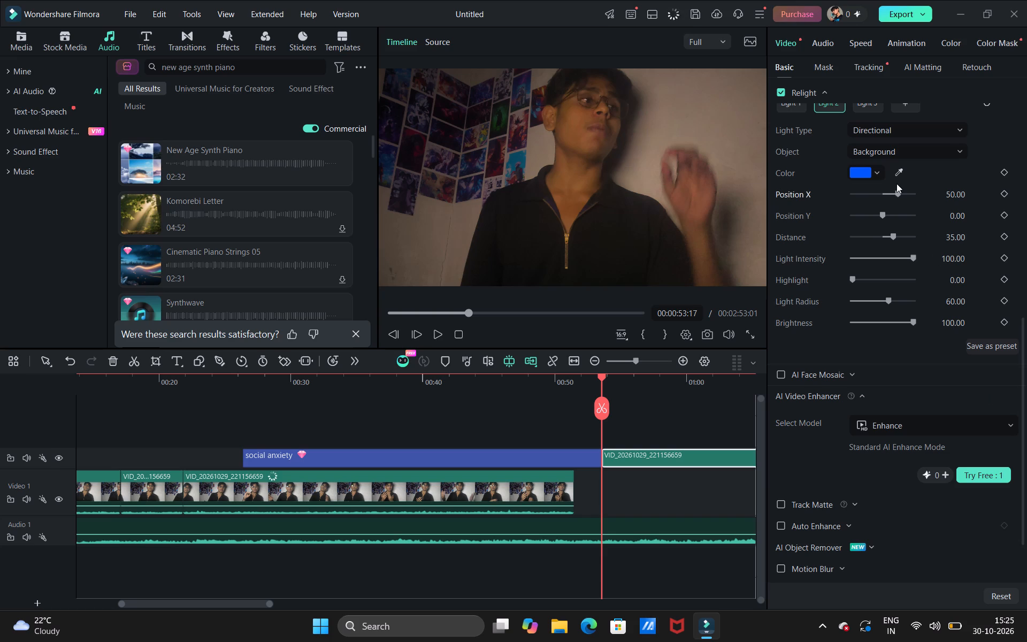
{"action": "left_click_drag", "start_coordinate": [896, 193], "coordinate": [808, 198]}
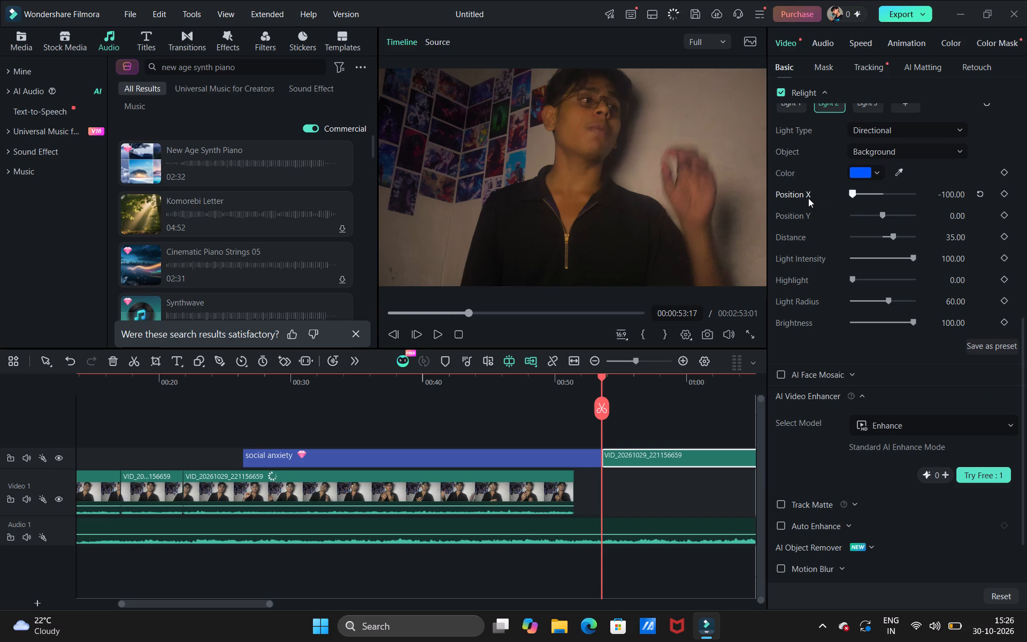
{"action": "left_click_drag", "start_coordinate": [808, 198], "coordinate": [948, 266]}
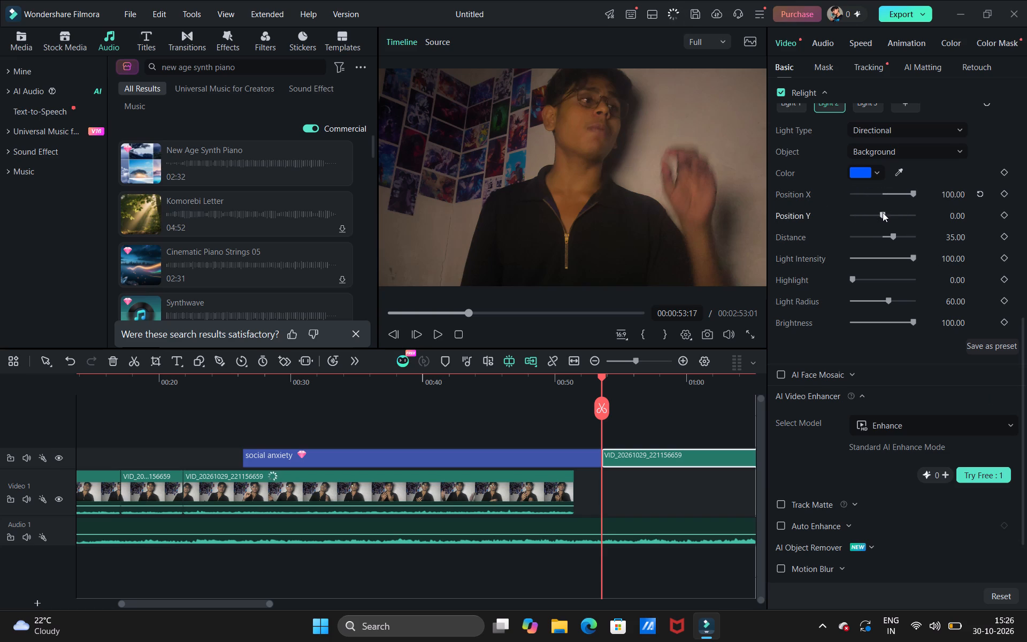
{"action": "left_click_drag", "start_coordinate": [882, 213], "coordinate": [787, 227]}
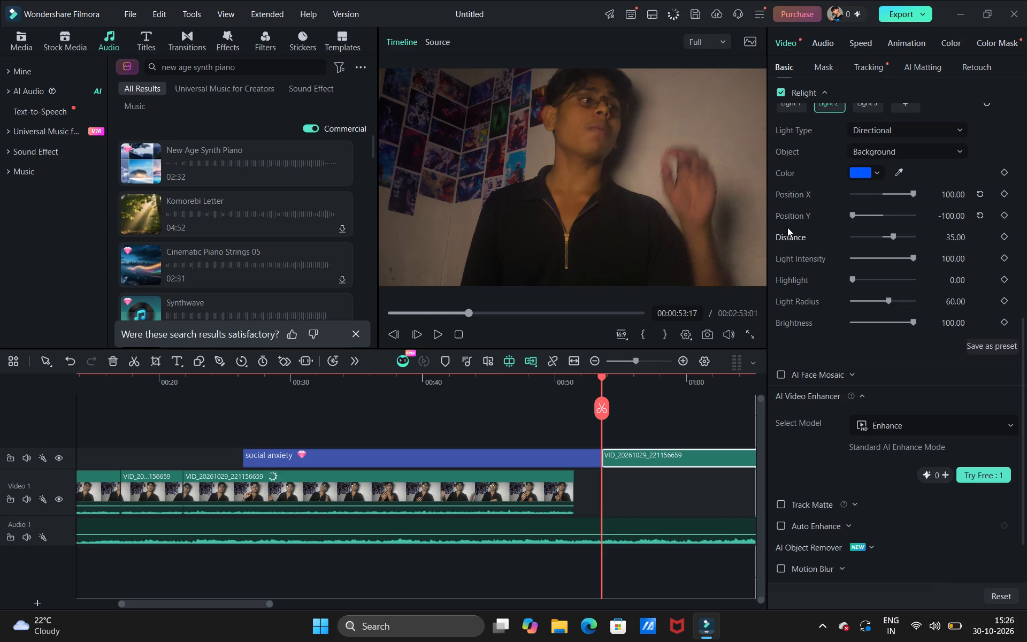
{"action": "left_click_drag", "start_coordinate": [893, 230], "coordinate": [896, 237]}
{"action": "left_click_drag", "start_coordinate": [896, 237], "coordinate": [875, 244]}
Lower Relight Light 2's Brightness to 0 on the clip after the social anxiety title.
{"action": "double_click", "coordinate": [623, 464]}
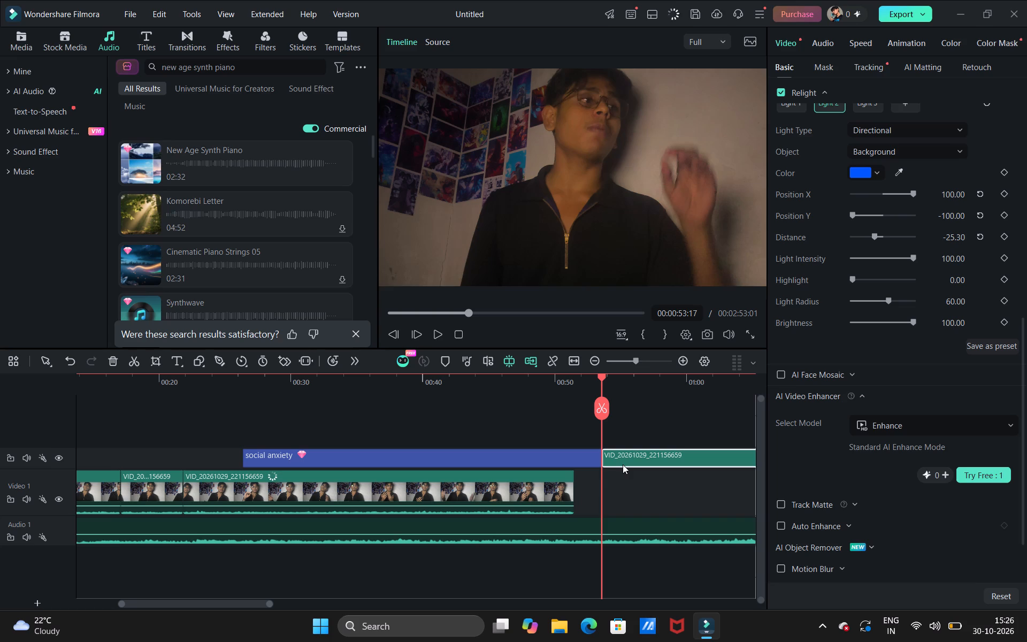
{"action": "double_click", "coordinate": [634, 450]}
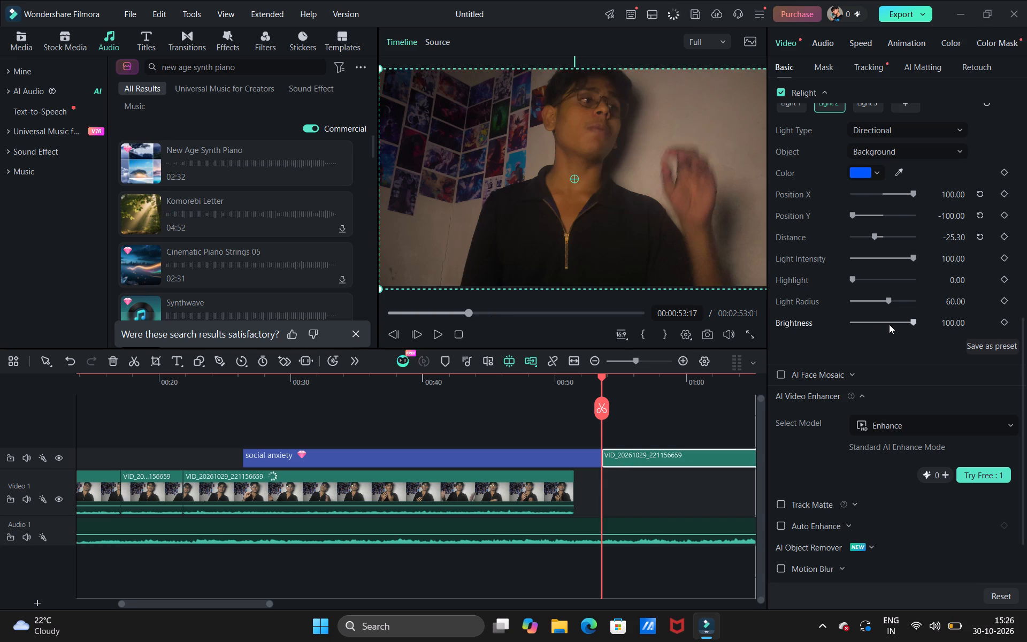
{"action": "left_click_drag", "start_coordinate": [910, 318], "coordinate": [814, 331]}
On the clip after the social anxiety title, set Relight Light 2's Light Radius to 56, Object to Both and Light Type to Point.
{"action": "left_click_drag", "start_coordinate": [889, 297], "coordinate": [869, 302]}
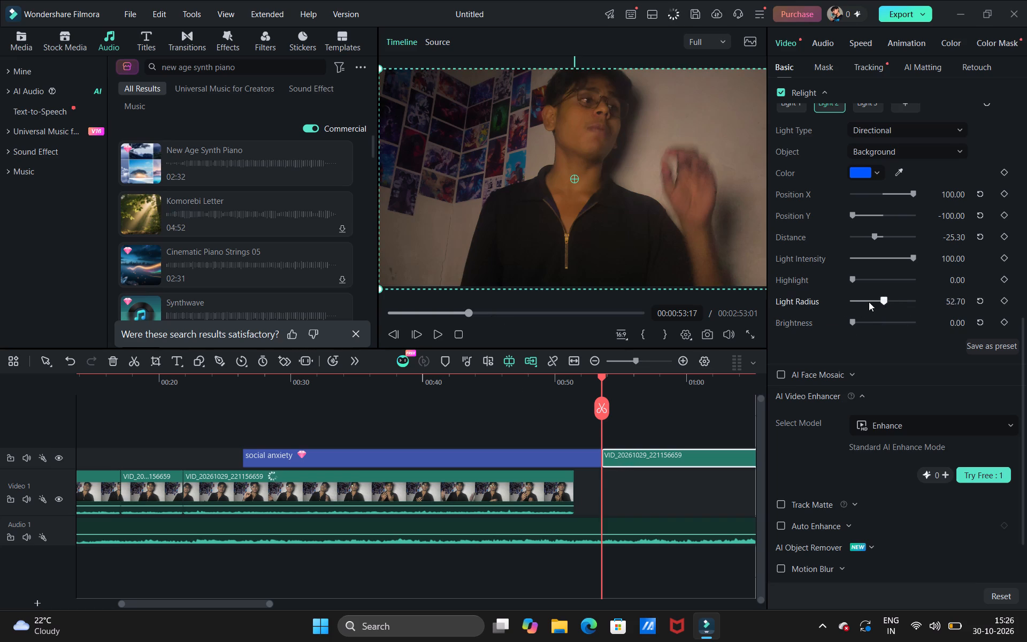
{"action": "left_click_drag", "start_coordinate": [869, 302], "coordinate": [886, 305]}
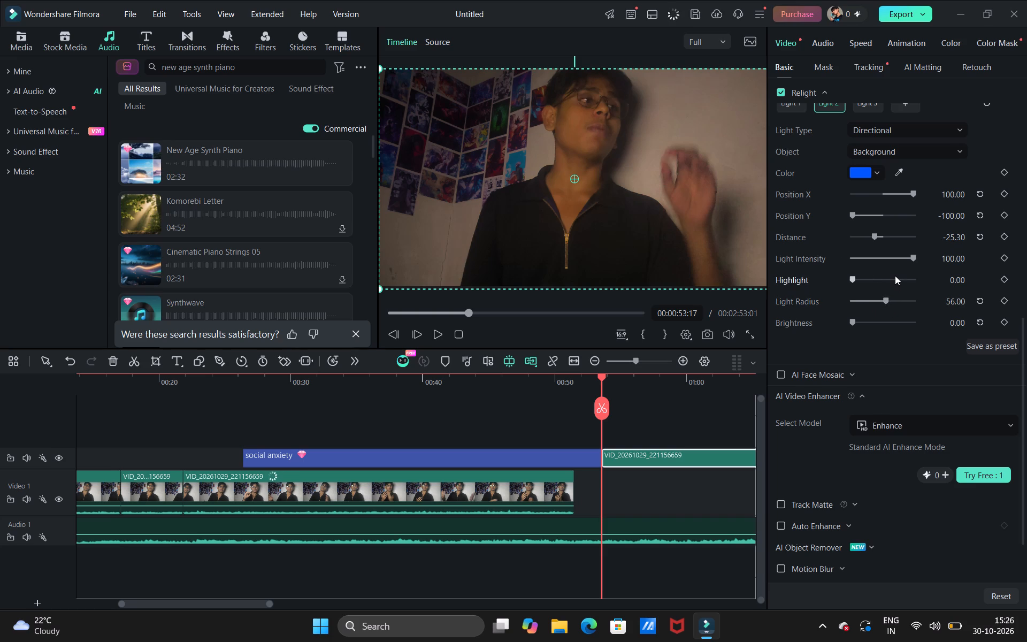
{"action": "left_click", "coordinate": [874, 156]}
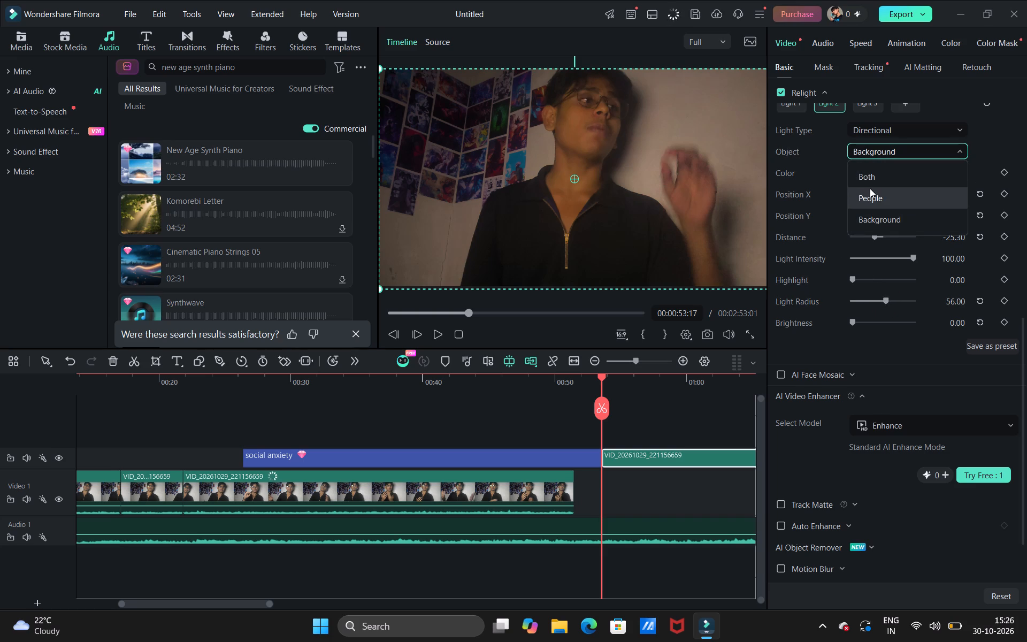
{"action": "left_click", "coordinate": [870, 181]}
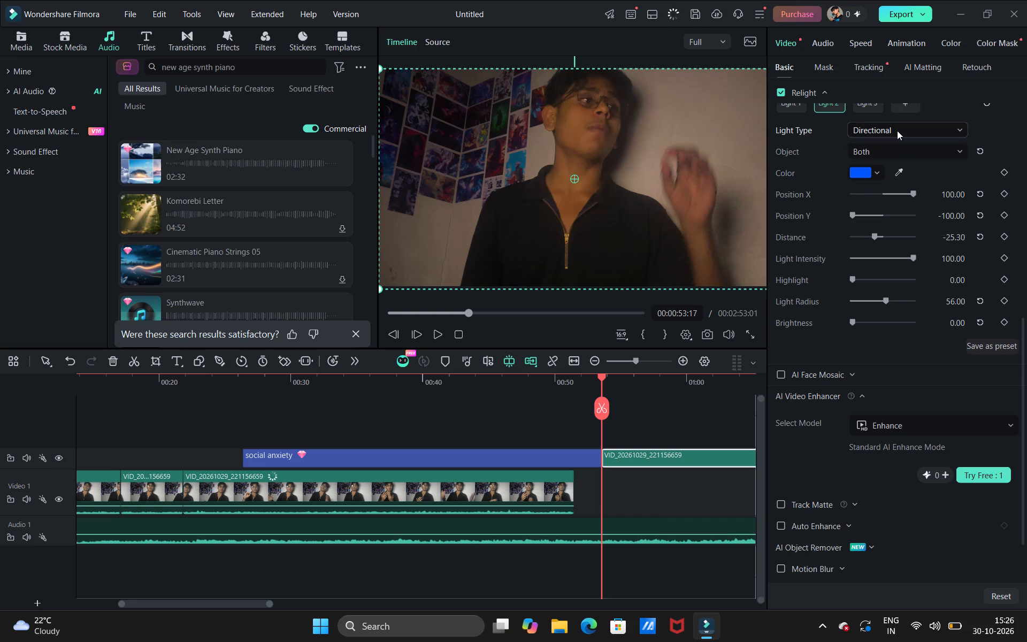
{"action": "left_click", "coordinate": [897, 131]}
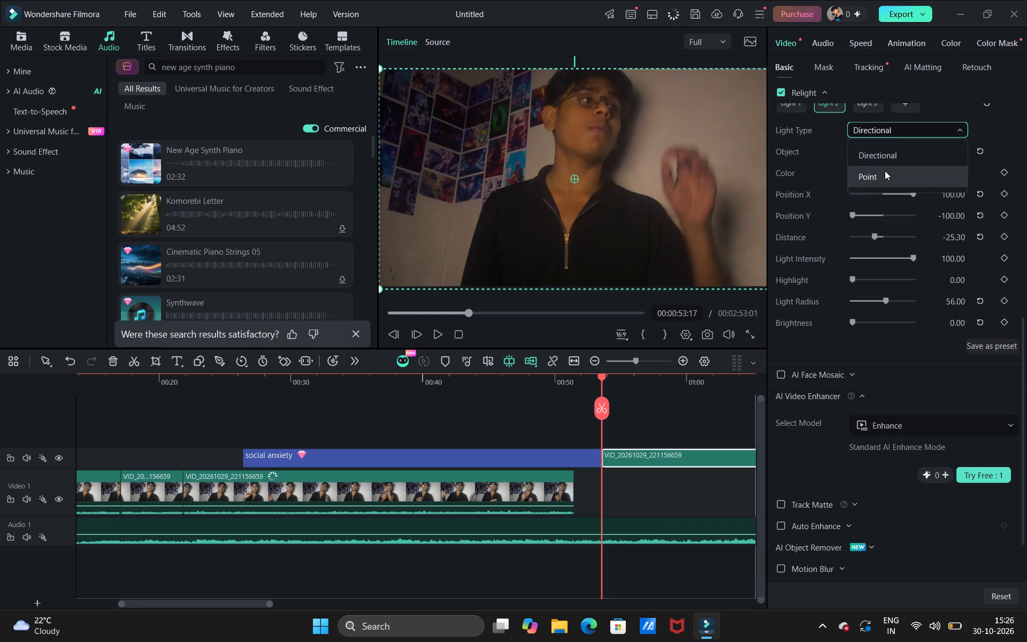
{"action": "left_click", "coordinate": [885, 171]}
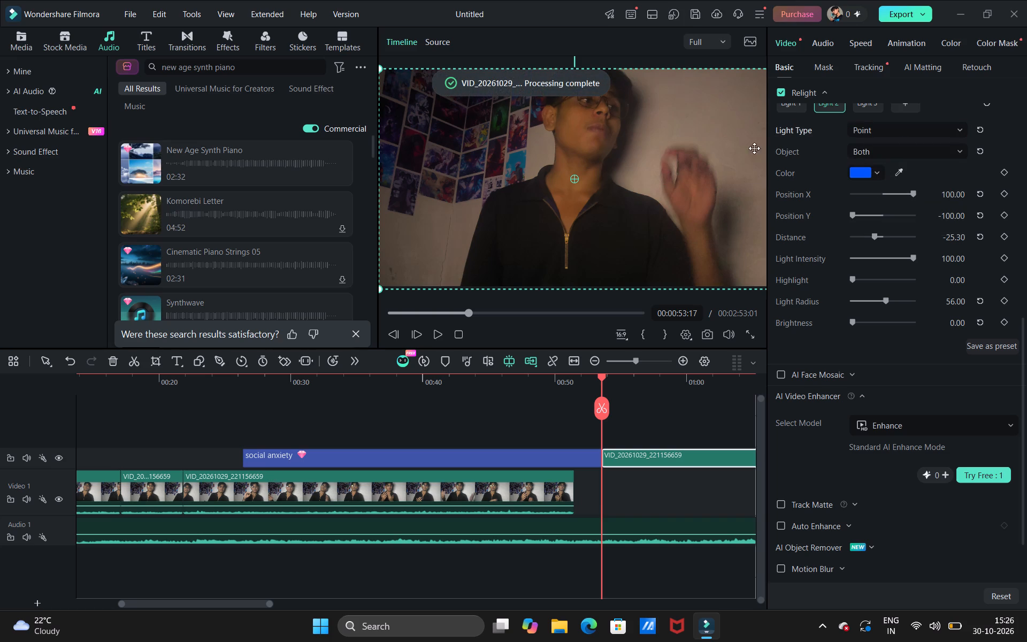
Play back the edit from the social anxiety title into the following clip to review the relit footage.
{"action": "left_click", "coordinate": [457, 490]}
{"action": "scroll", "coordinate": [457, 490], "scroll_direction": "right", "scroll_amount": 1}
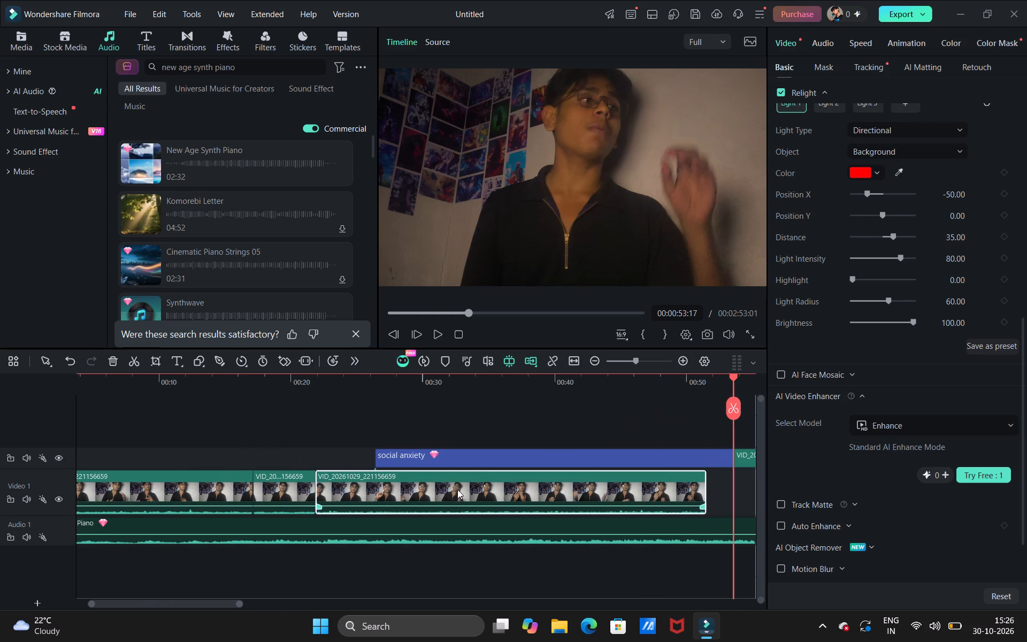
{"action": "left_click", "coordinate": [450, 309]}
{"action": "left_click", "coordinate": [435, 334]}
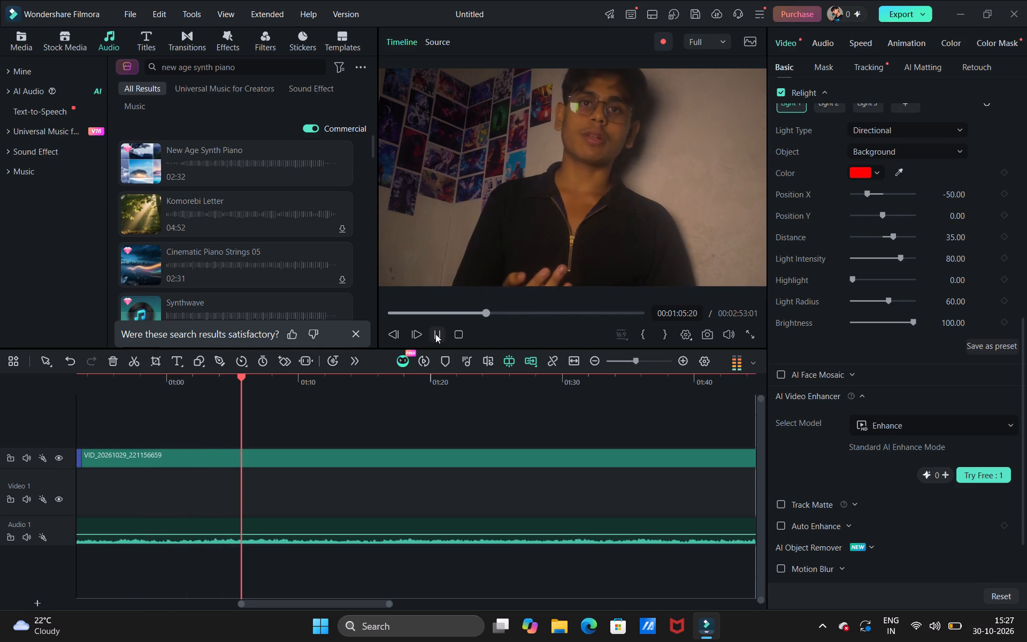
{"action": "left_click", "coordinate": [435, 334]}
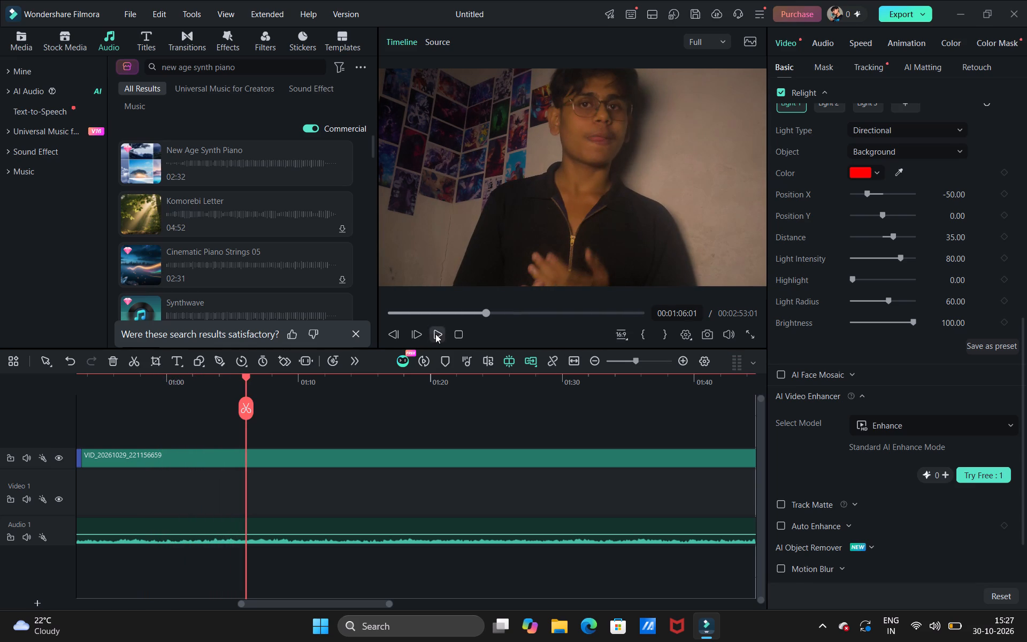
{"action": "left_click", "coordinate": [435, 334]}
{"action": "left_click", "coordinate": [435, 334]}
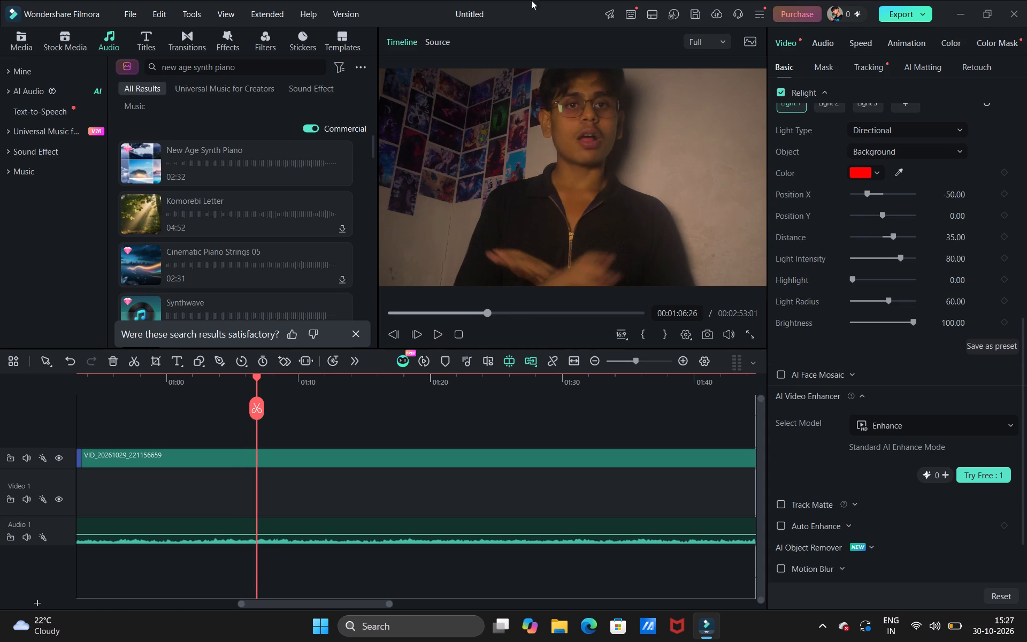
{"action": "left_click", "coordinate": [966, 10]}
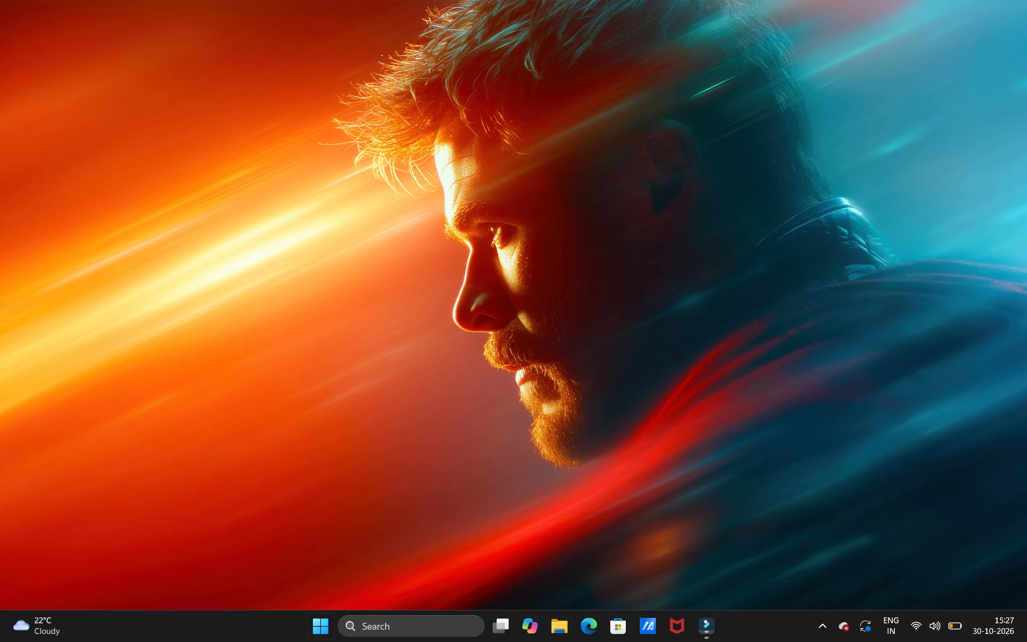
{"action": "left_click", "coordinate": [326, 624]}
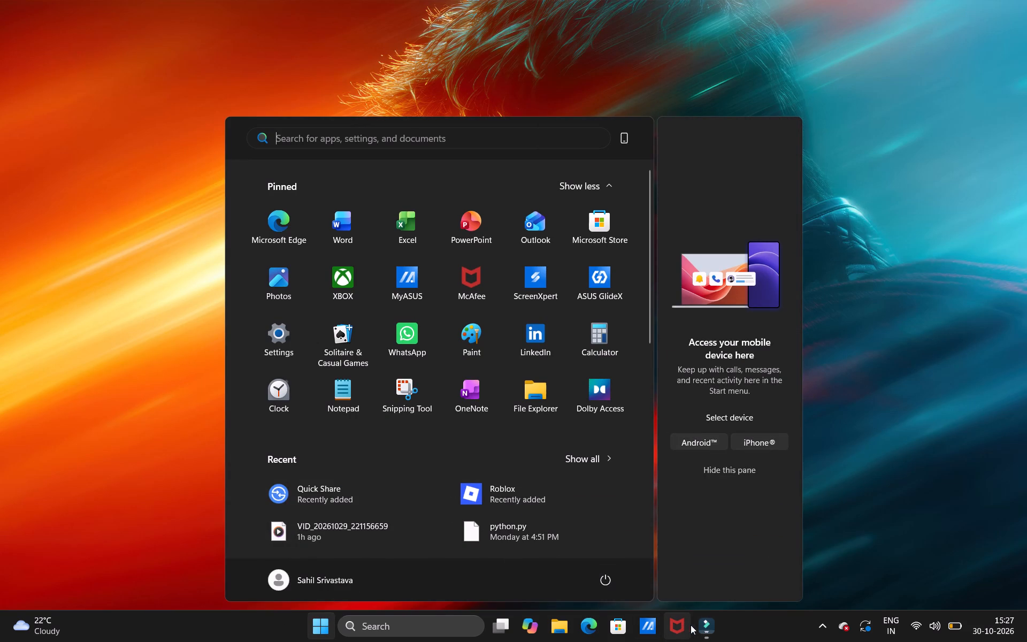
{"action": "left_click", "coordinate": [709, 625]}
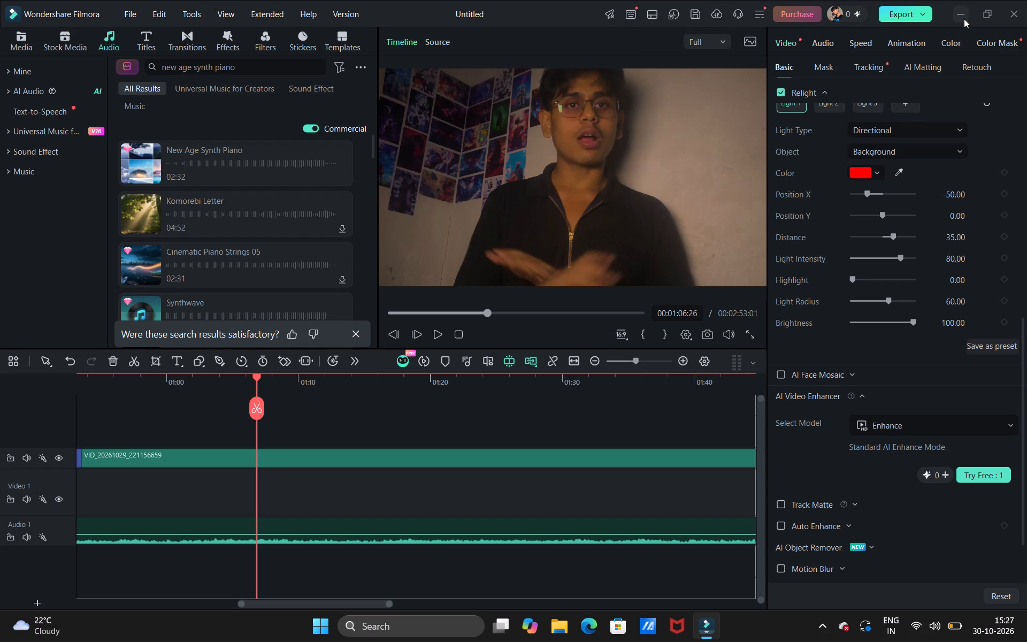
Close the untitled project without saving the changes.
{"action": "left_click", "coordinate": [1026, 14]}
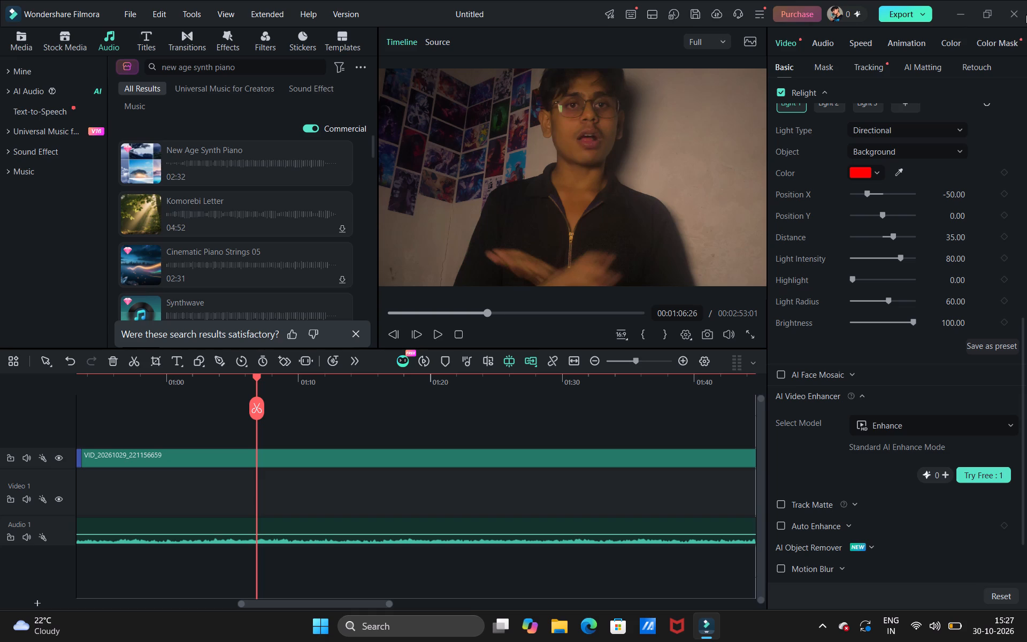
{"action": "left_click", "coordinate": [1021, 15]}
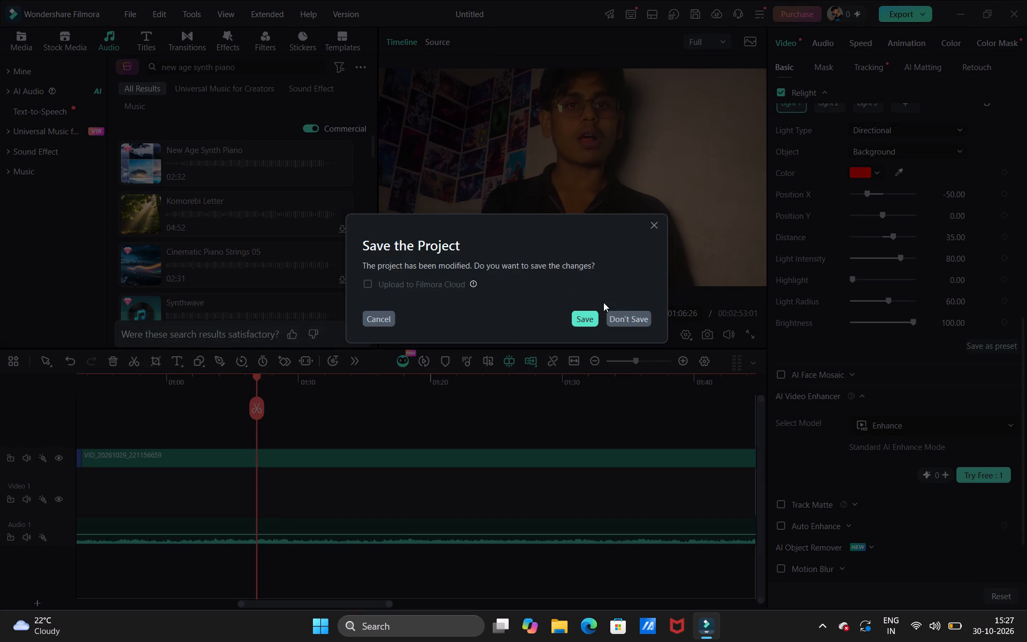
{"action": "left_click", "coordinate": [626, 314]}
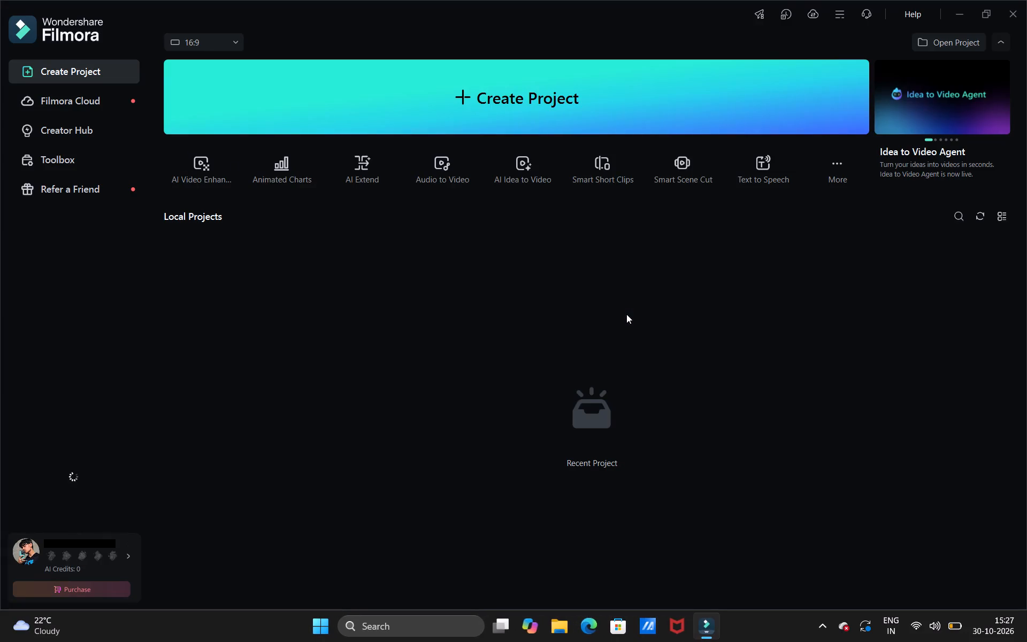
Dismiss the 90 Days Free promotion and exit Filmora.
{"action": "left_click", "coordinate": [1005, 7]}
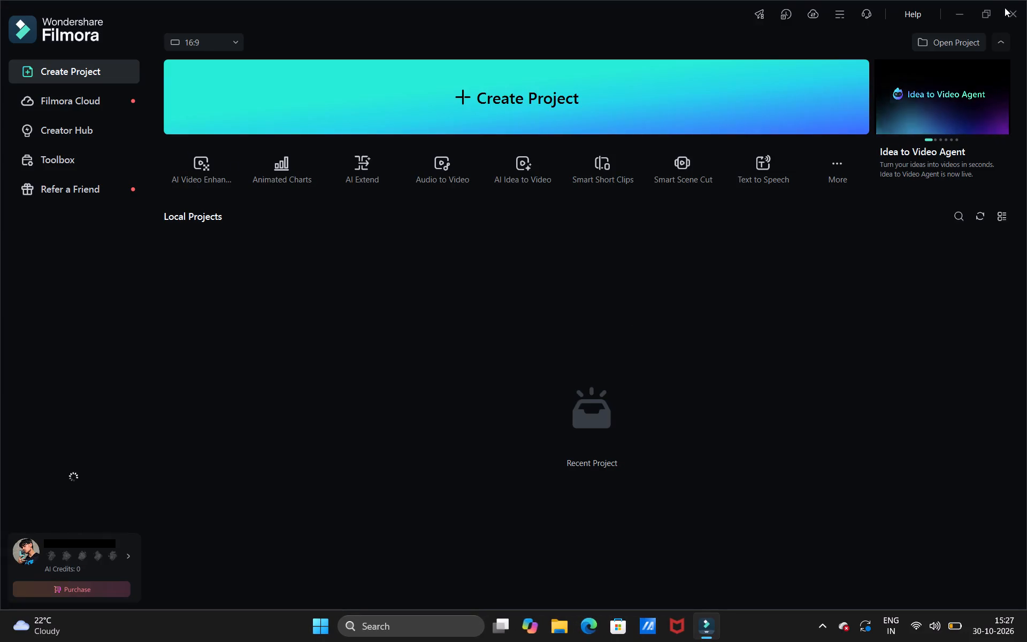
{"action": "left_click", "coordinate": [1009, 9]}
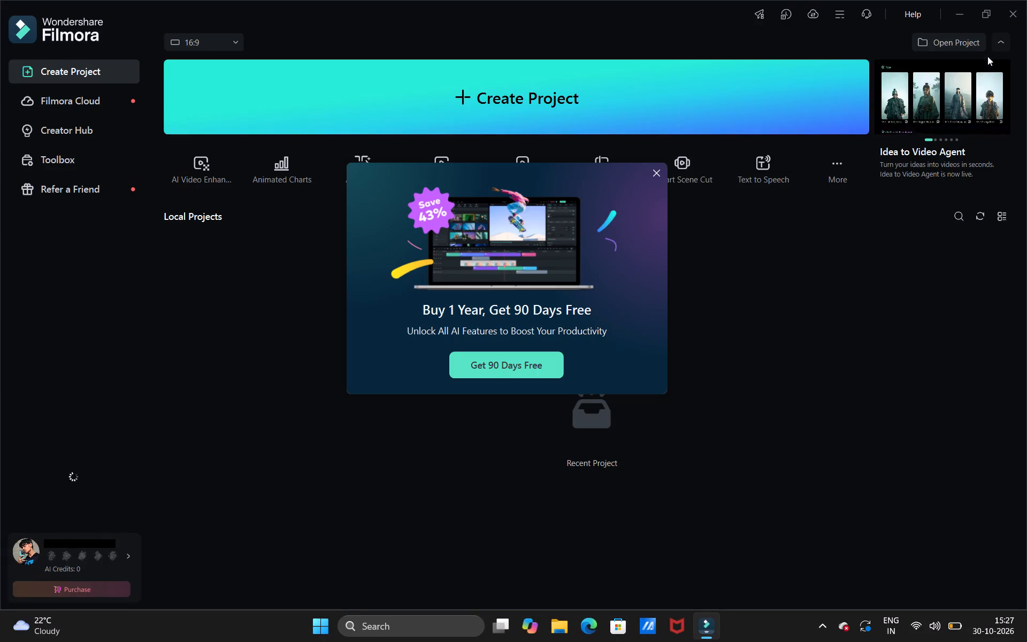
{"action": "left_click", "coordinate": [1011, 11]}
{"action": "double_click", "coordinate": [1011, 11]}
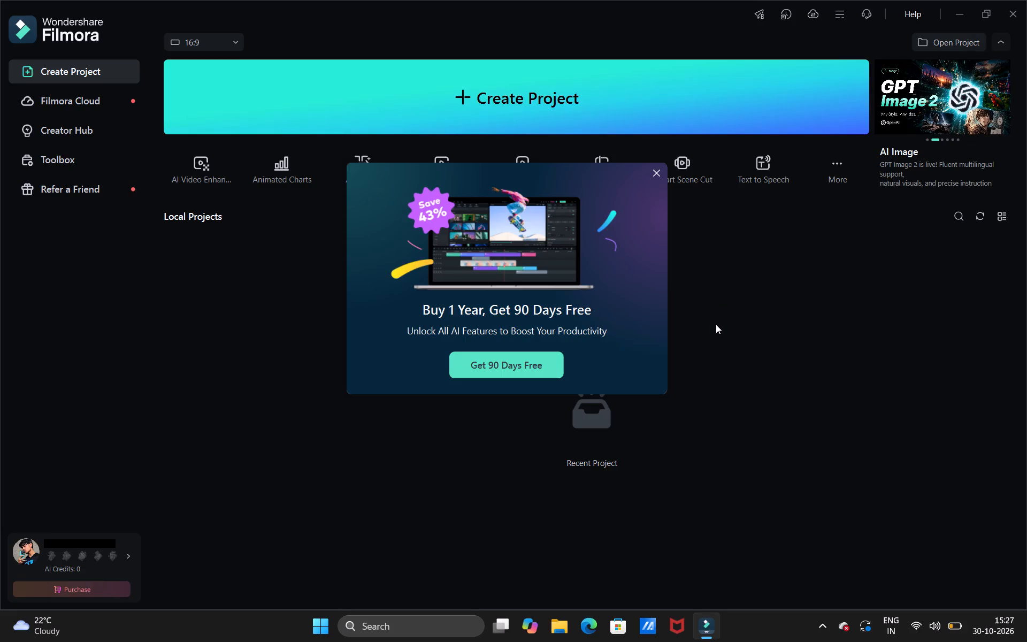
{"action": "left_click", "coordinate": [1023, 11]}
{"action": "left_click", "coordinate": [658, 177]}
{"action": "left_click", "coordinate": [1009, 14]}
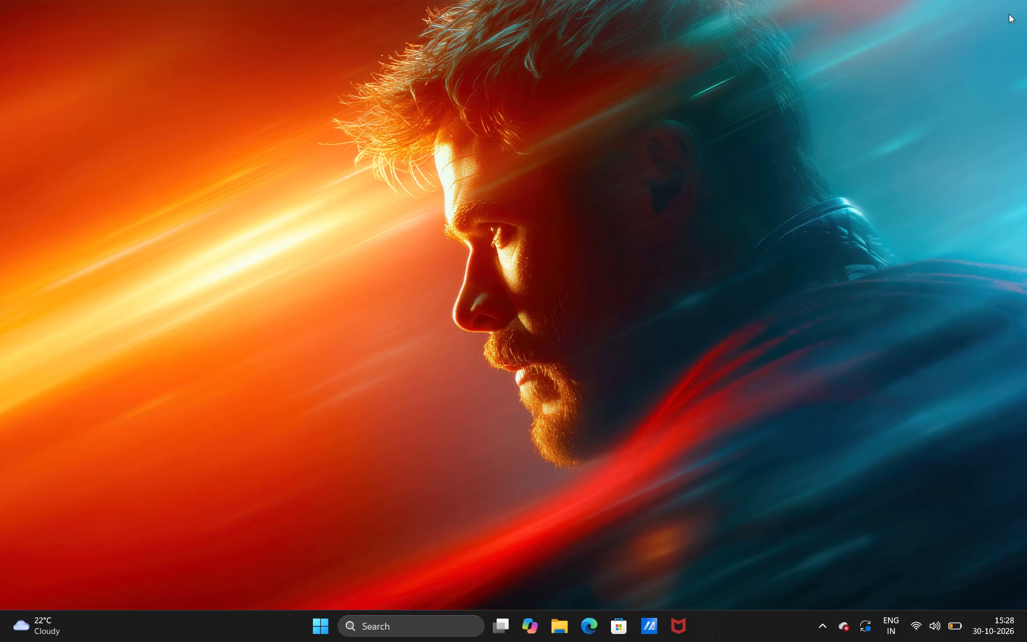
Search for the Kuro app from the desktop and launch it.
{"action": "left_click", "coordinate": [922, 613]}
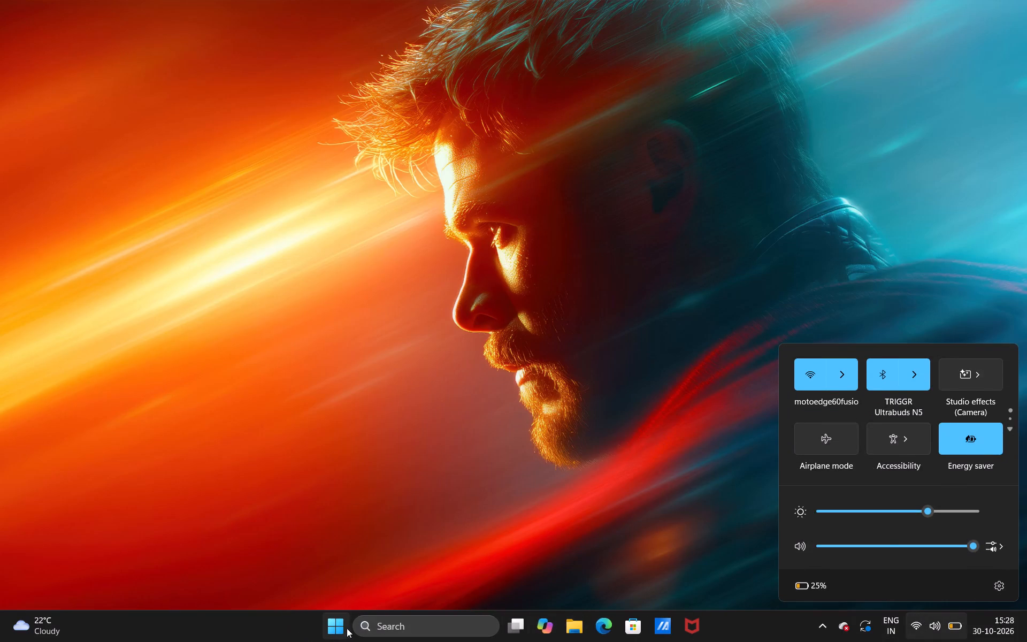
{"action": "left_click", "coordinate": [347, 628]}
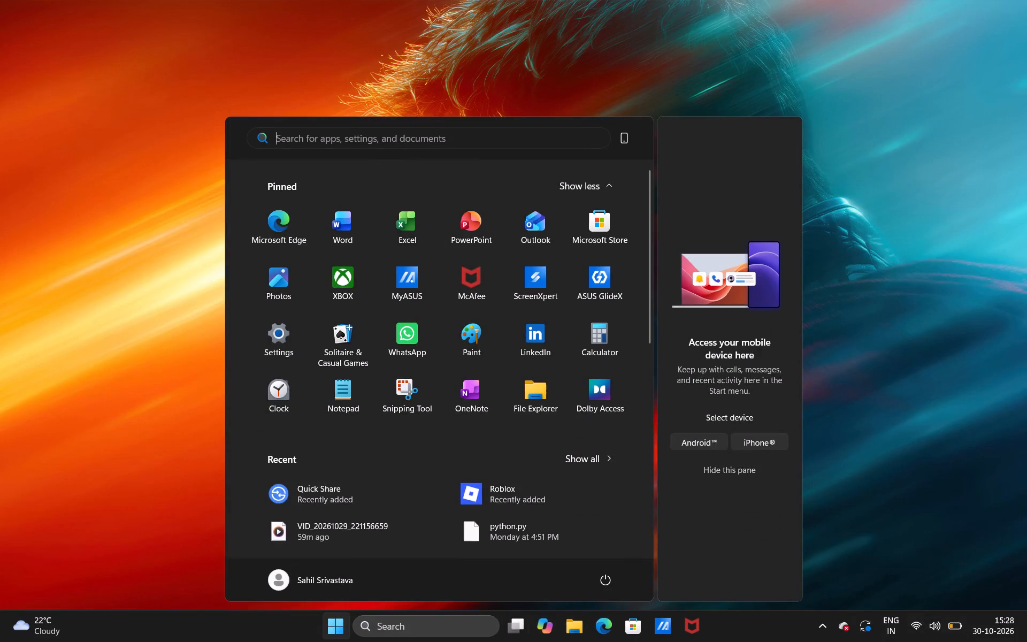
{"action": "key", "text": "k"}
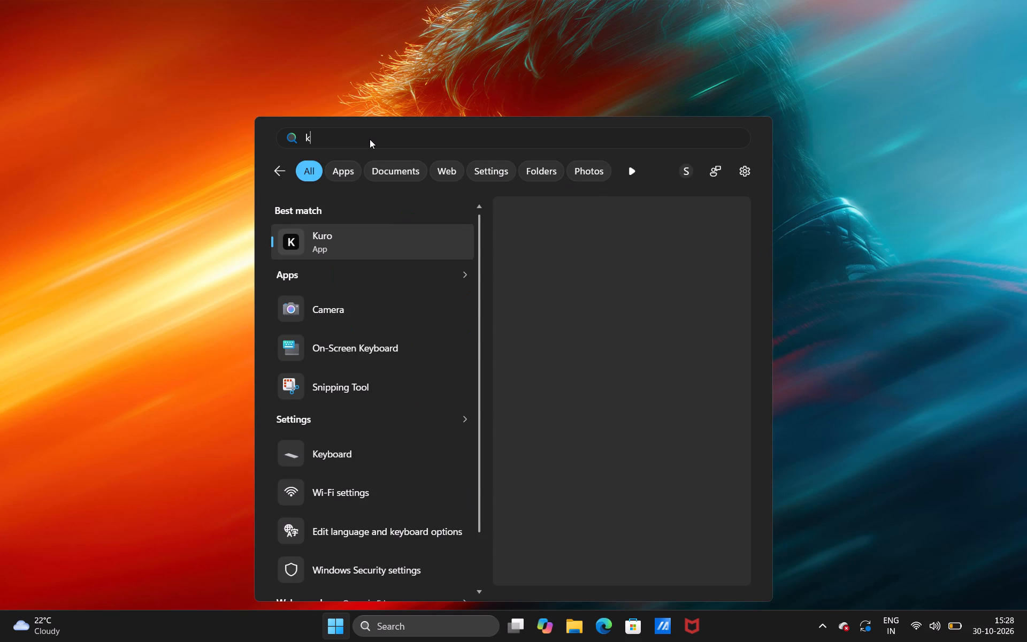
{"action": "left_click", "coordinate": [380, 255]}
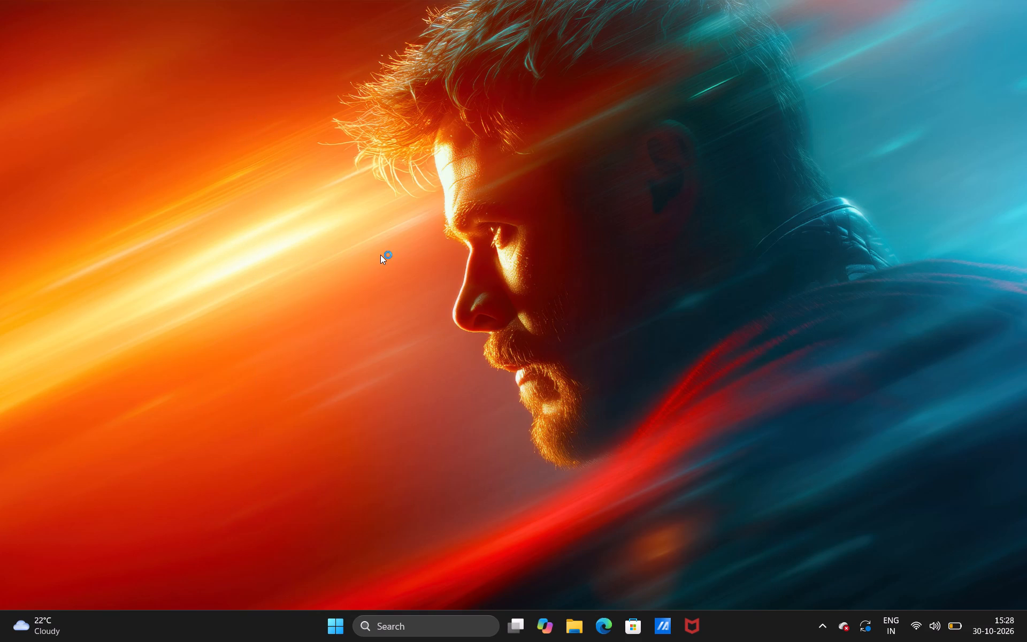